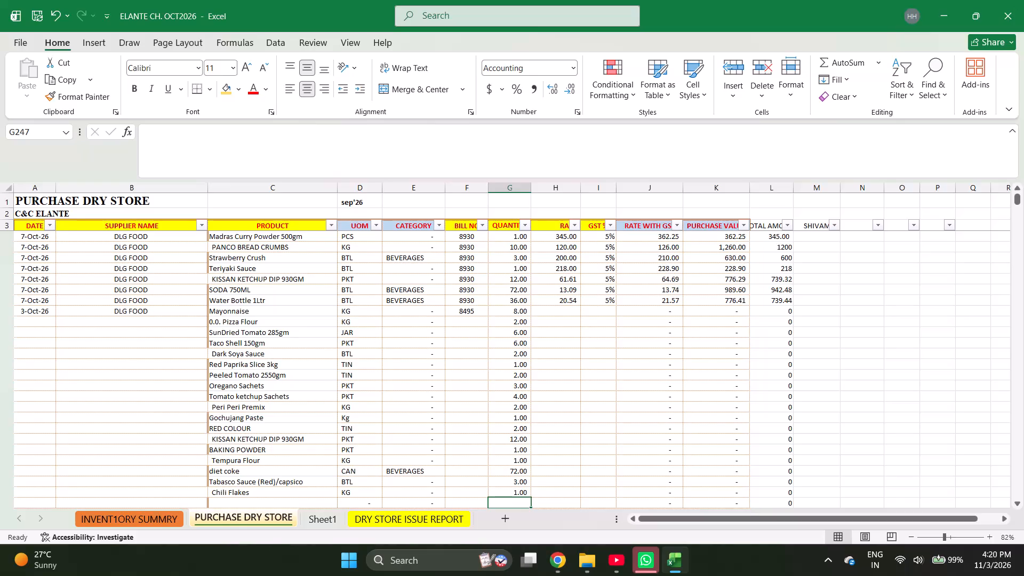
Enter a rate of 106.67 for Mayonnaise, the first item of bill 8495.
key(Right)
key(ctrl+Up)
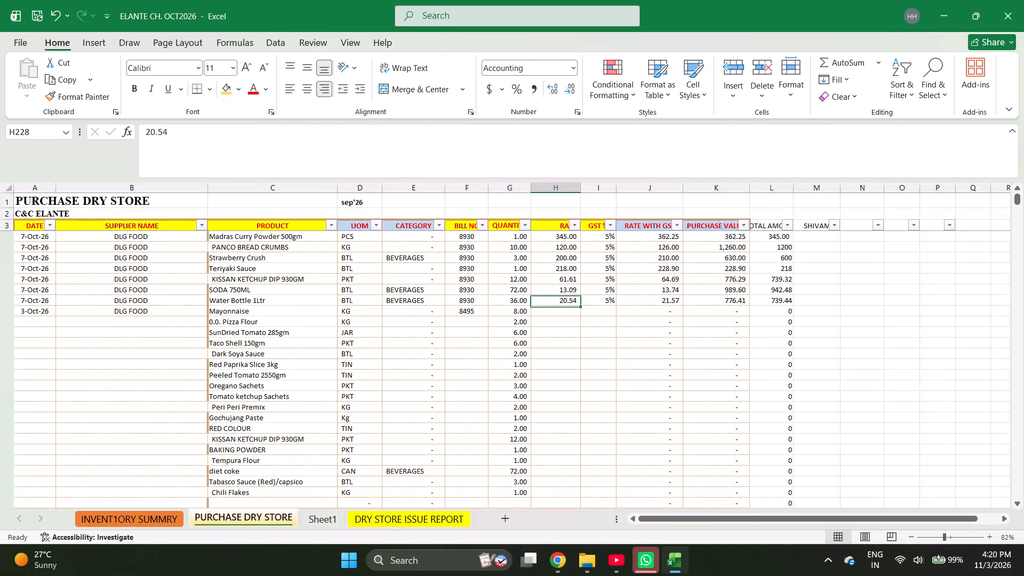
key(Down)
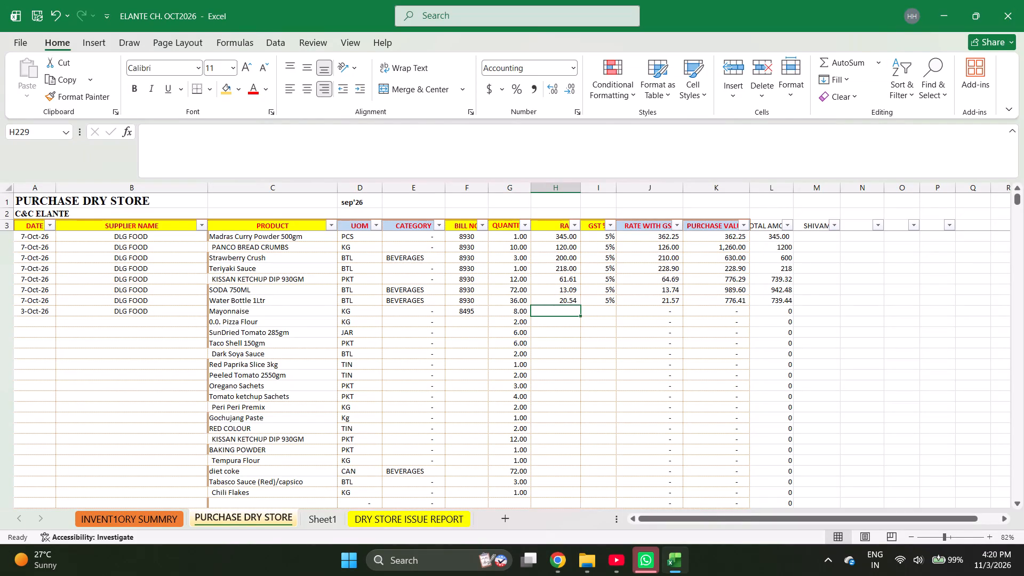
text(106.)
text(67)
key(Return)
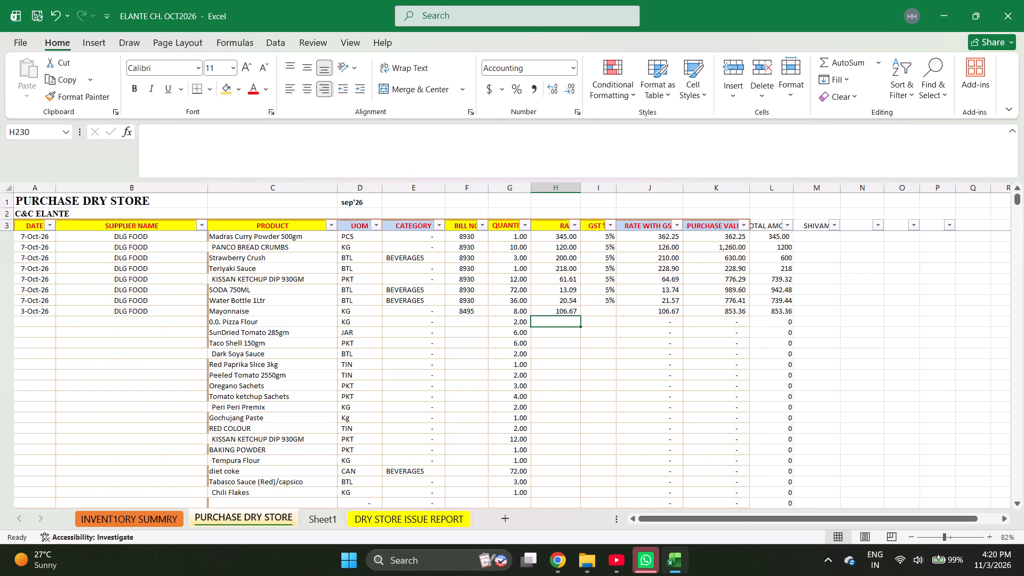
For 0.0. Pizza Flour, enter the rate as the formula =2247.62/20 and set the quantity to 40.
key(equal)
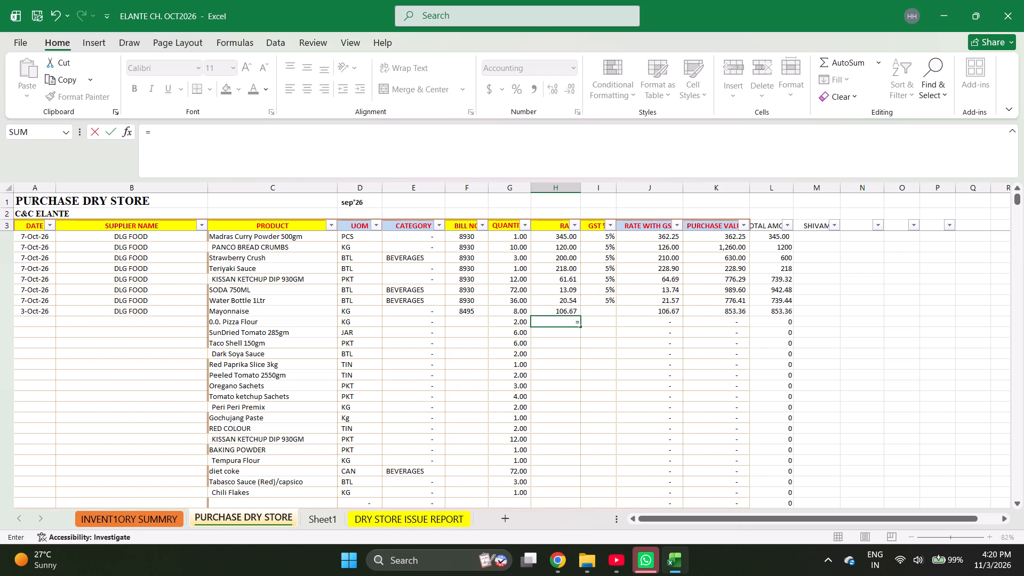
text(2247.62/)
text(20)
key(Left)
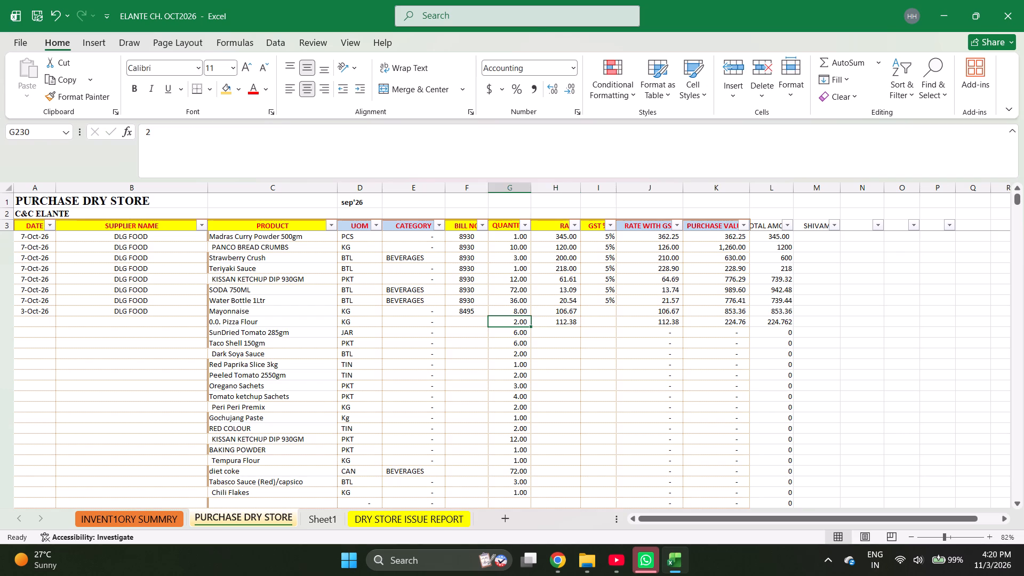
text(40)
key(Right)
key(Down)
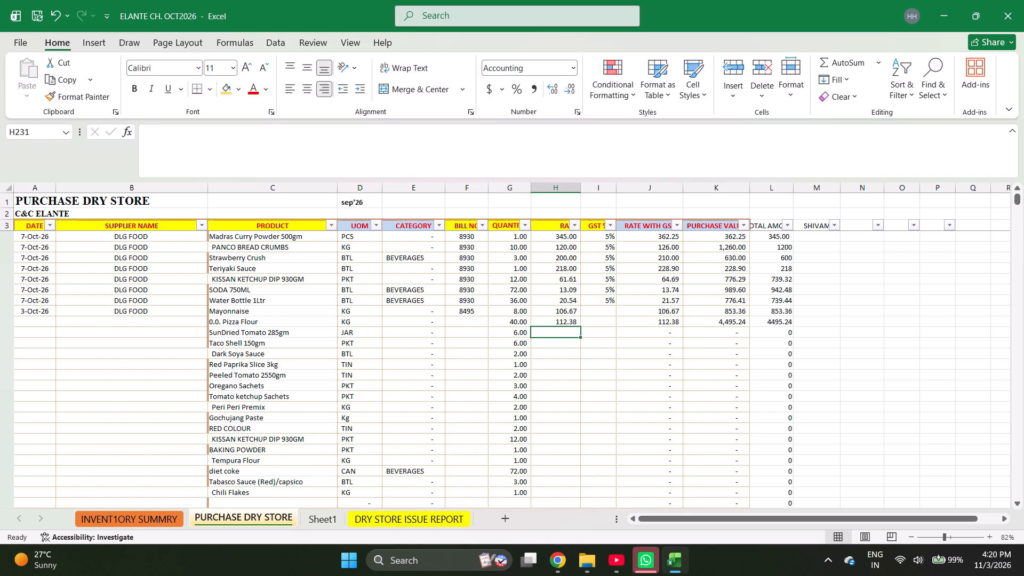
Enter rates of 196 for SunDried Tomato, 128.35 for Taco Shell, 189 for Dark Soya Sauce, 342 for Red Paprika and 507 for Peeled Tomato.
text(196)
key(Return)
text(128.35)
key(Return)
text(189)
key(Return)
text(342)
key(Return)
text(507)
key(Return)
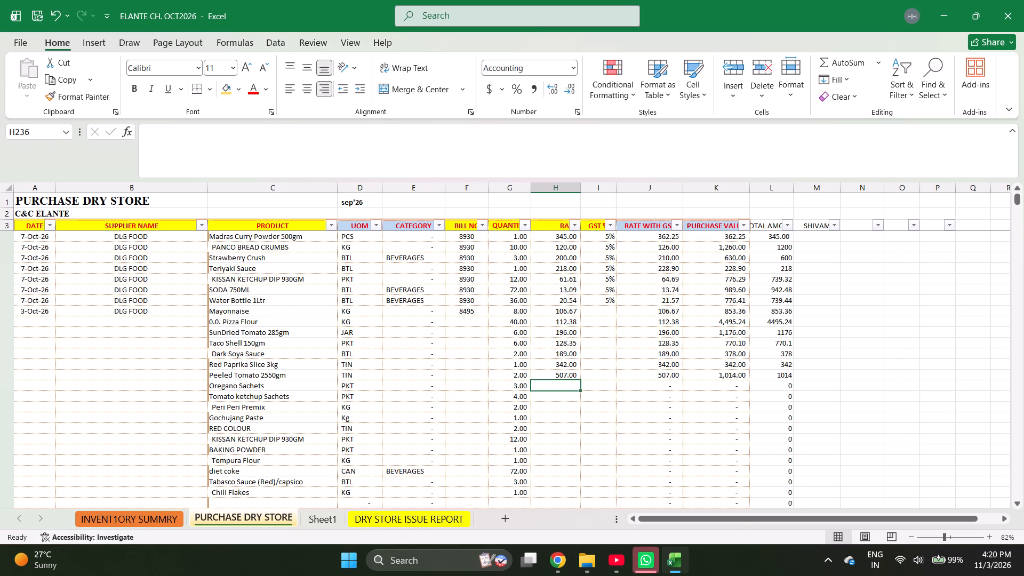
Enter rates of 80 for Oregano Sachets, 62.70 for Tomato ketchup Sachets, 416 for Peri Peri Premix and 460 for Gochujang Paste.
text(80)
key(Return)
text(62.70)
key(Return)
text(416)
key(Return)
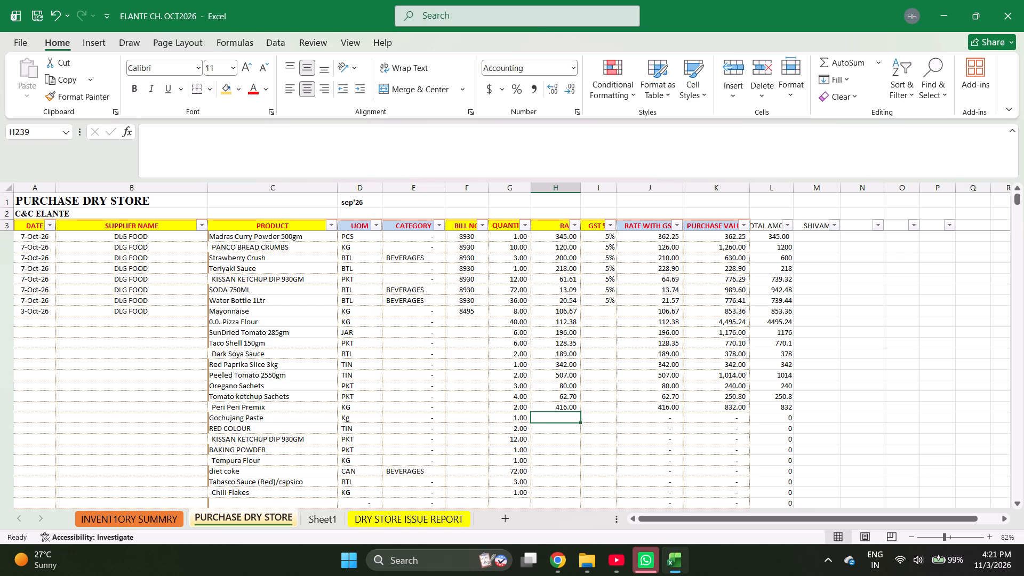
text(460)
key(Return)
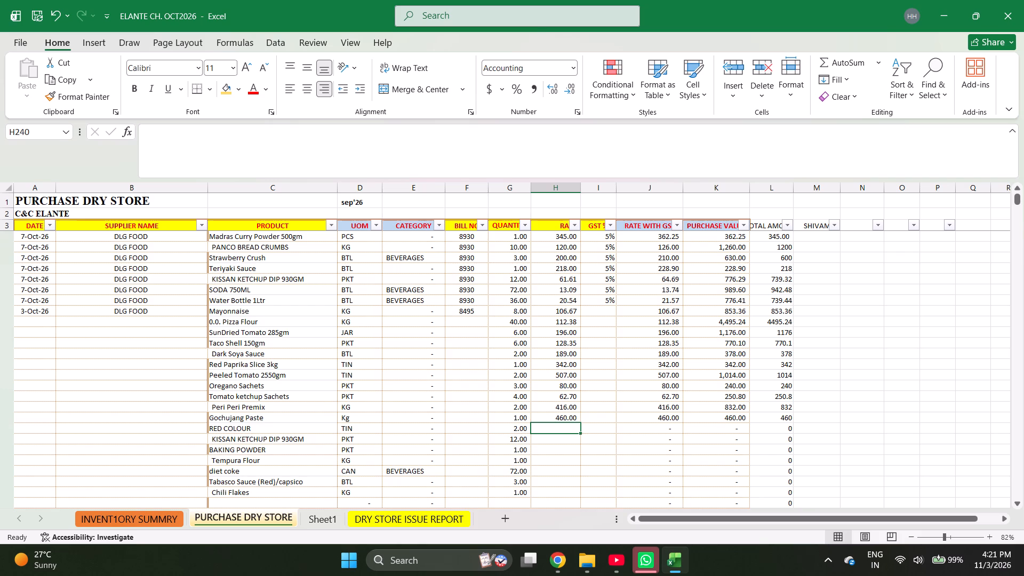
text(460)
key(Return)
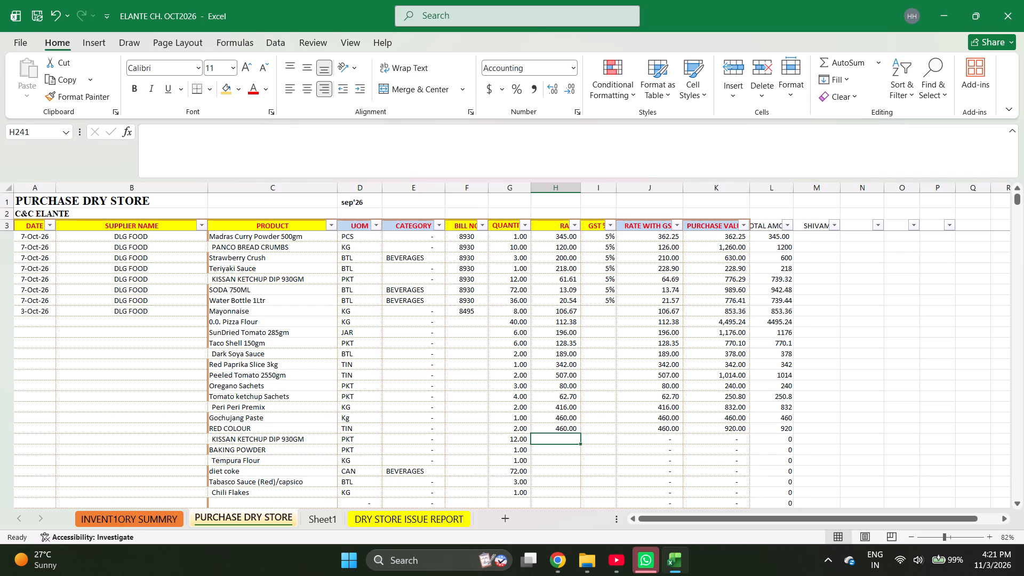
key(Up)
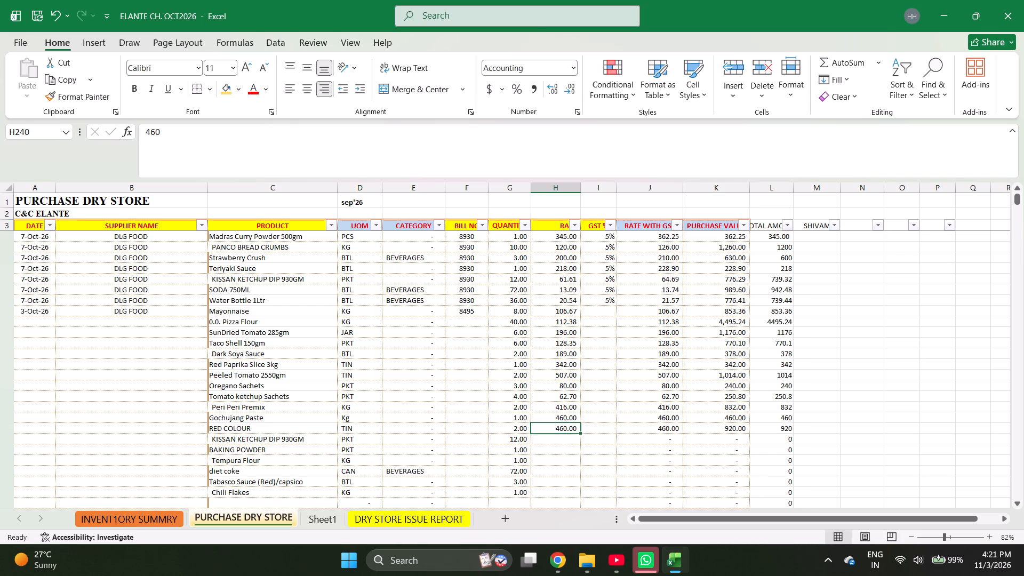
Enter rates of 72 for RED COLOUR, 61.61 for KISSAN KETCHUP DIP, 93 for BAKING POWDER and 178.25 for Tempura Flour.
text(72)
key(Return)
text(61.61)
key(Return)
text(93)
key(Return)
text(178)
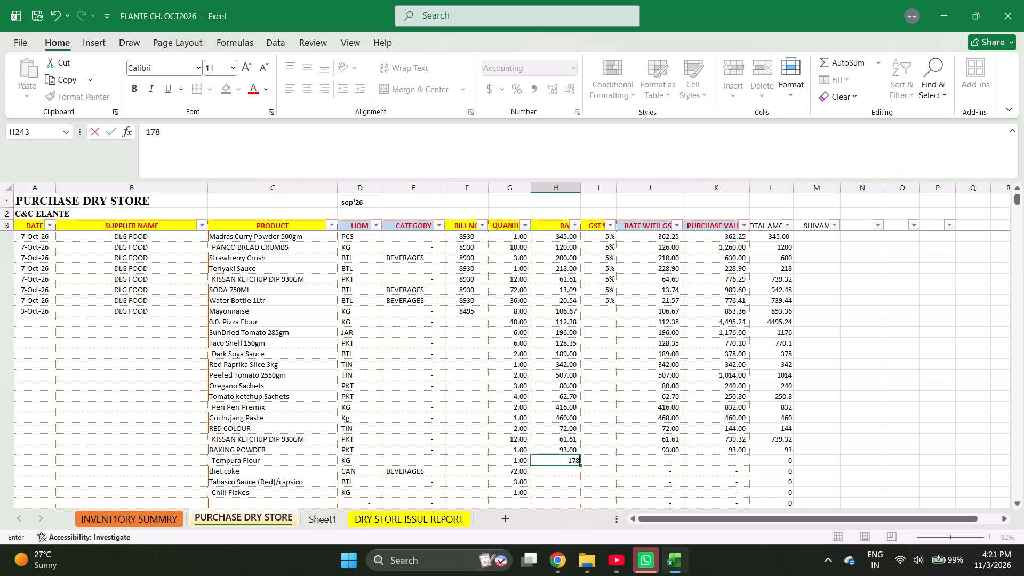
text(.25)
key(Return)
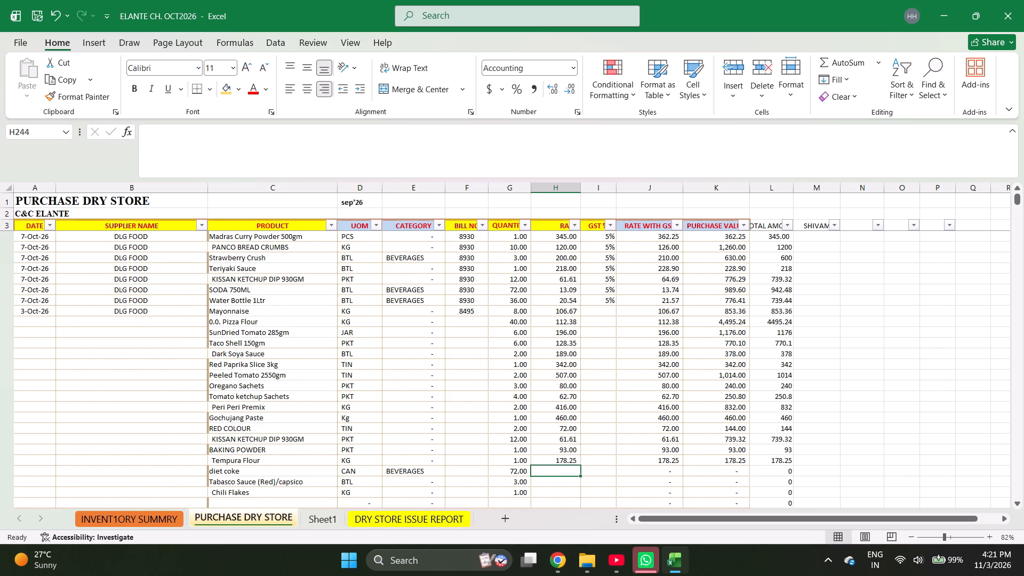
Enter rates of 29.92 for diet coke, 178 for Tabasco Sauce and 386 for Chili Flakes.
text(29.)
text(92)
key(Return)
text(178)
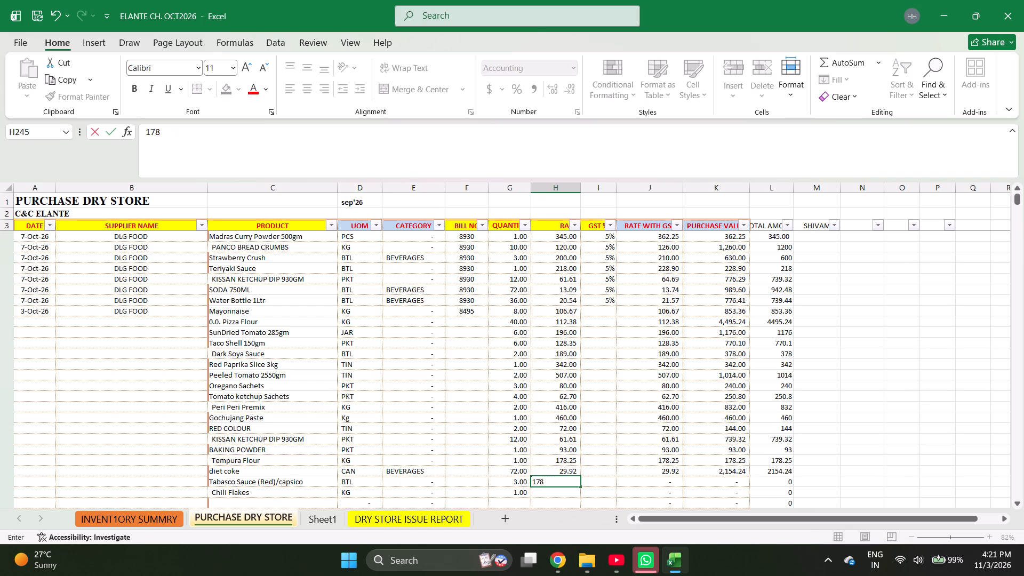
key(Return)
text(386)
key(Return)
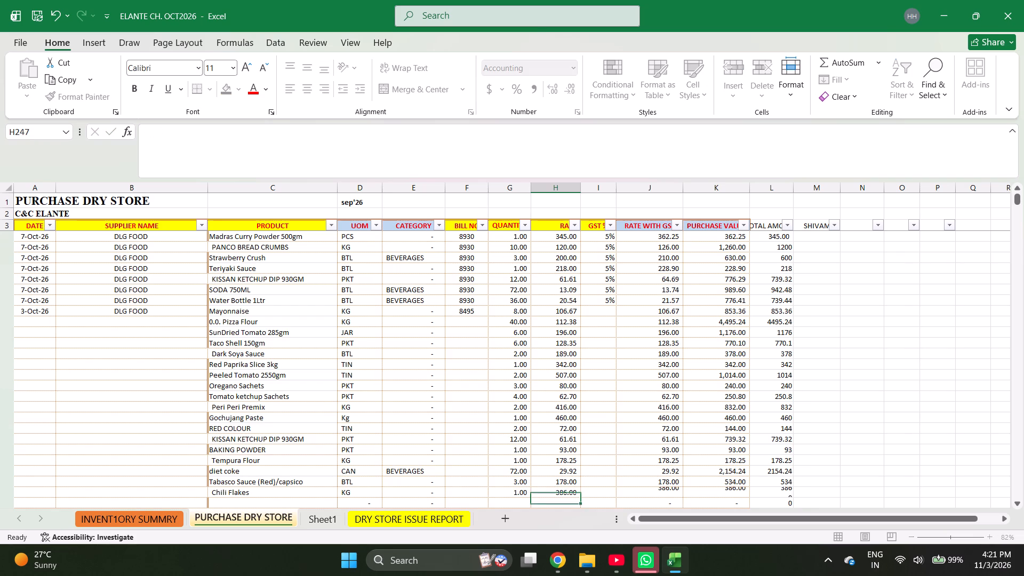
Enter 5% GST for Mayonnaise and fill it down through the Chili Flakes row.
key(Right)
key(ctrl+Up)
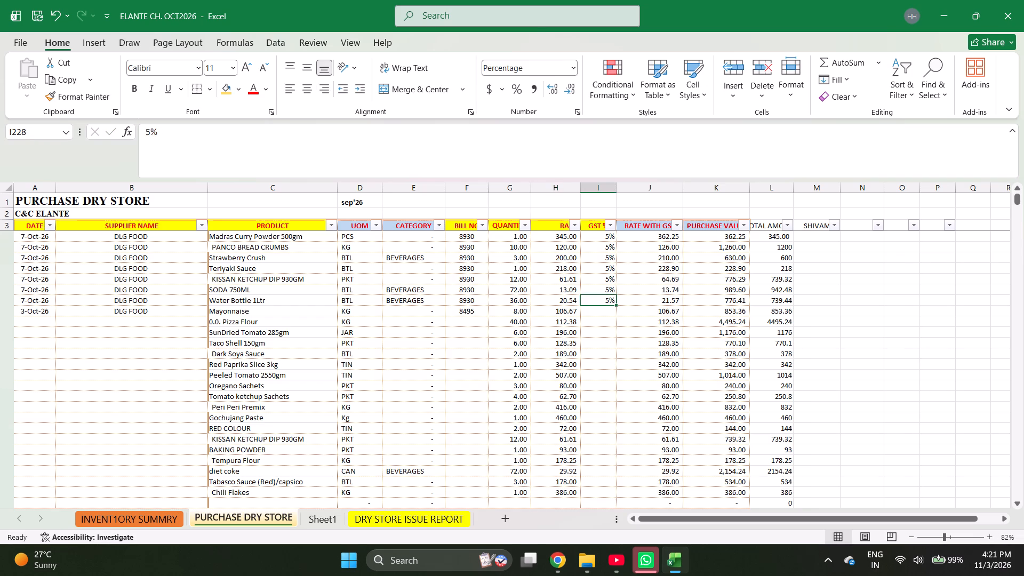
key(Down)
key(5)
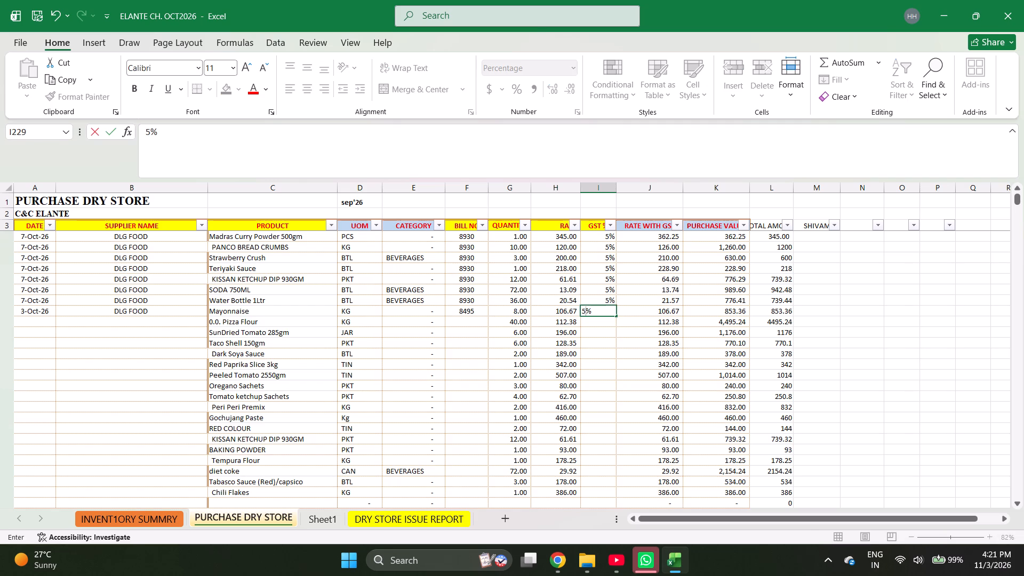
key(shift+Down)
key(shift+Down)
key(shift+Down)
key(shift+Down)
key(shift+Down)
key(shift+Down)
key(shift+Down)
key(shift+Down)
key(shift+Down)
key(shift+Down)
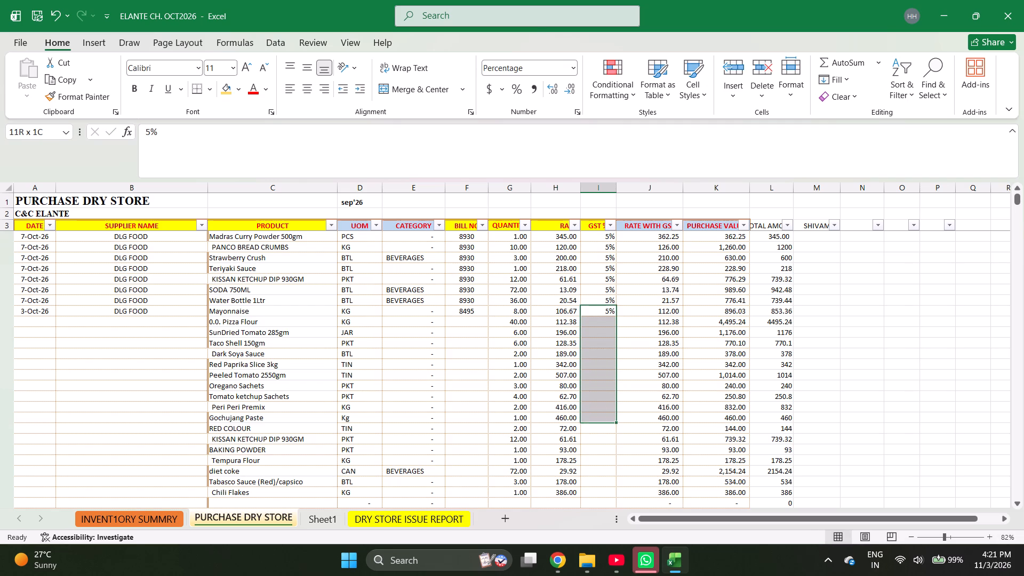
key(shift+Down)
key(shift+Down)
key(shift+Down)
key(shift+Down)
key(shift+Down)
key(shift+Down)
key(shift+Down)
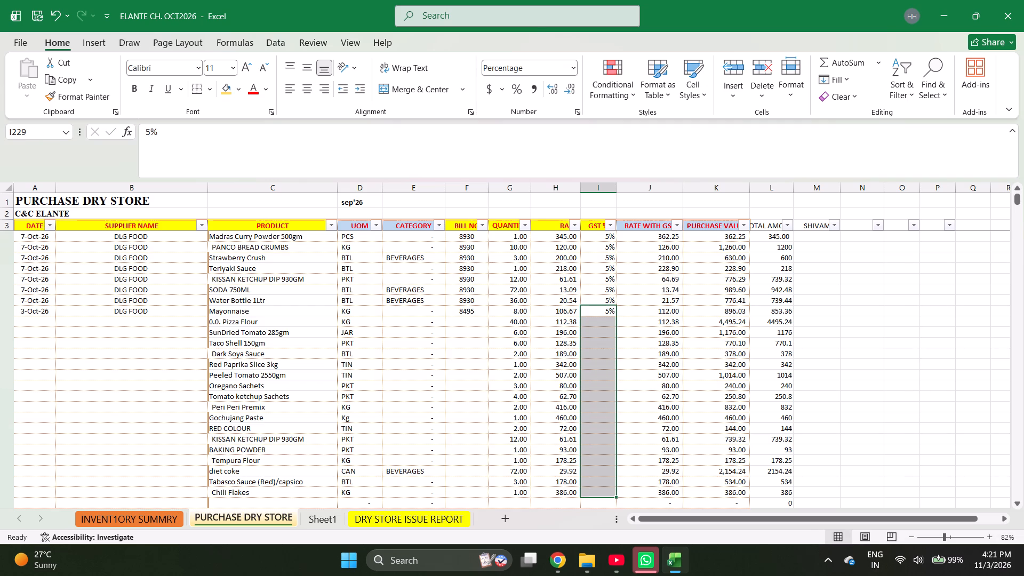
key(ctrl+d)
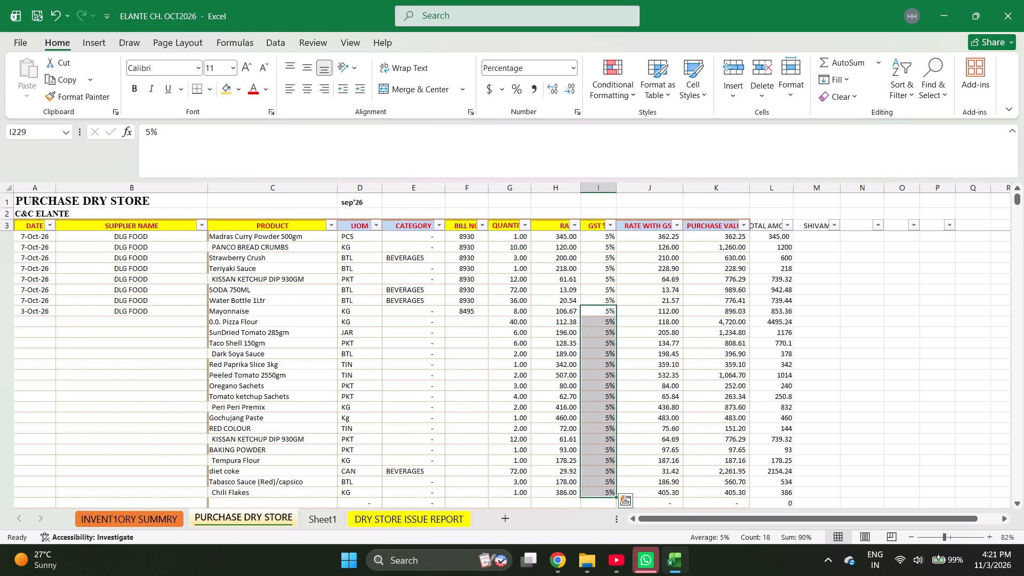
Change the GST rate to 40% for diet coke and 18% for RED COLOUR.
key(ctrl+Down)
key(Up)
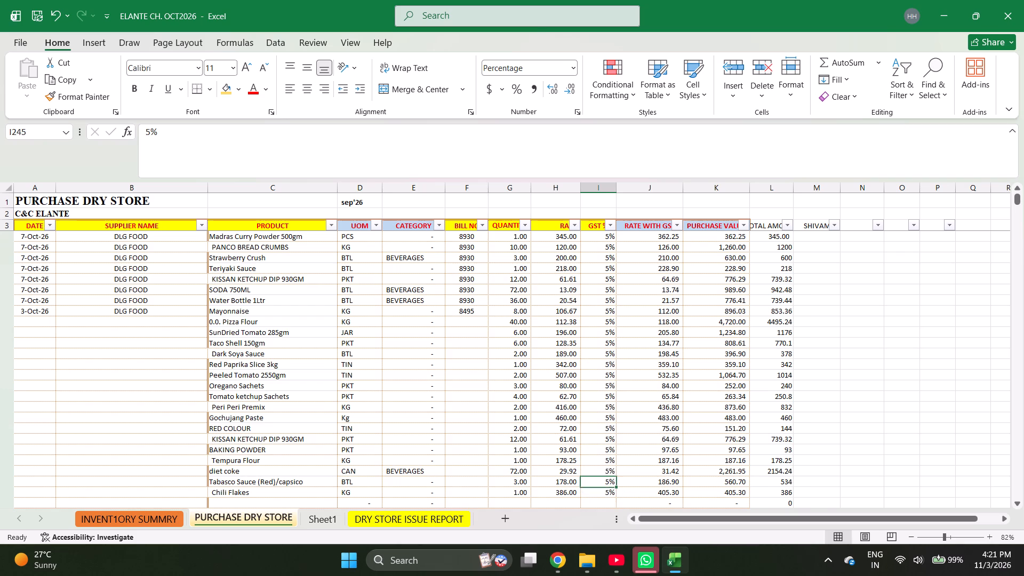
key(Up)
text(40)
key(Up)
key(Up)
key(Up)
key(Up)
key(Up)
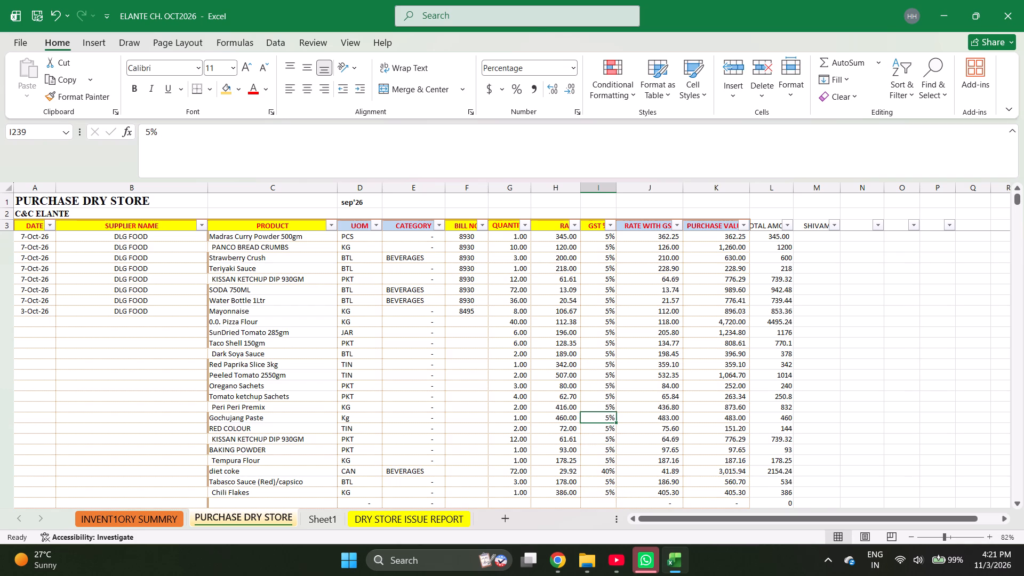
key(Down)
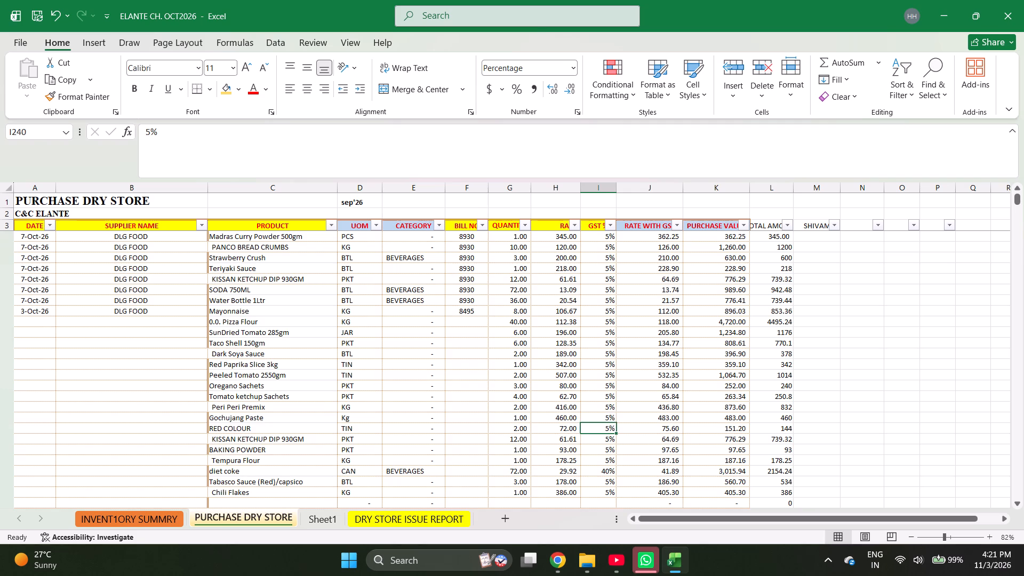
text(18)
Fill bill number 8495 down from the Mayonnaise row through the Chili Flakes row.
key(Left)
key(Left)
key(Left)
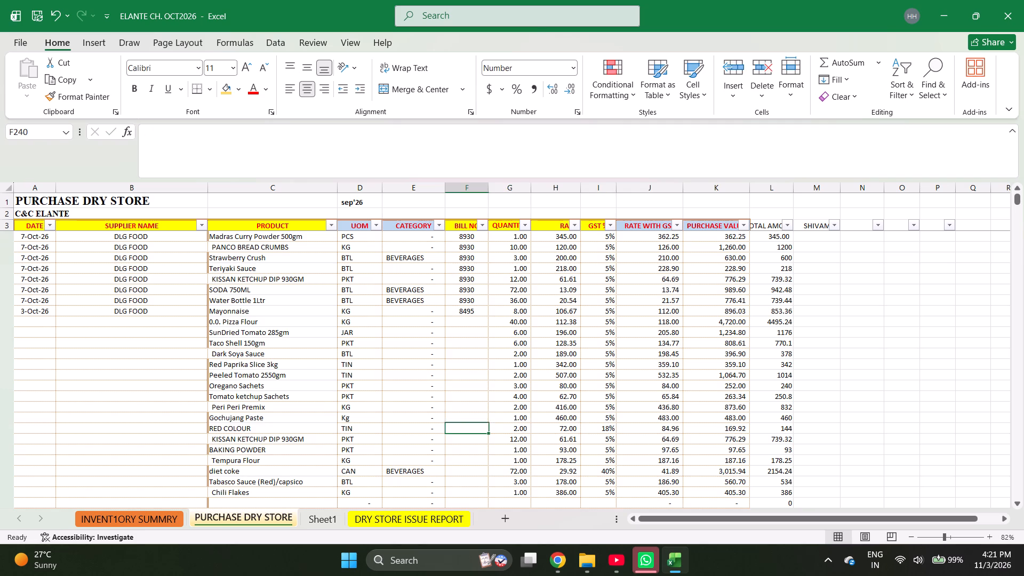
key(ctrl+Up)
key(shift+Down)
key(shift+Down)
key(shift+Down)
key(shift+Down)
key(shift+Down)
key(shift+Down)
key(shift+Down)
key(shift+Down)
key(shift+Down)
key(shift+Down)
key(shift+Down)
key(shift+Down)
key(shift+Down)
key(shift+Down)
key(shift+Down)
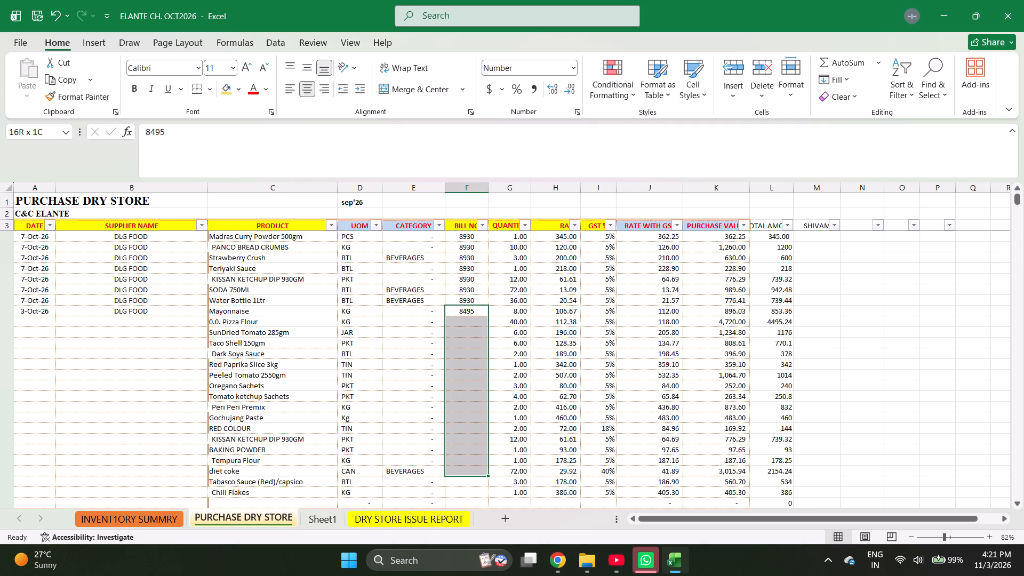
key(shift+Down)
key(shift+Down)
key(ctrl+d)
Fill the date 3-Oct-26 and supplier DLG FOOD down from the Mayonnaise row through the Chili Flakes row.
key(ctrl+Left)
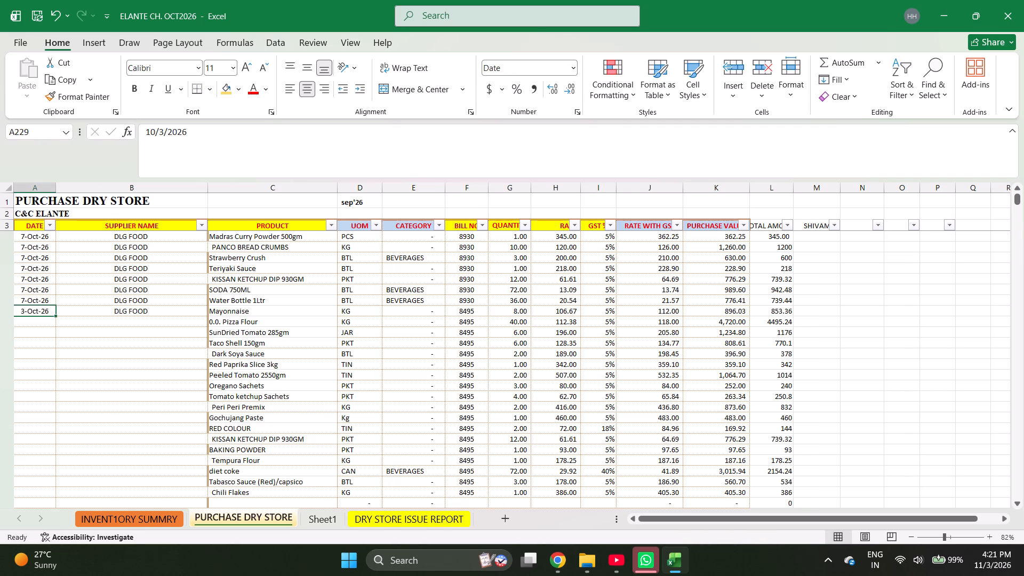
key(shift+Right)
key(shift+Down)
key(shift+Down)
key(shift+Down)
key(shift+Down)
key(shift+Down)
key(shift+Down)
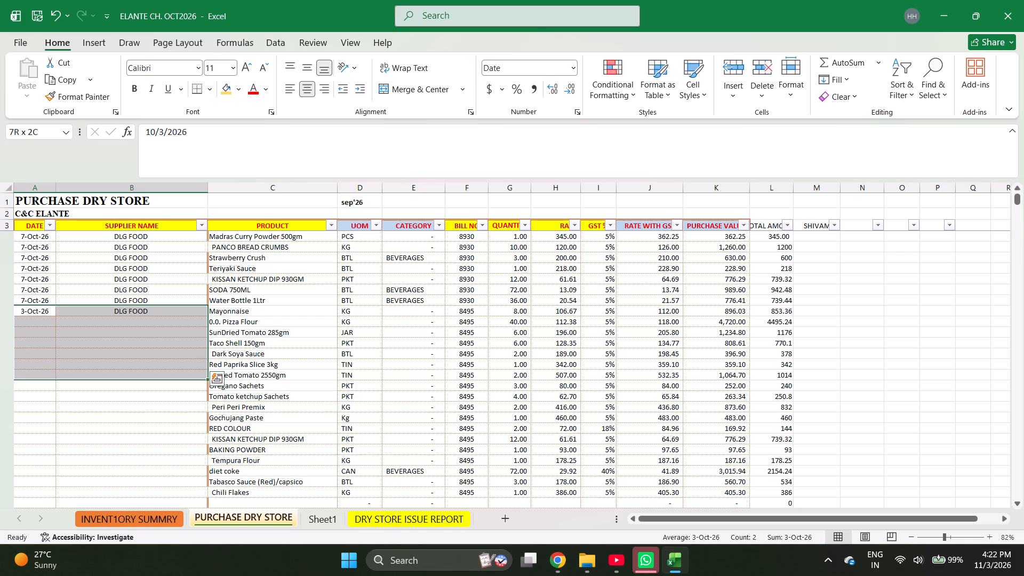
key(shift+Down)
key(shift+Down)
key(shift+Down)
key(shift+Down)
key(shift+Down)
key(shift+Down)
key(shift+Down)
key(shift+Down)
key(shift+Down)
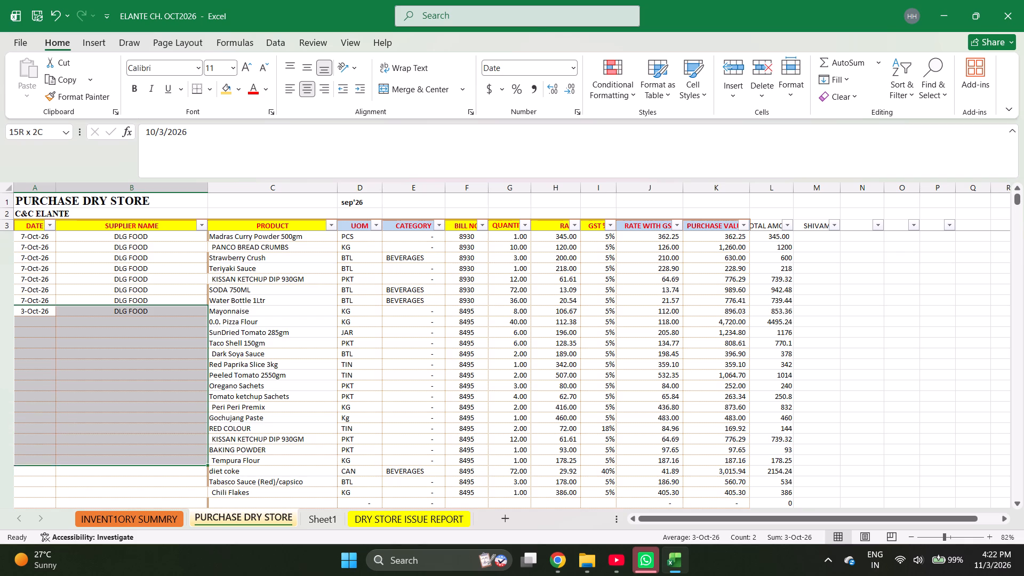
key(shift+Down)
key(shift+Down)
key(ctrl+d)
Check the combined purchase value of all bill 8495 items, from Mayonnaise through Chili Flakes.
key(ctrl+Right)
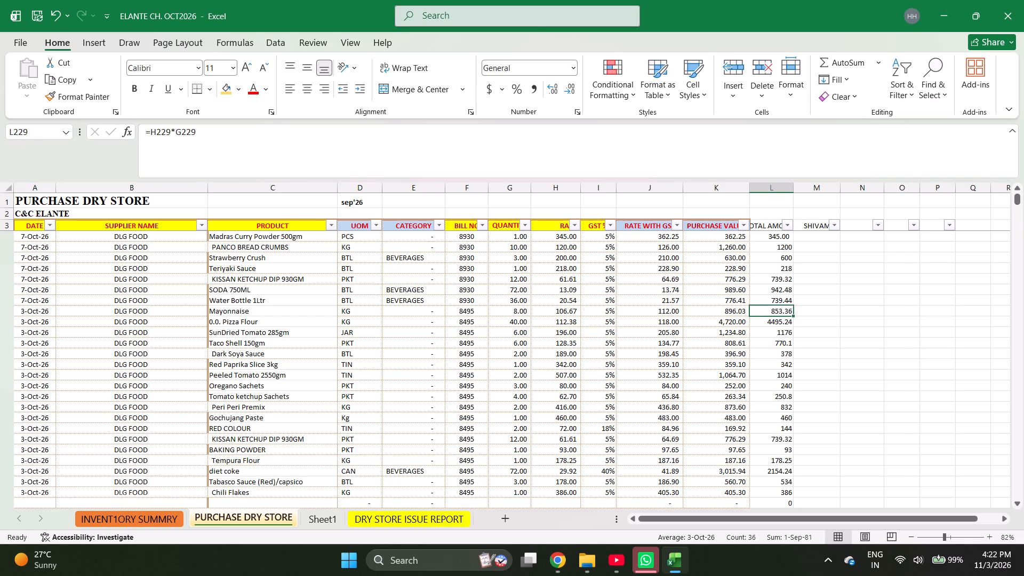
key(Left)
key(shift+Down)
key(shift+Down)
key(shift+Down)
key(shift+Down)
key(shift+Down)
key(shift+Down)
key(shift+Down)
key(shift+Down)
key(shift+Down)
key(shift+Down)
key(shift+Down)
key(shift+Down)
key(shift+Down)
key(shift+Down)
key(shift+Down)
key(shift+Down)
key(shift+Down)
key(shift+Down)
key(shift+Down)
key(shift+Down)
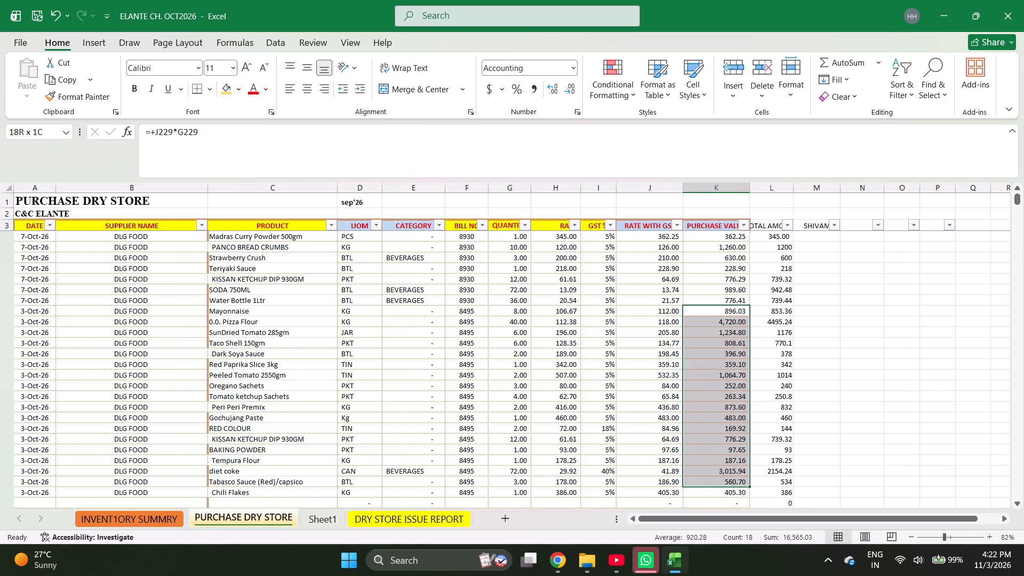
key(shift+Up)
key(shift+Up)
key(shift+Up)
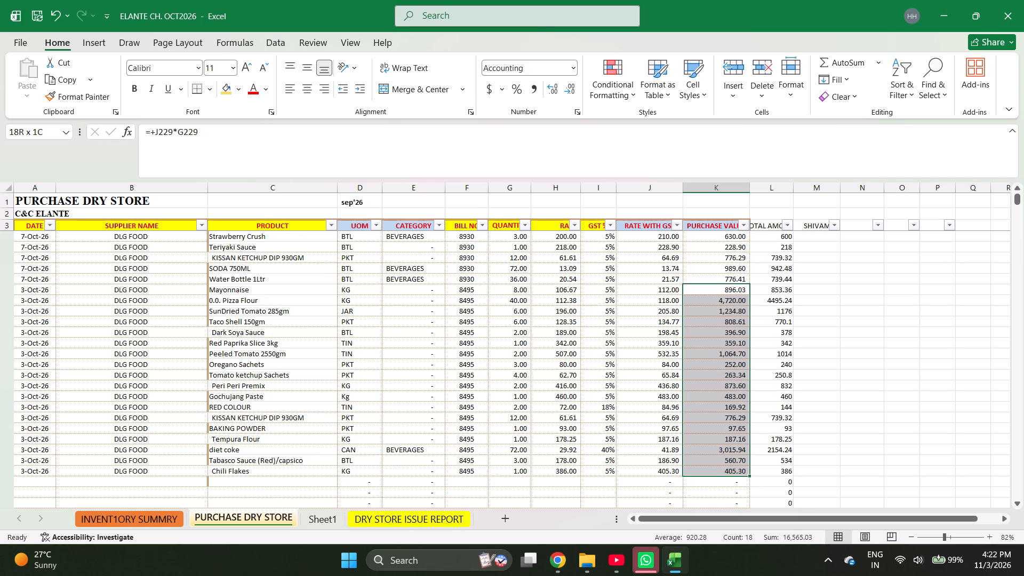
Start a new row below Chili Flakes with the date 3-Oct-26 and supplier DLG FOOD copied from the row above.
key(Left)
key(ctrl+Left)
key(ctrl+Down)
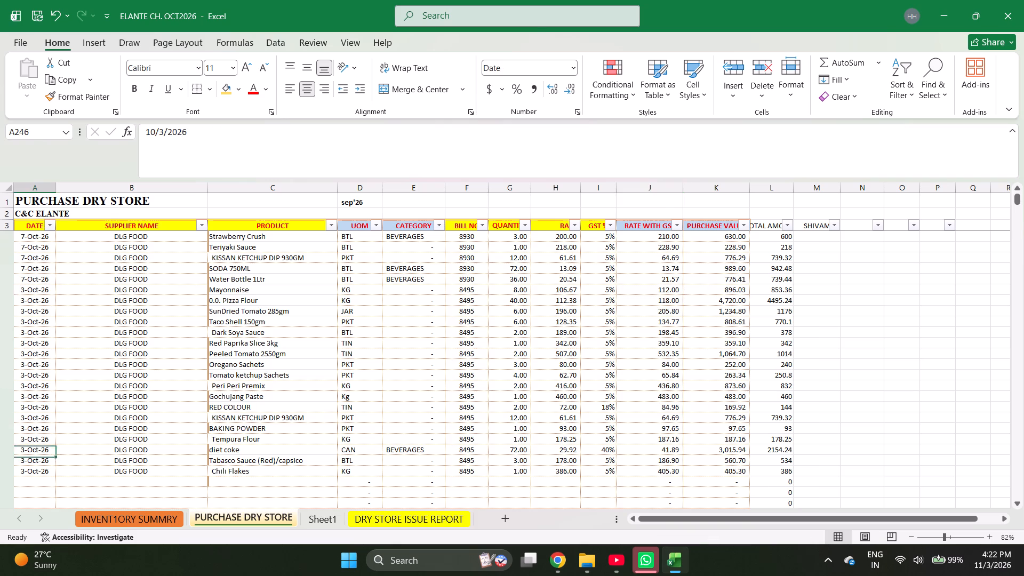
key(Down)
text(10-)
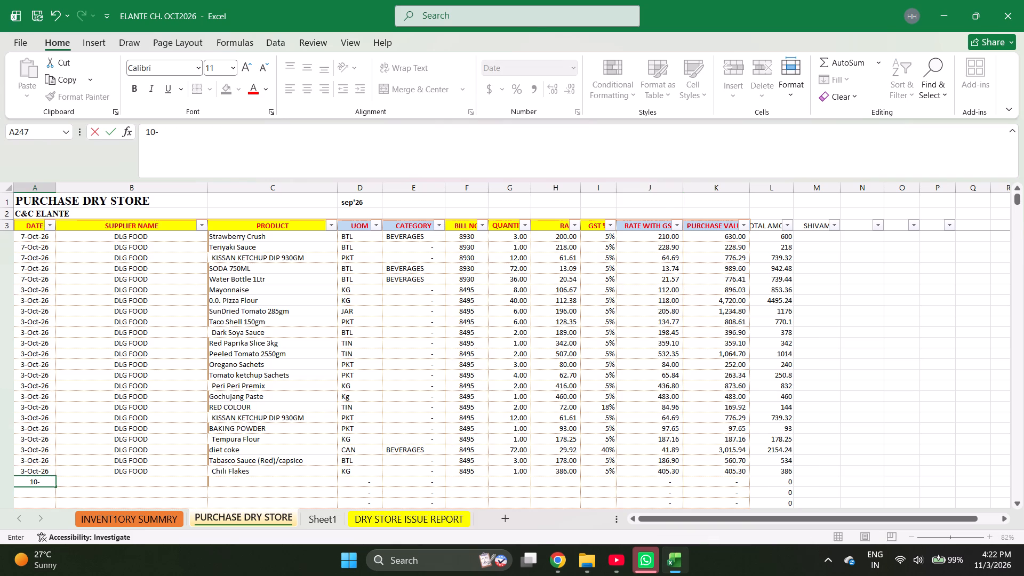
key(Escape)
key(ctrl+d)
key(Right)
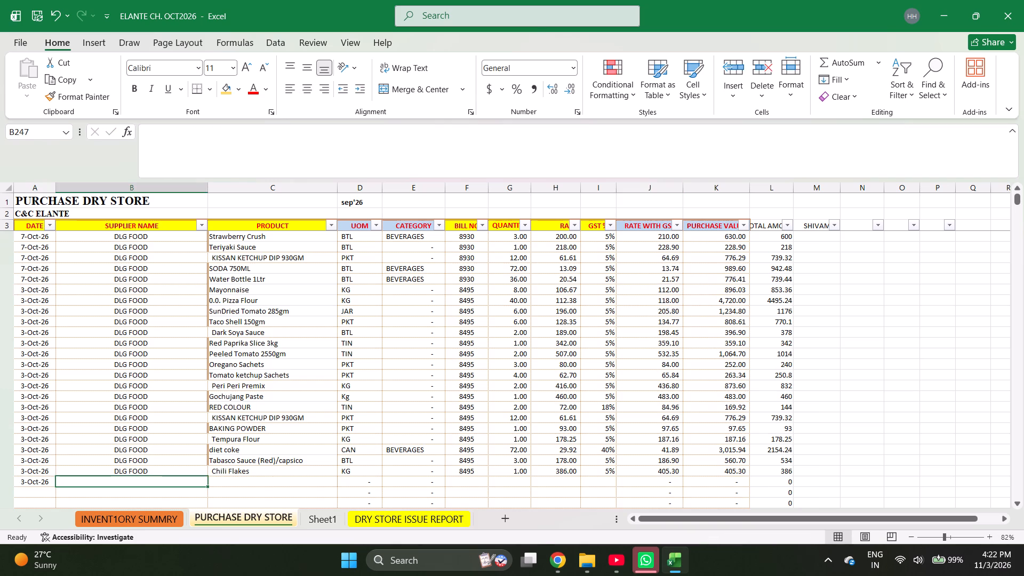
key(ctrl+d)
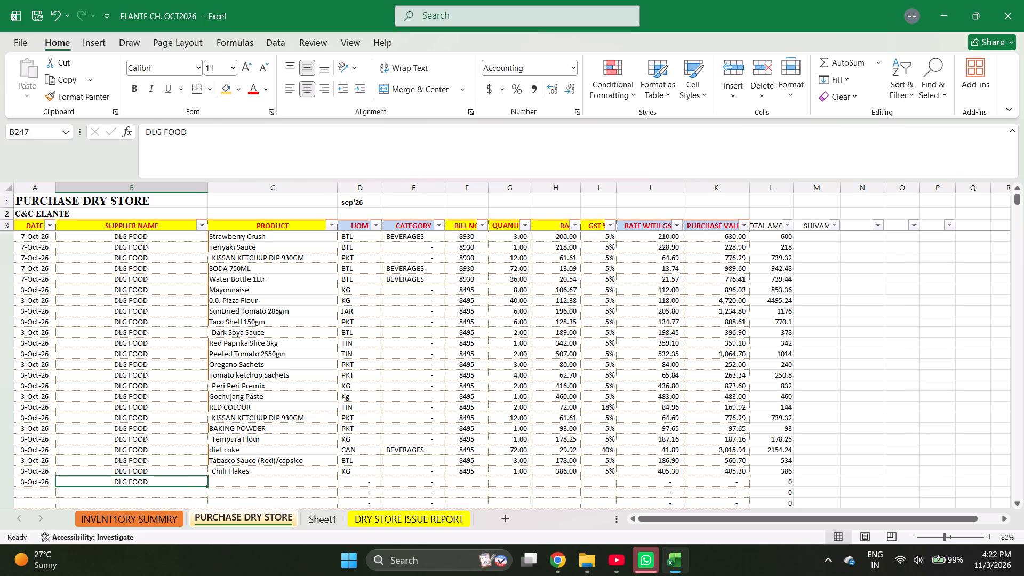
Find Cinnamon Syrup in the inventory summary sheet and copy it in as the product of the new purchase row.
key(Right)
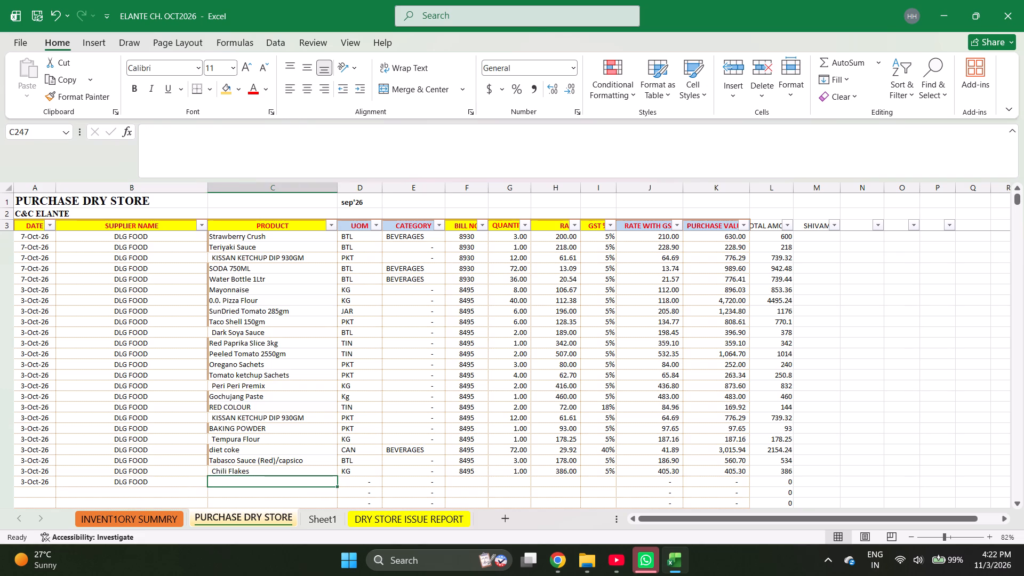
text(CIN)
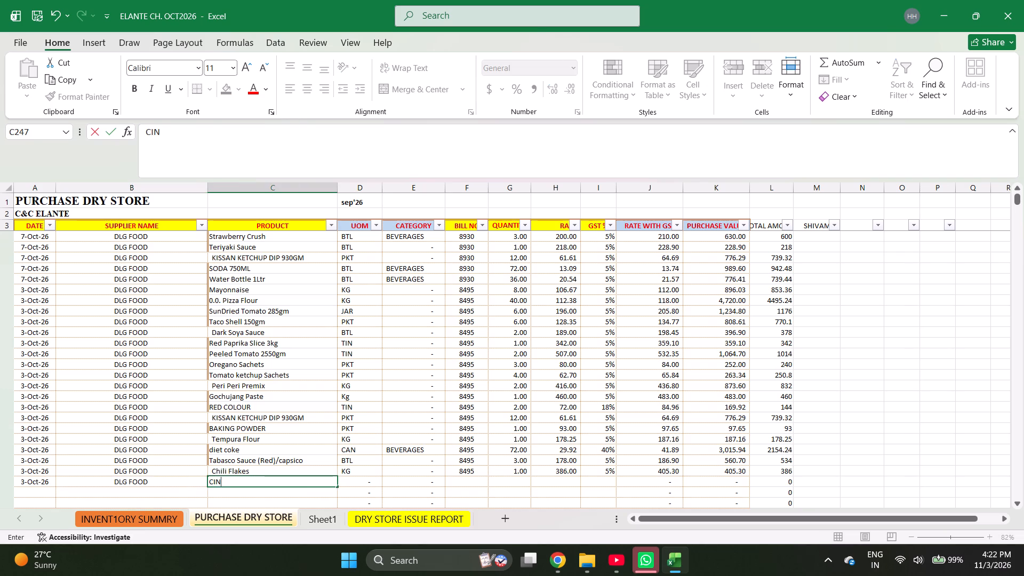
key(ctrl+Page_Up)
key(ctrl+f)
text(CIN)
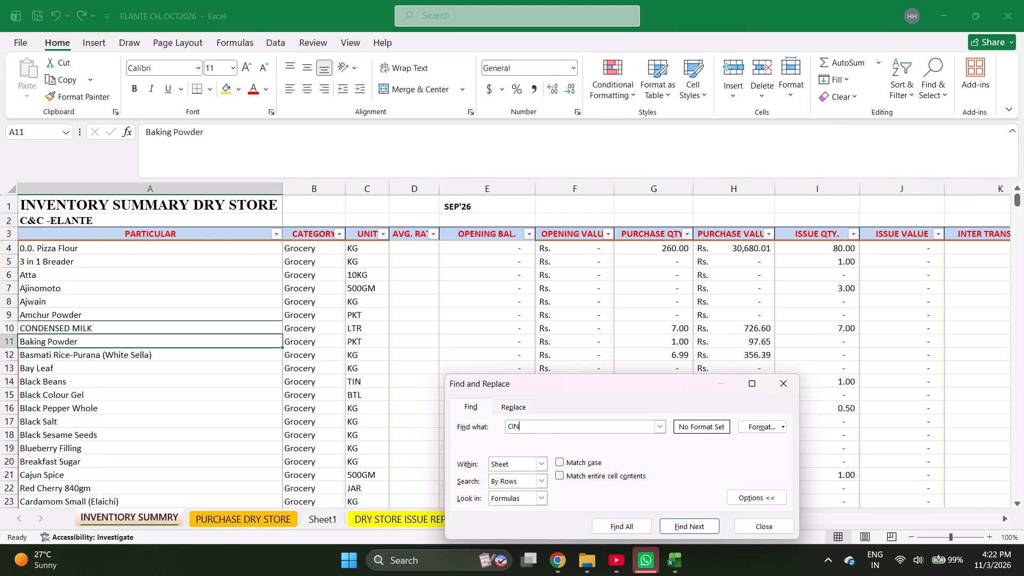
key(Return)
key(Escape)
key(ctrl+f)
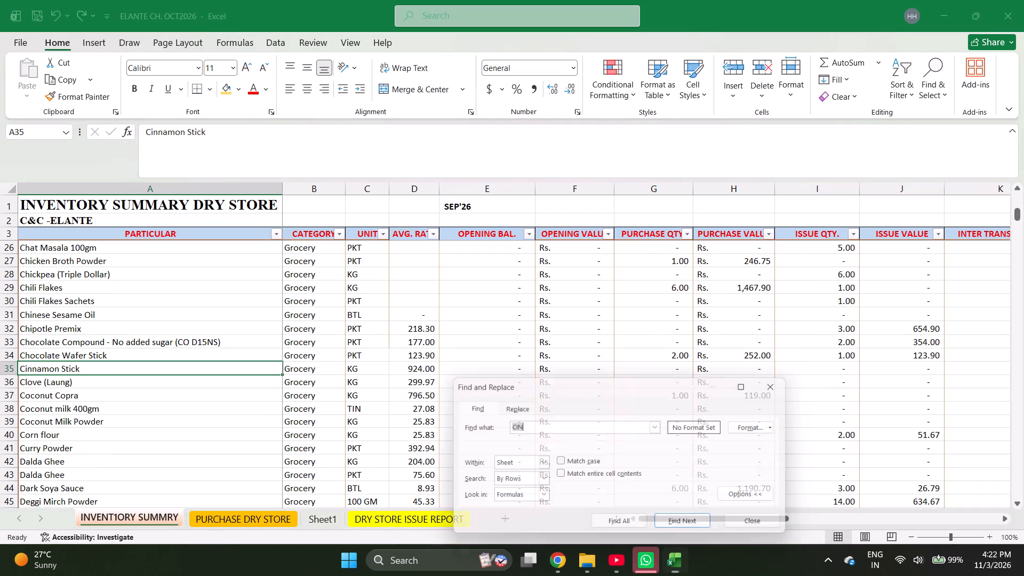
key(Return)
key(Escape)
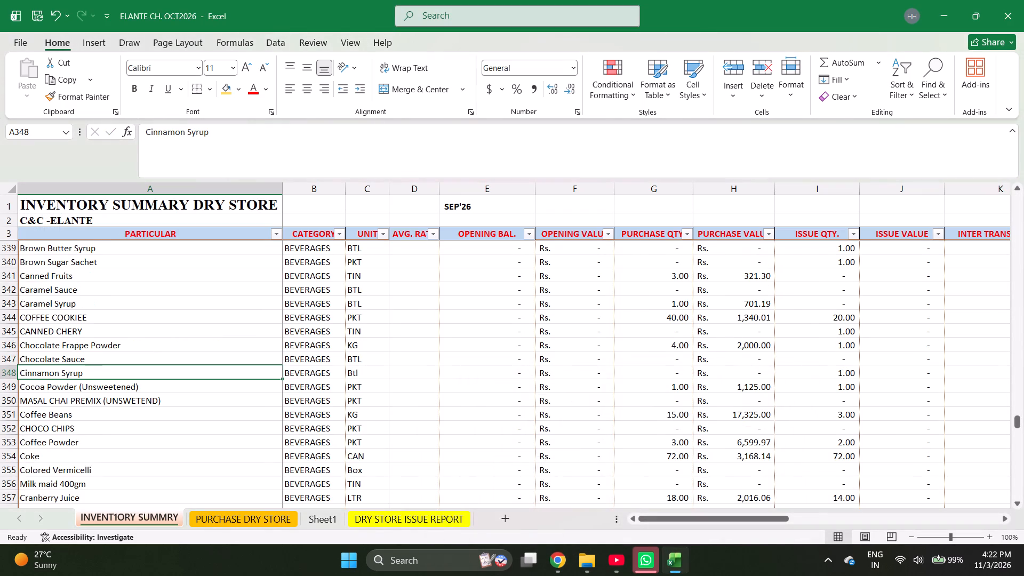
key(ctrl+c)
key(ctrl+Page_Down)
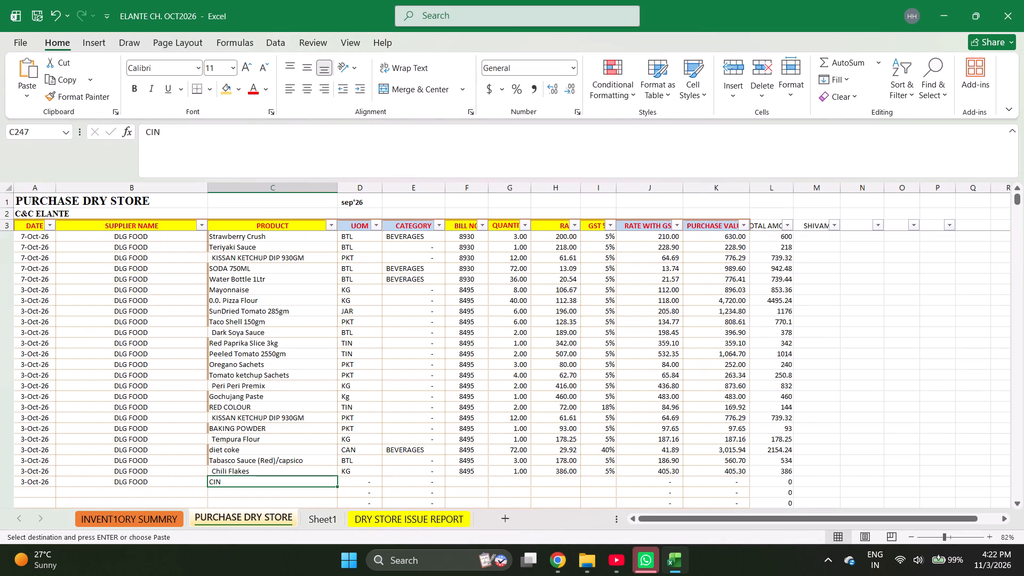
key(Return)
key(Return)
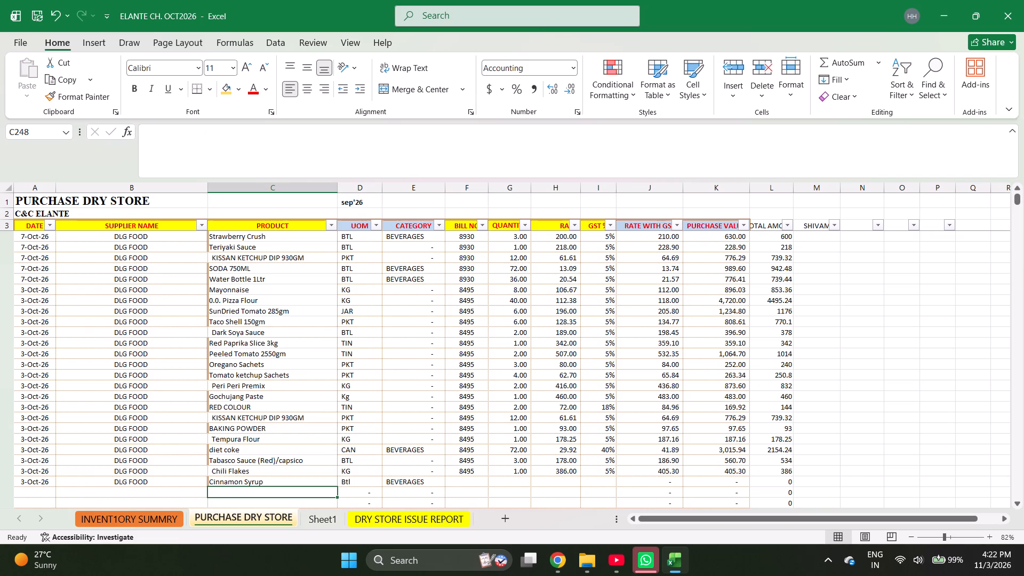
Enter GINGER SYRUP as the product in the row below Cinnamon Syrup.
text(GIN)
key(Return)
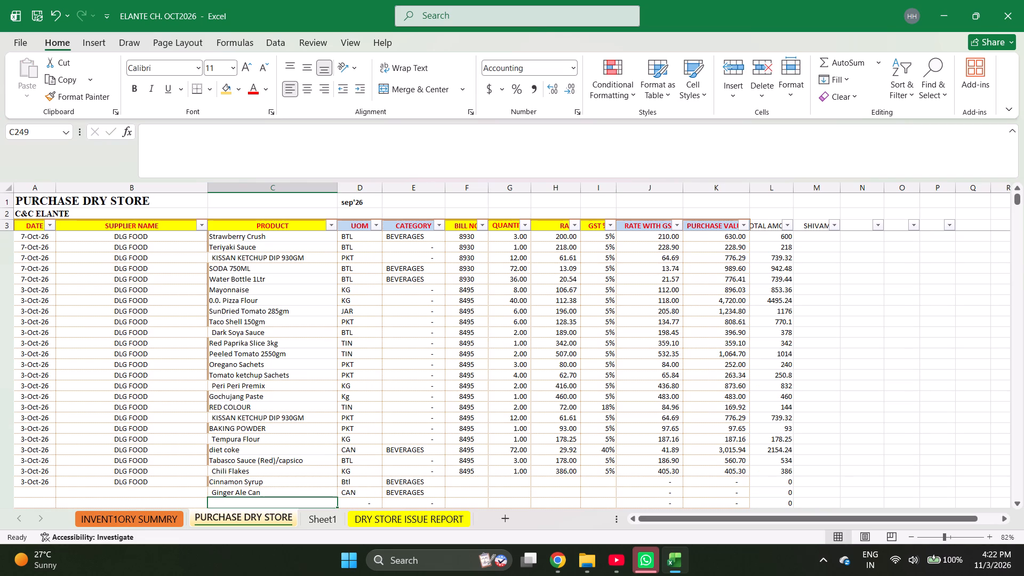
key(Up)
key(g)
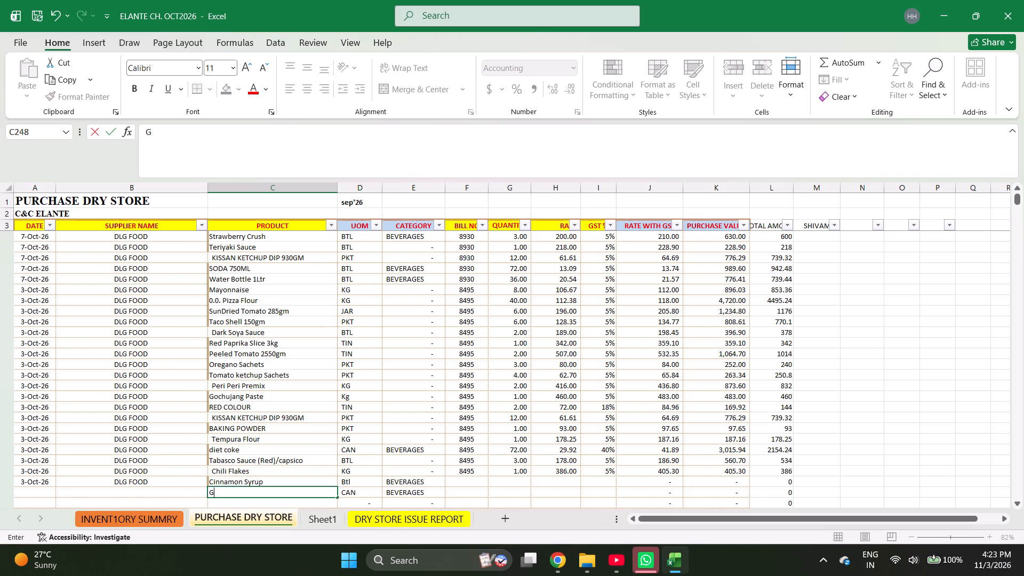
text(INGER S)
key(Return)
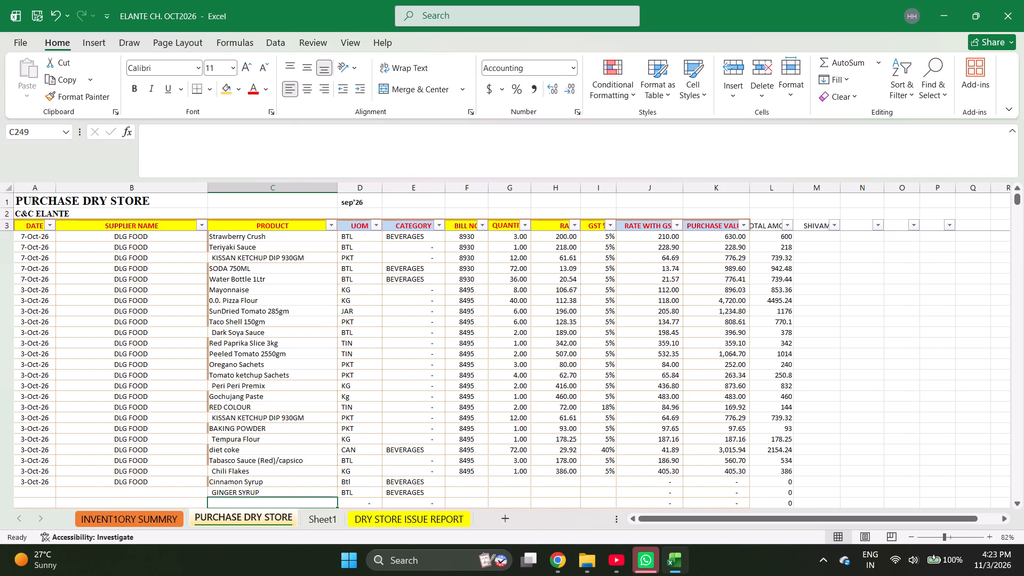
Find Peach Syrup in the inventory summary and copy it into the product cell below GINGER SYRUP.
key(ctrl+Page_Up)
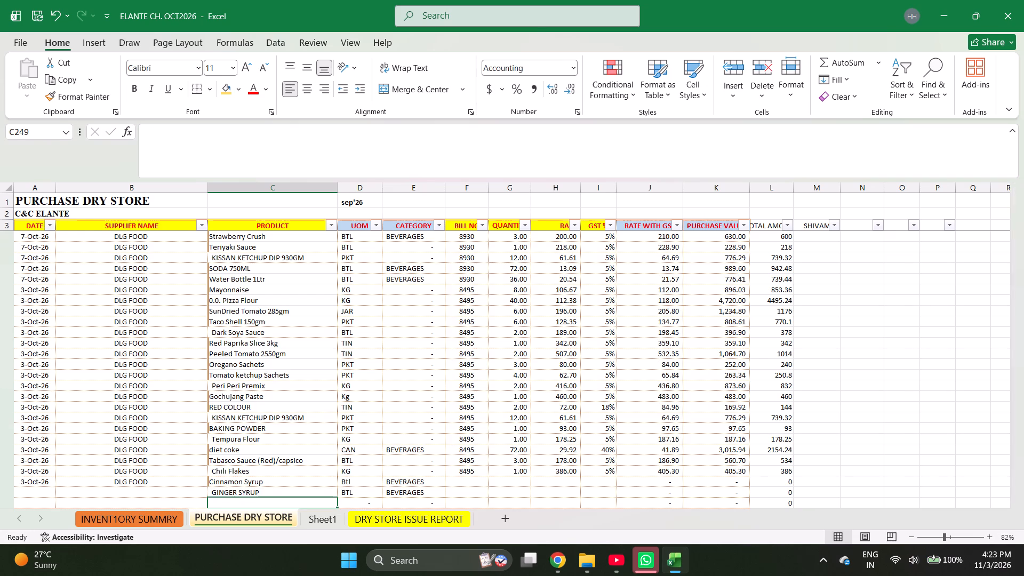
key(ctrl+f)
text(PEAC)
key(Return)
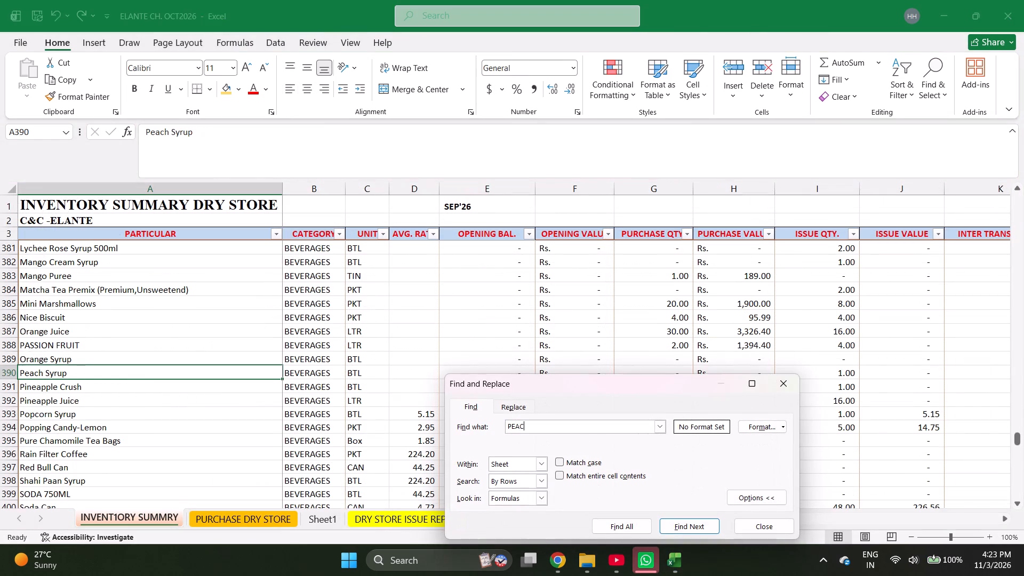
key(Escape)
key(ctrl+c)
key(ctrl+Page_Down)
key(Return)
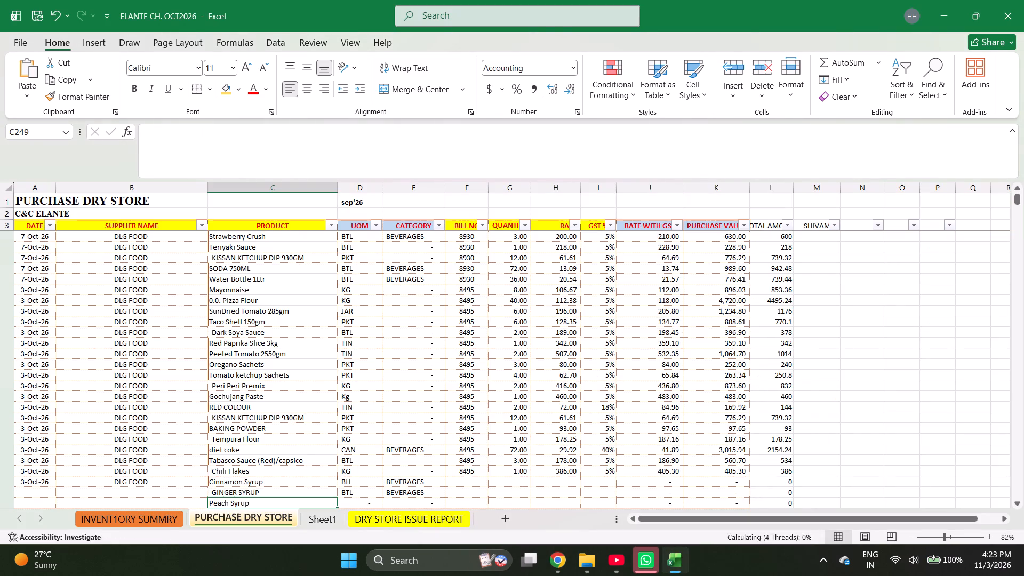
key(Return)
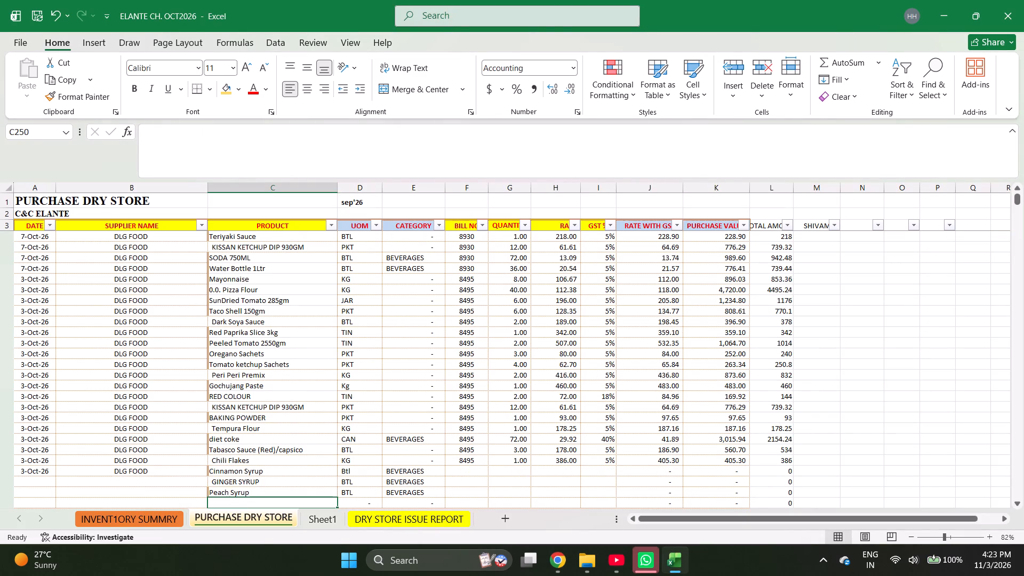
Find Popcorn Syrup in the inventory summary and copy it into the product cell below Peach Syrup.
key(ctrl+Page_Up)
key(ctrl+f)
text(POPC)
key(Return)
key(Escape)
key(ctrl+c)
key(ctrl+Page_Down)
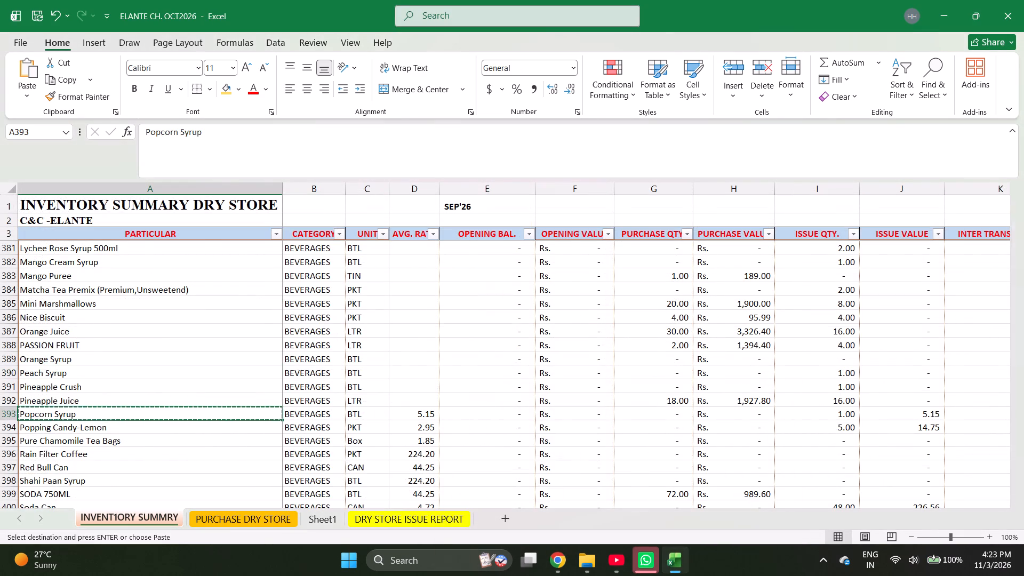
key(Return)
key(Return)
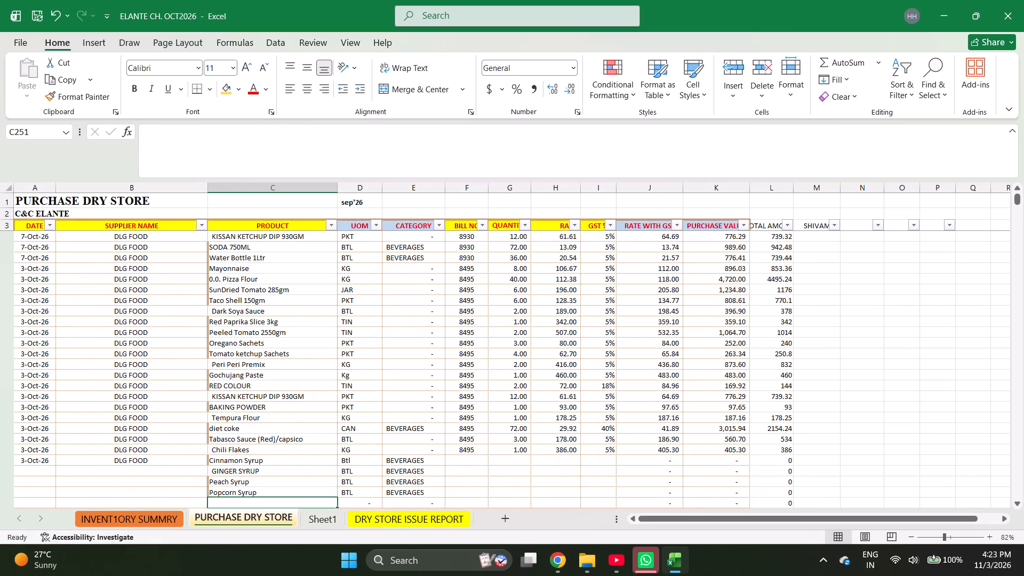
Add Cocoa Powder (Unsweetened), Lotus Biscoff Biscuit and SUSHI RICE as the products below Popcorn Syrup.
text(COCOA)
key(space)
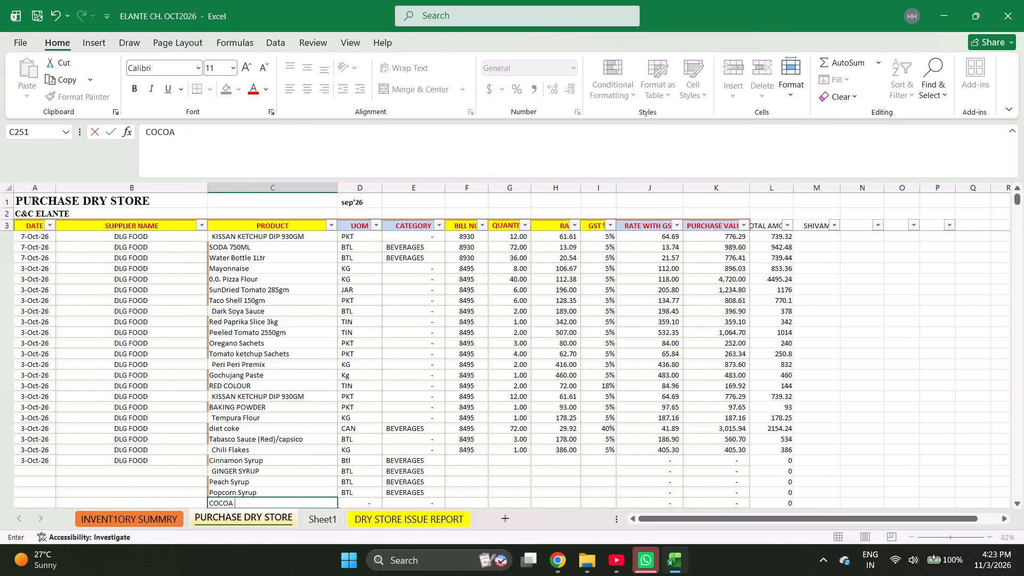
key(p)
key(Return)
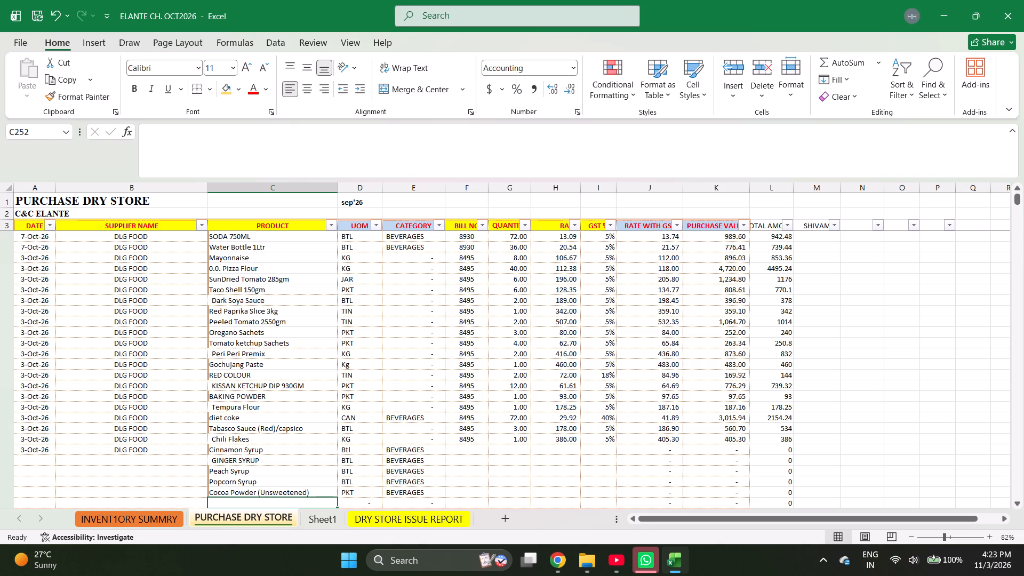
text(LO)
text(TUS)
key(space)
key(Return)
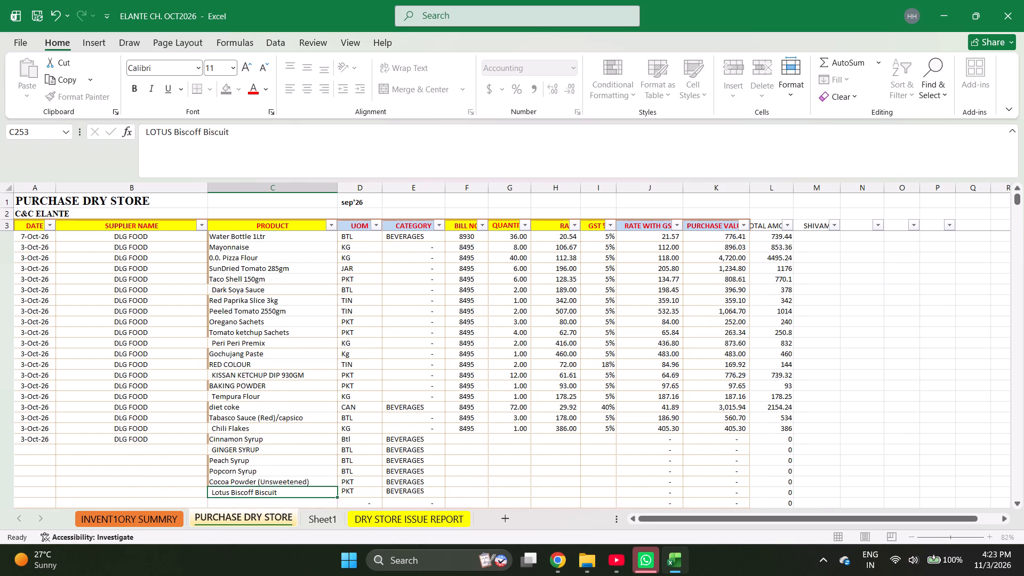
text(SUSH)
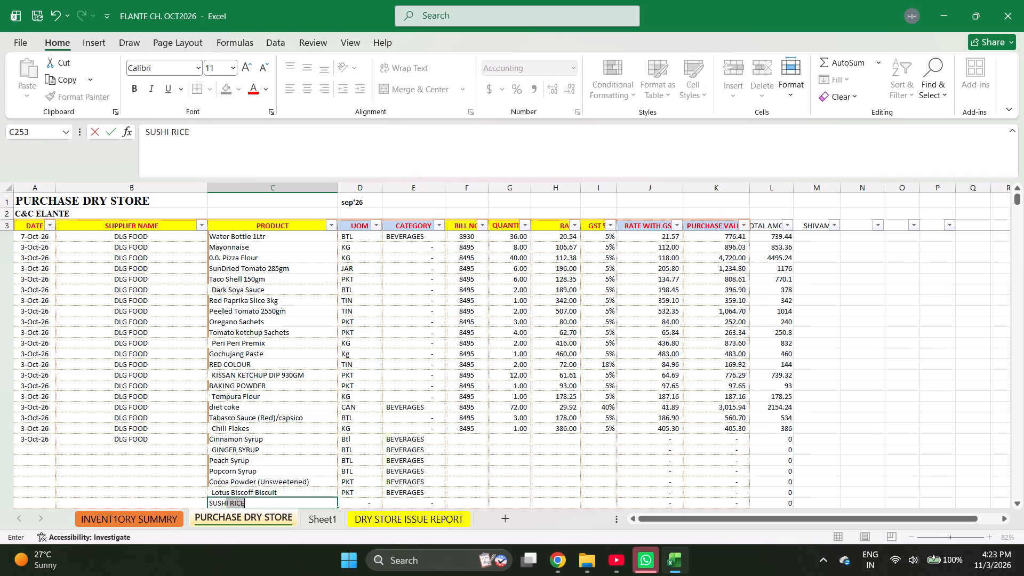
key(Left)
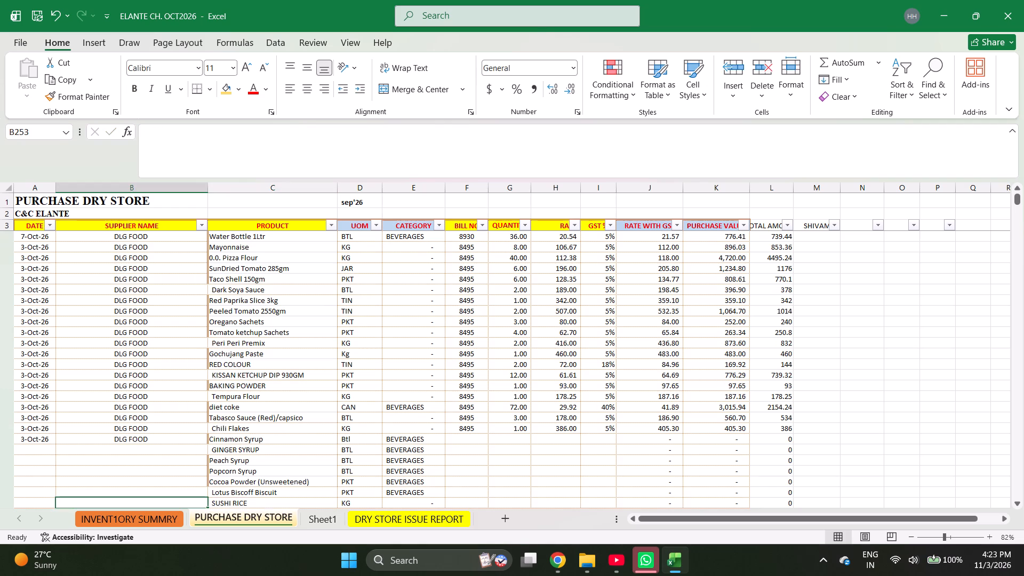
Enter bill number 8548 in the Cinnamon Syrup row.
key(ctrl+Up)
key(Right)
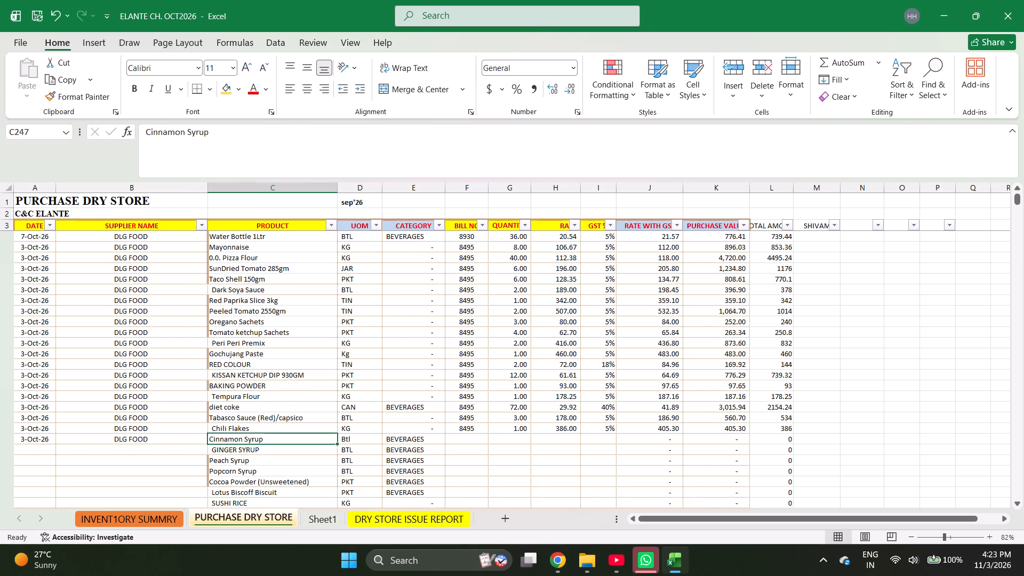
key(ctrl+shift+Down)
key(Right)
key(Right)
key(Right)
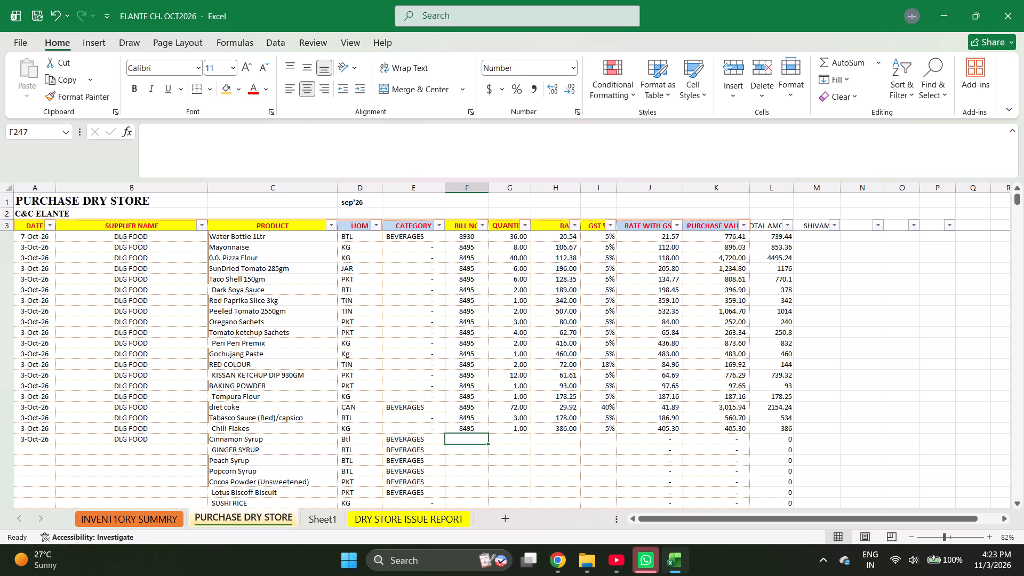
text(8548)
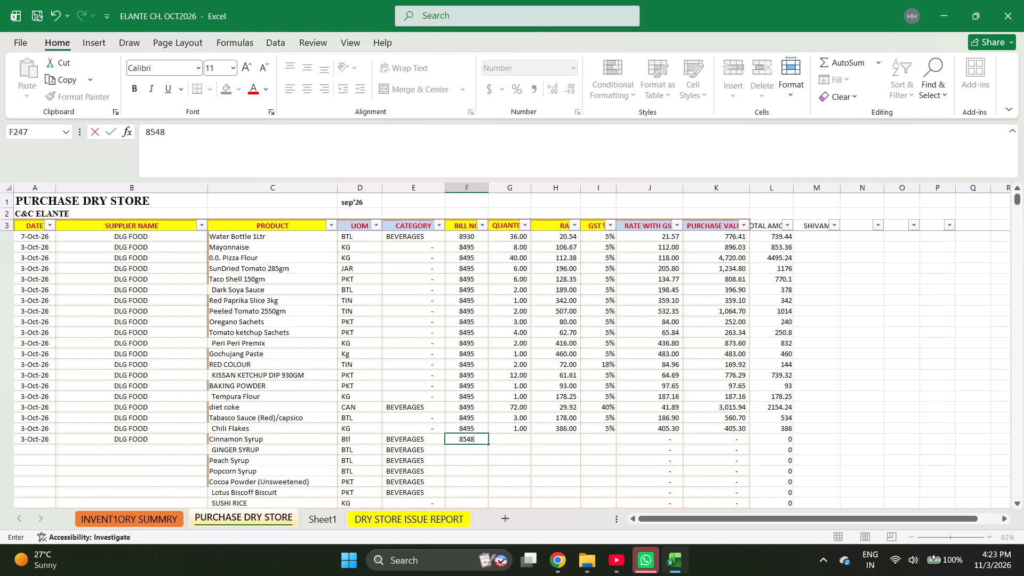
key(Right)
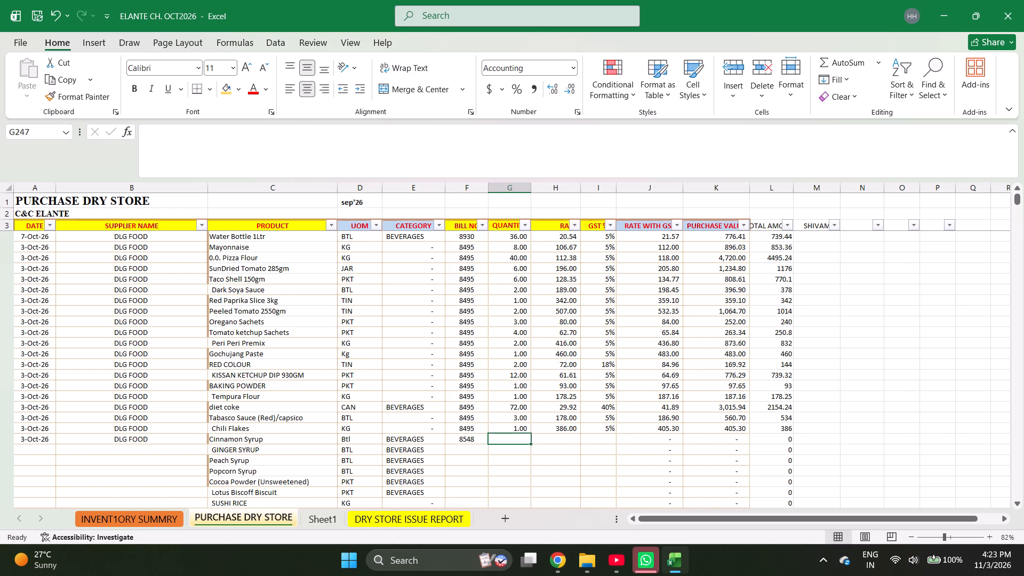
Enter quantity 1 for Cinnamon Syrup and fill it down through the SUSHI RICE row.
key(1)
key(shift+Down)
key(shift+Down)
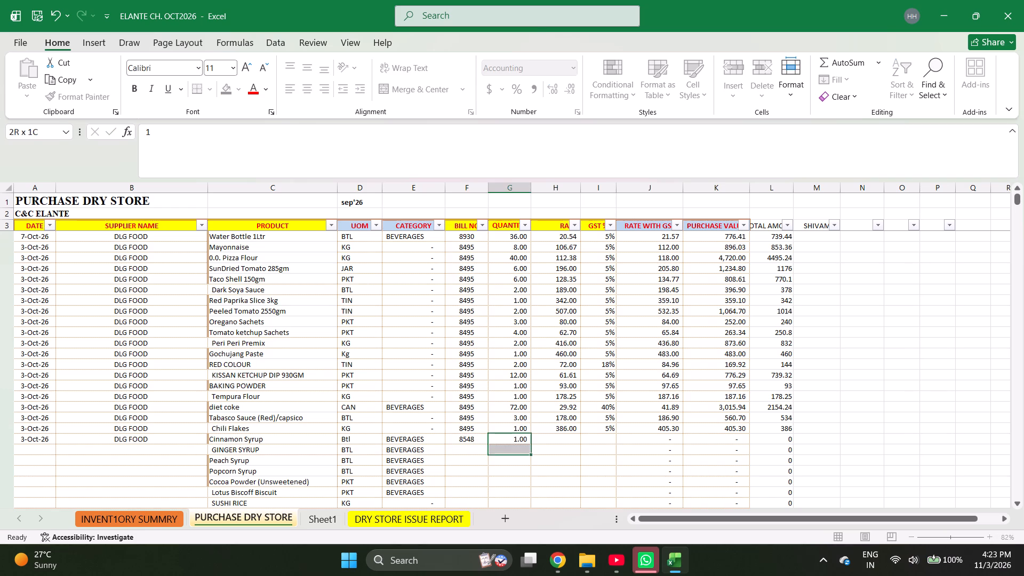
key(shift+Down)
key(shift+Down)
key(shift+Down)
key(shift+Down)
key(shift+Up)
key(shift+Down)
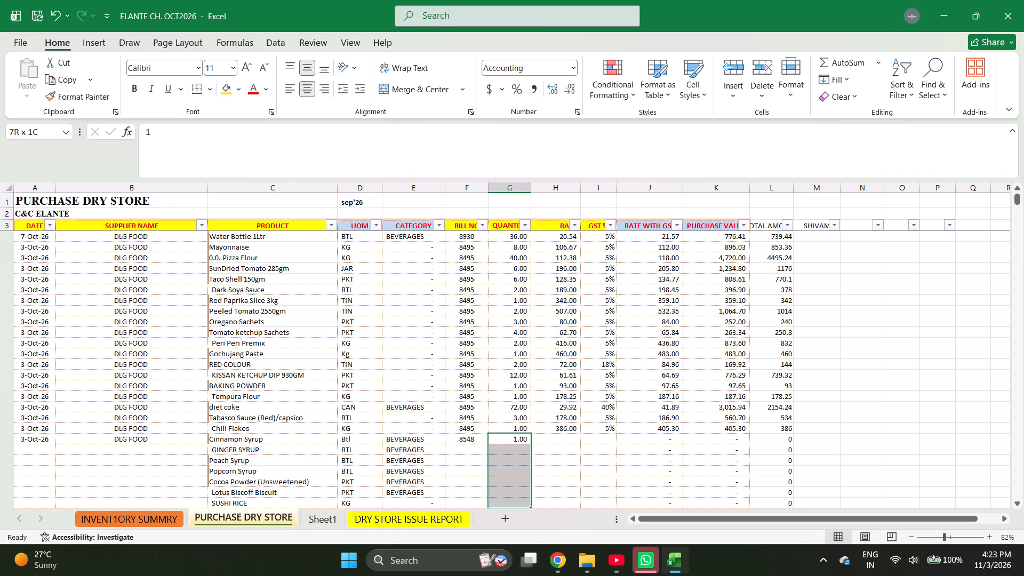
key(ctrl+d)
Set the SUSHI RICE quantity to 2.
key(Left)
key(Down)
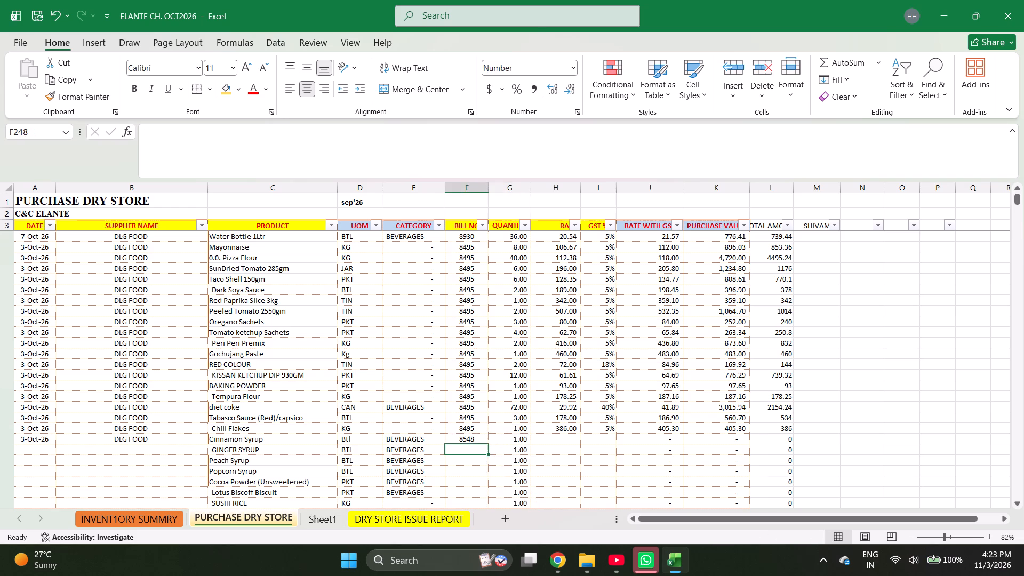
key(Right)
key(Right)
key(Up)
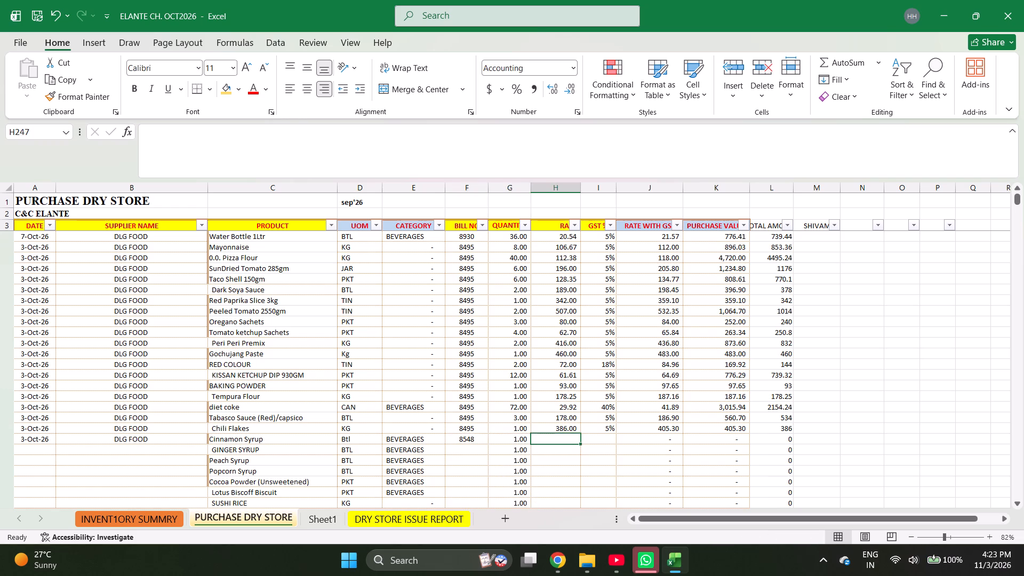
key(Down)
key(Down)
key(Down)
key(Down)
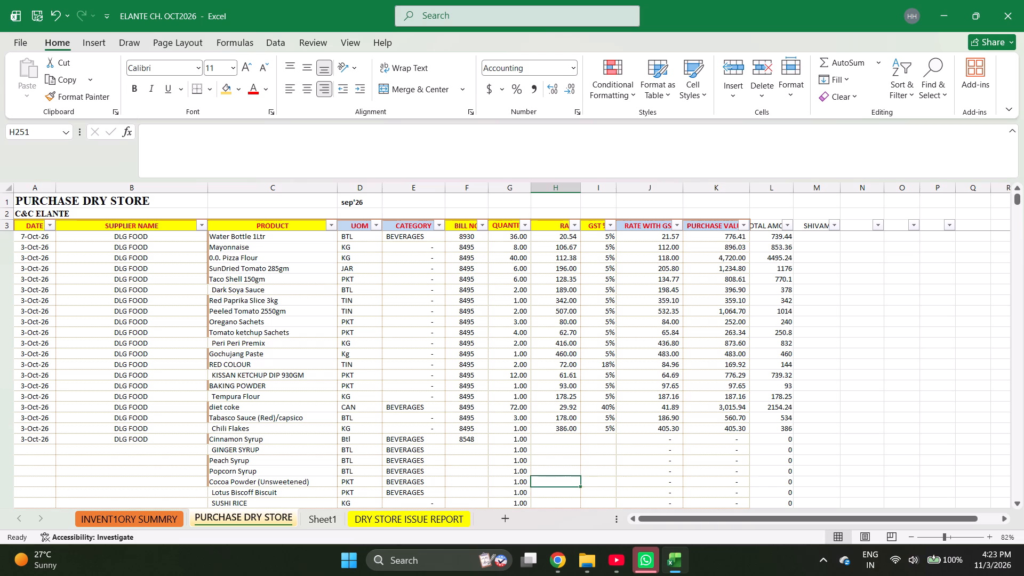
key(Down)
key(Down)
key(Left)
key(2)
key(Right)
Enter rates of 667.80 for Cinnamon Syrup, 667.80 for GINGER SYRUP, 235 for Peach Syrup and 667.80 for Popcorn Syrup.
key(Up)
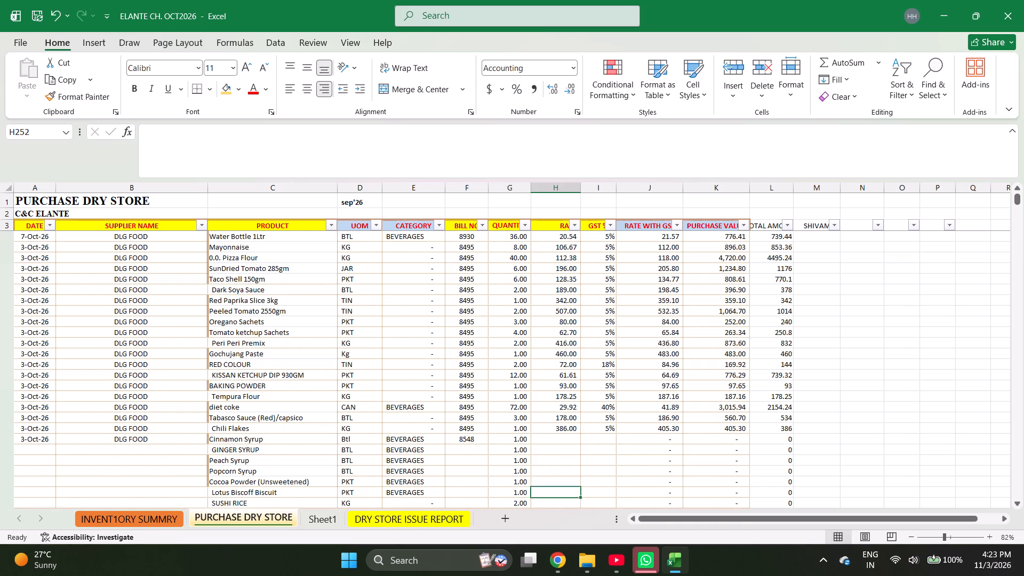
key(ctrl+Up)
key(Down)
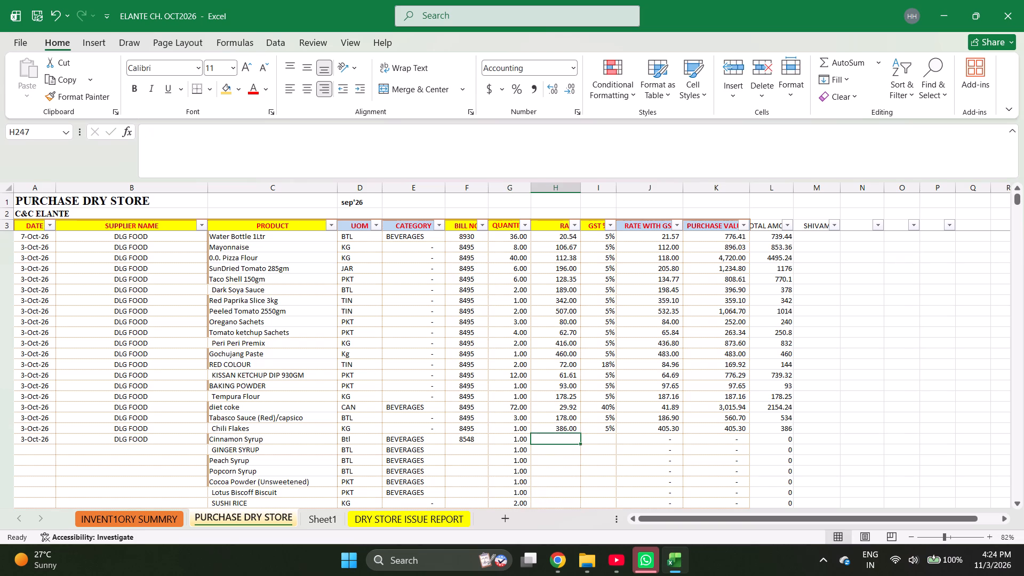
text(667)
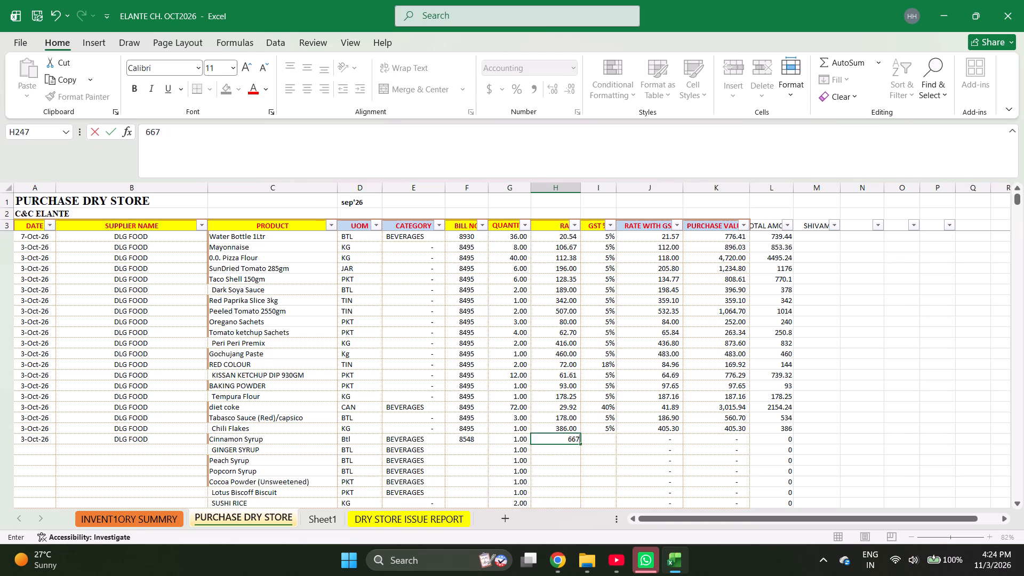
text(.80)
key(Return)
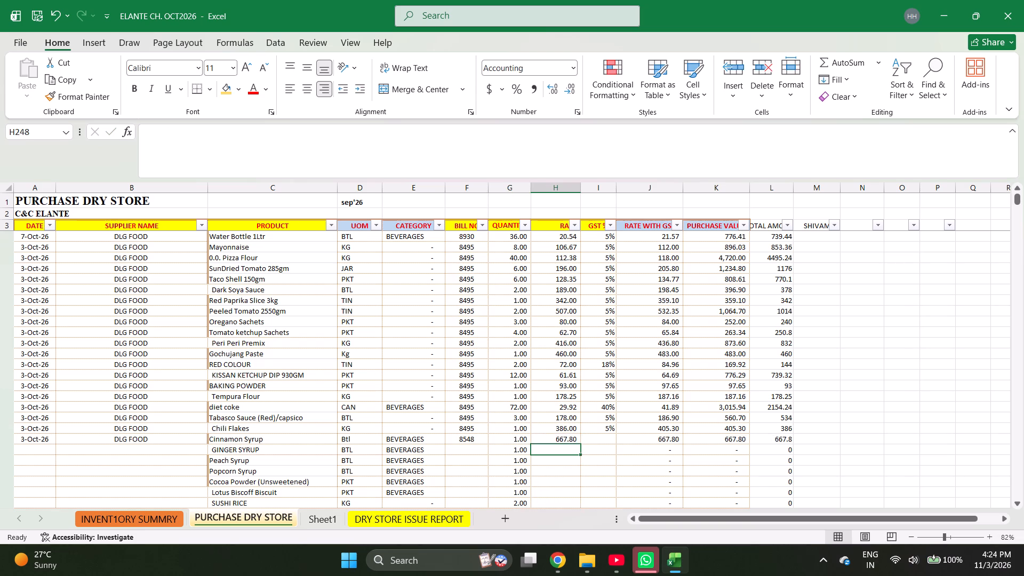
text(667.80)
key(Return)
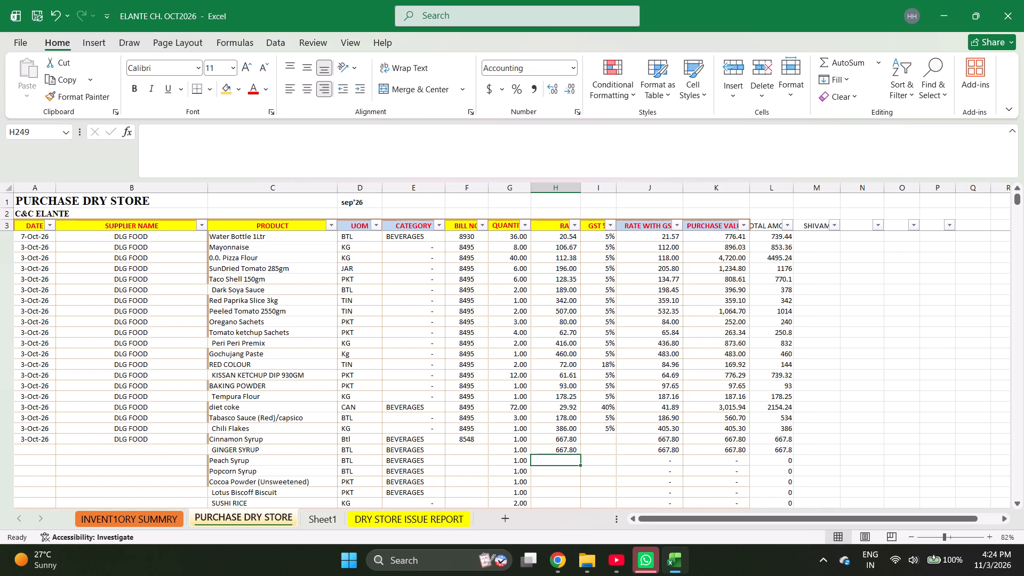
text(235)
key(Return)
text(667.80)
key(Return)
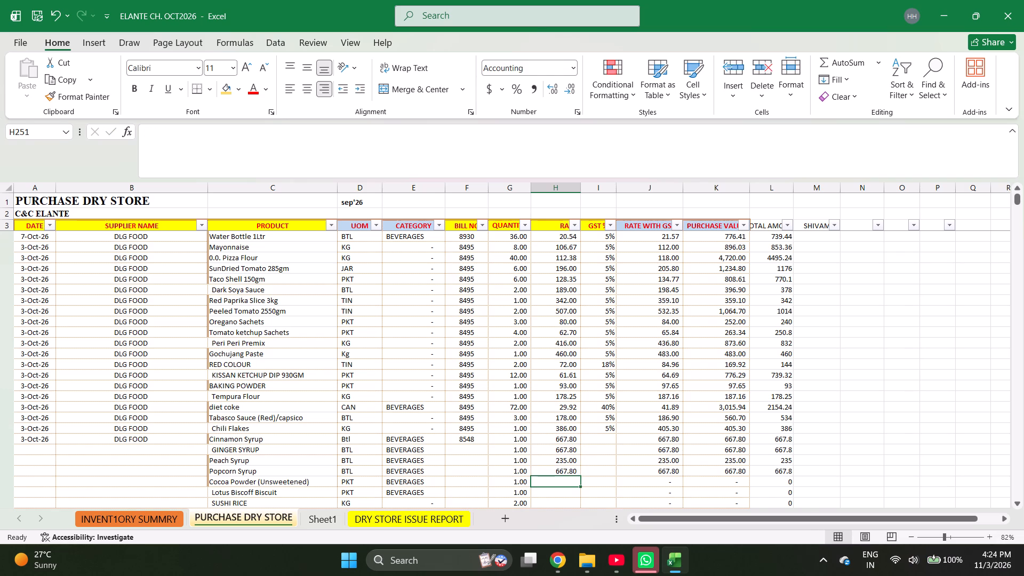
Enter rates of 1071.43 for Cocoa Powder (Unsweetened), 360 for Lotus Biscoff Biscuit and 300 for SUSHI RICE.
key(1)
text(071)
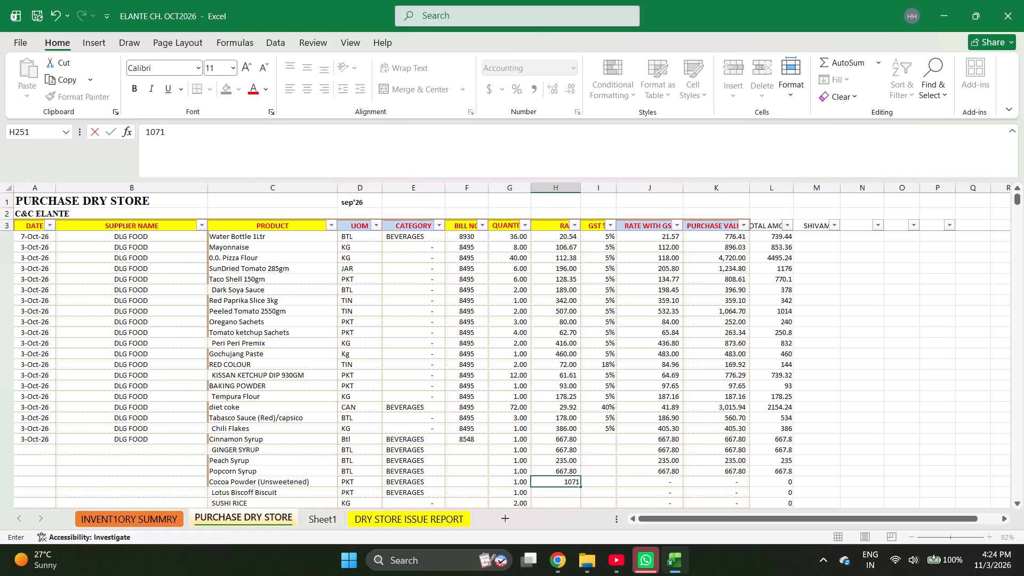
text(.43)
key(Return)
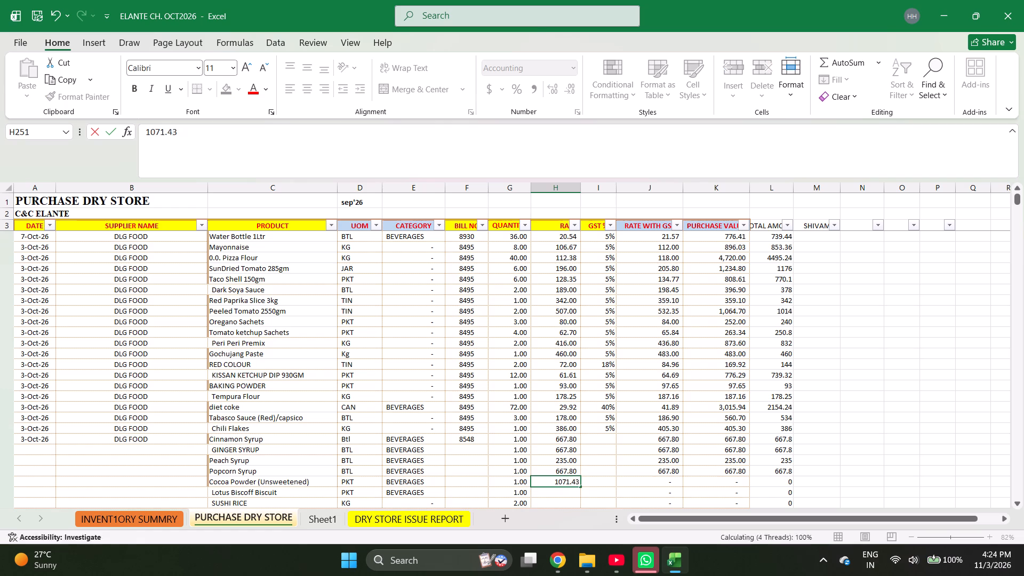
text(360)
key(Return)
text(300)
key(Right)
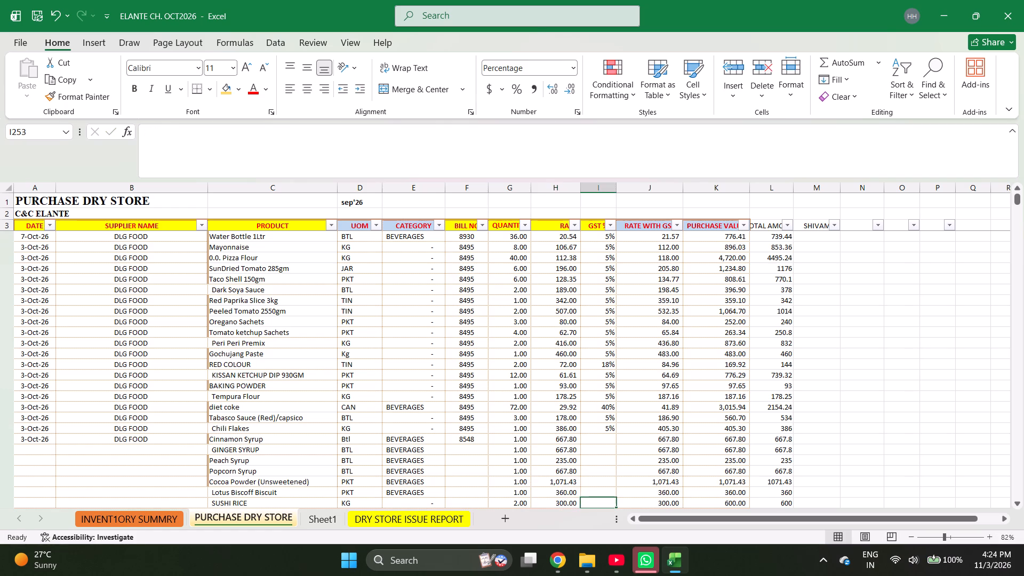
Fill the 5% GST from the Chili Flakes row down through the SUSHI RICE row.
key(ctrl+Up)
key(Down)
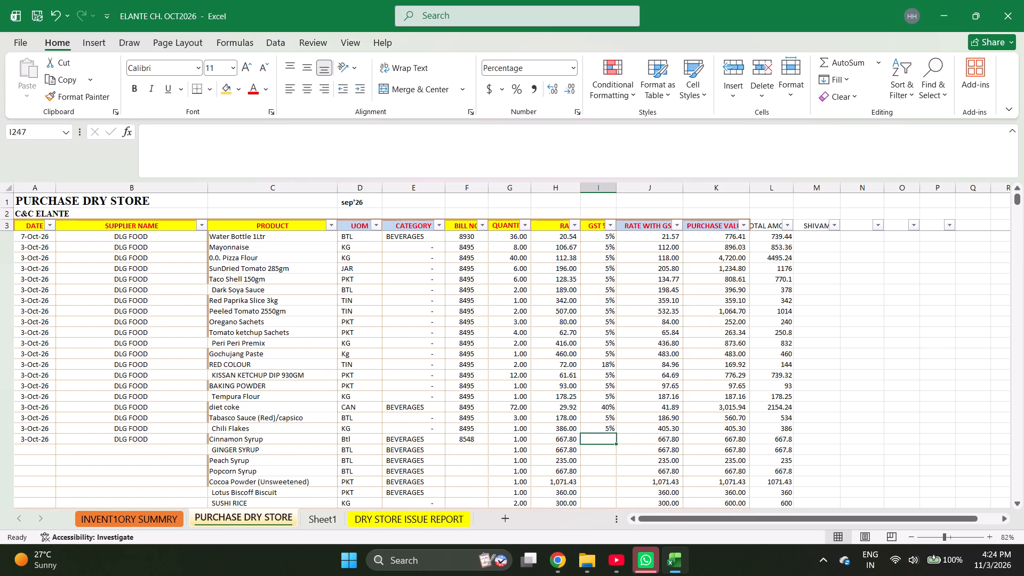
key(Up)
key(shift+Down)
key(shift+Down)
key(shift+Down)
key(shift+Down)
key(shift+Down)
key(shift+Down)
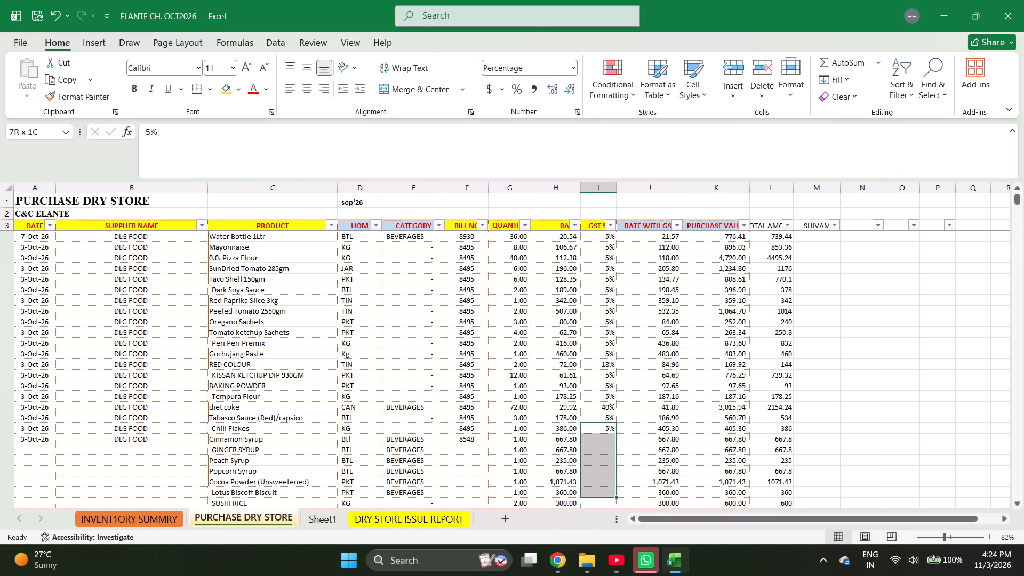
key(shift+Down)
key(ctrl+d)
Fill the date 3-Oct-26 and supplier DLG FOOD from the Cinnamon Syrup row down through the SUSHI RICE row.
key(ctrl+Left)
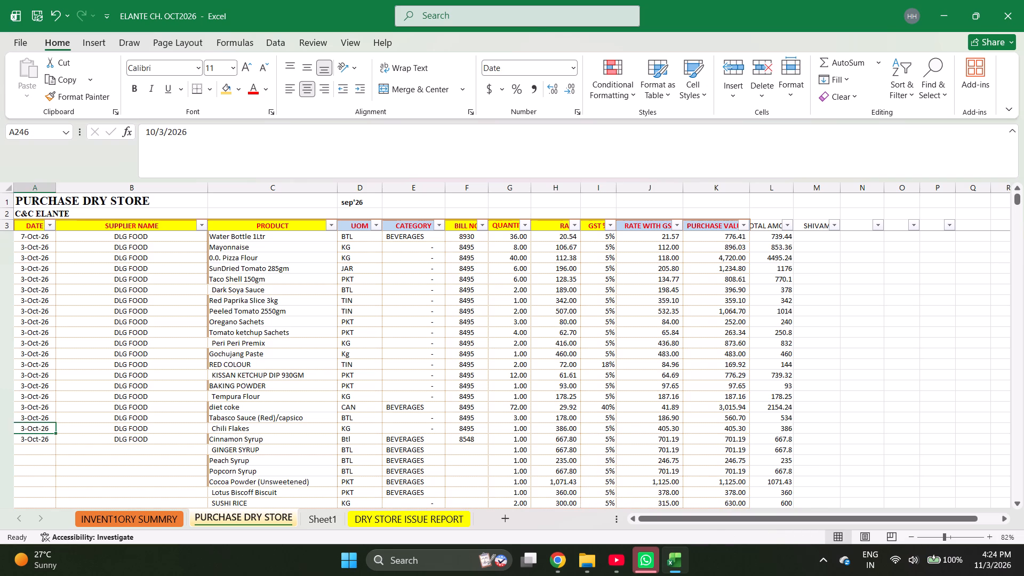
key(Down)
key(shift+Right)
key(shift+Down)
key(shift+Down)
key(shift+Down)
key(shift+Down)
key(shift+Down)
key(shift+Down)
key(shift+Down)
key(shift+Up)
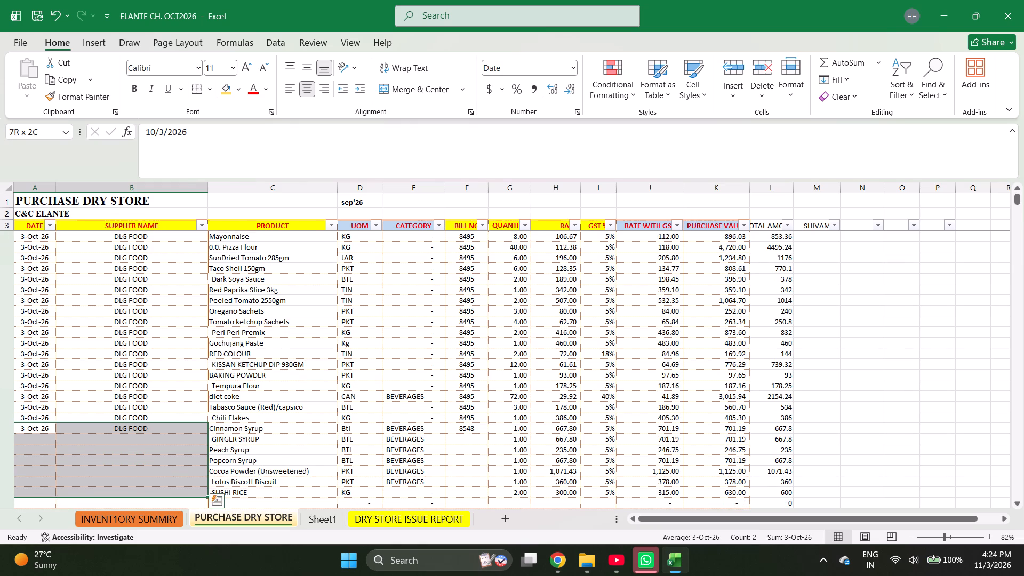
key(ctrl+d)
Fill bill number 8548 from the Cinnamon Syrup row down through the SUSHI RICE row.
key(ctrl+Down)
key(Right)
key(Right)
key(Right)
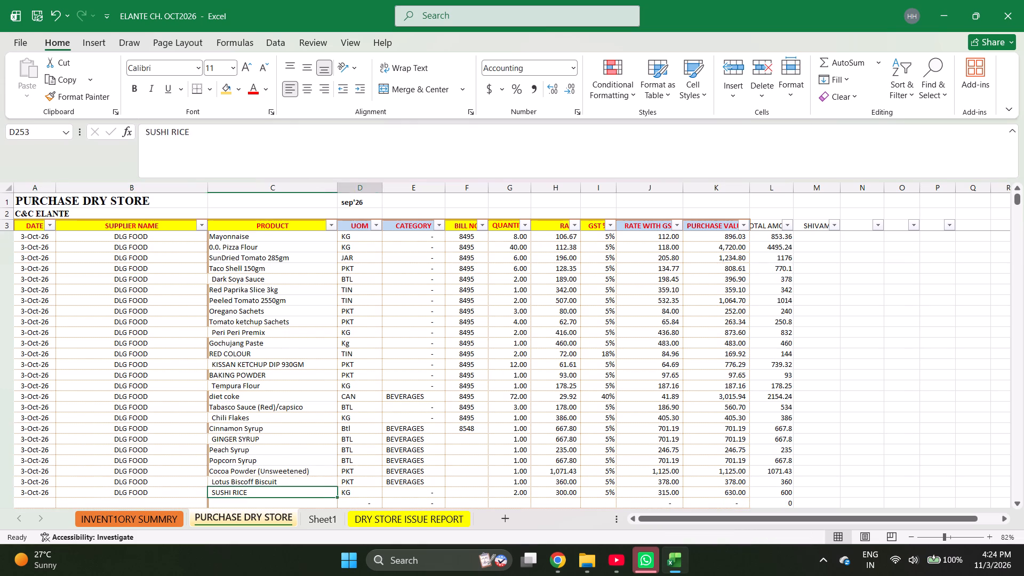
key(Right)
key(Right)
key(ctrl+Up)
key(shift+Down)
key(shift+Down)
key(shift+Down)
key(shift+Down)
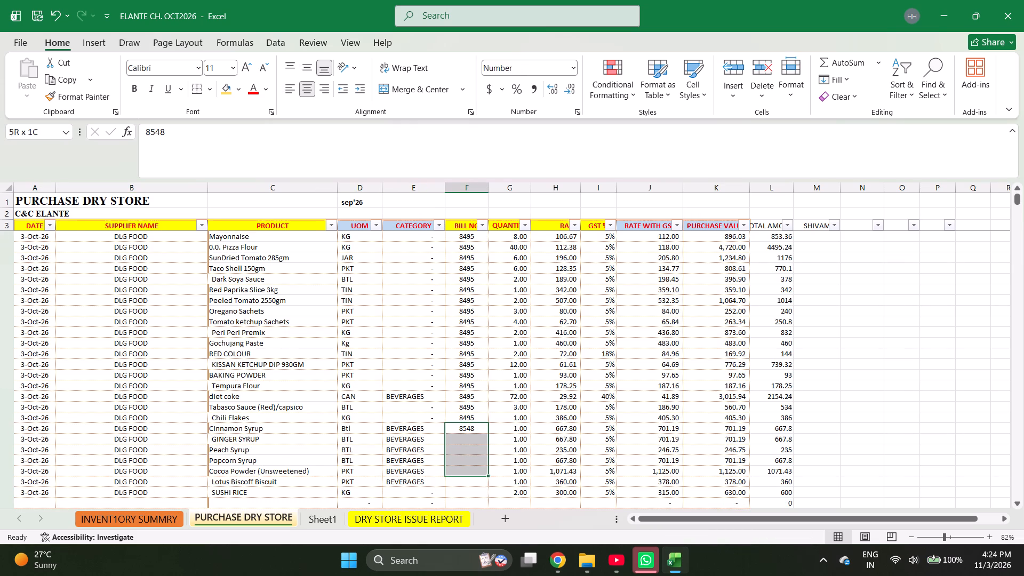
key(shift+Down)
key(shift+Down)
key(ctrl+d)
Start the row below SUSHI RICE with date 10-2-2026 and copy down the supplier DLG FOOD.
key(ctrl+Left)
key(ctrl+Down)
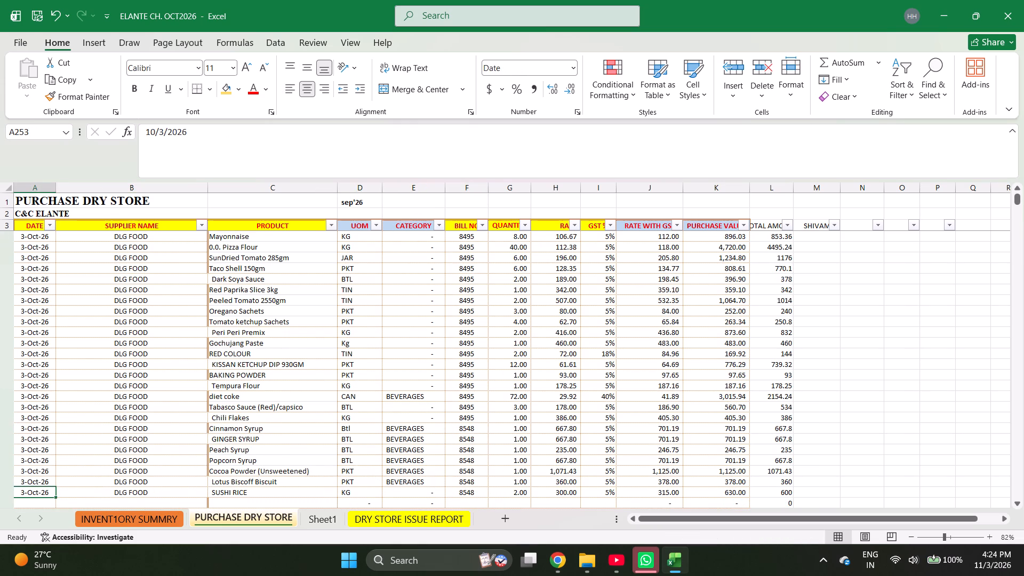
key(Down)
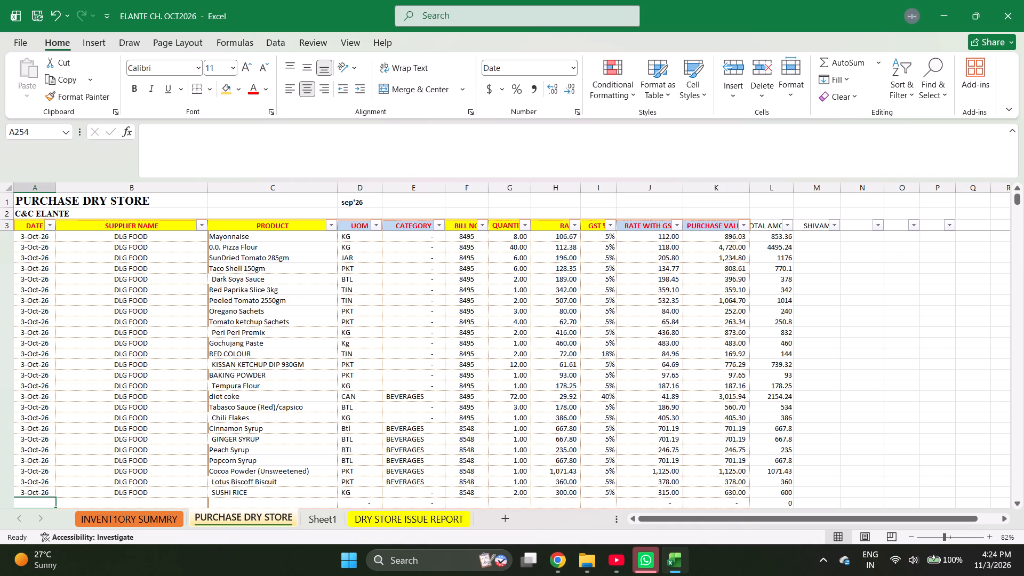
text(10-2-2026)
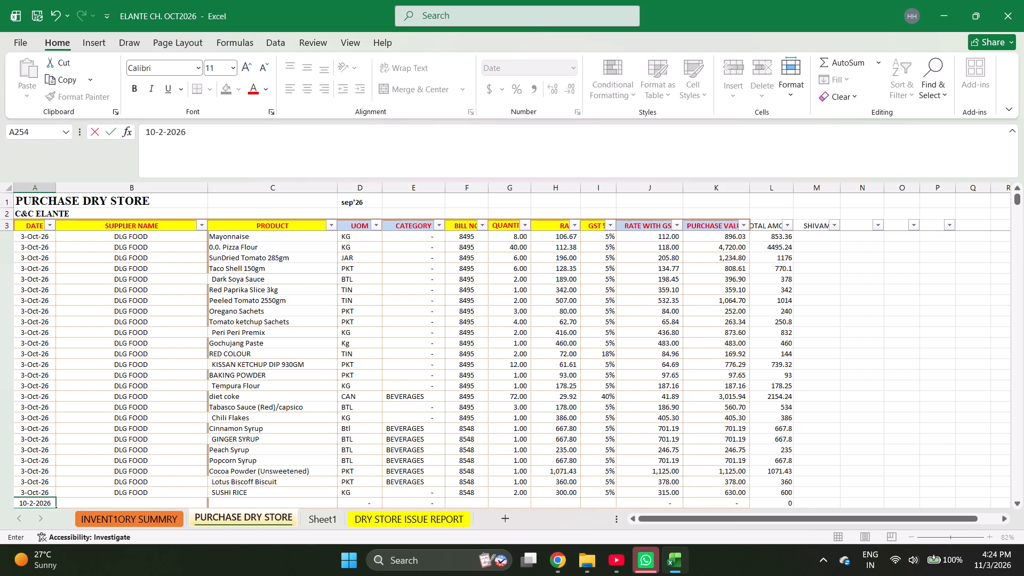
key(Right)
key(ctrl+d)
Add Peeled Tomato 2550gm, VINEGAR and Kikkoman Soya Sauce as products, starting in the 2-Oct-26 row.
key(Right)
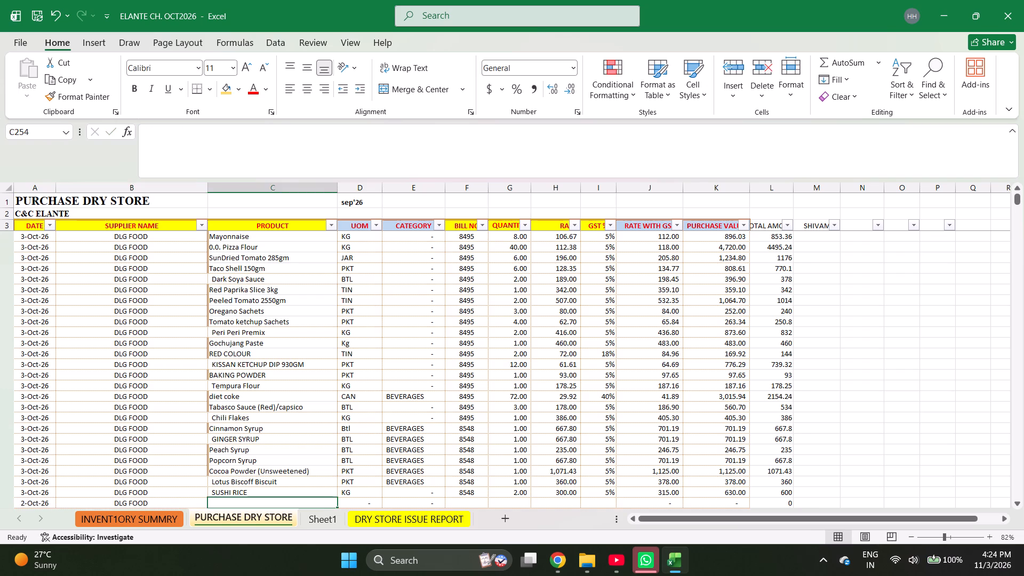
text(PEE)
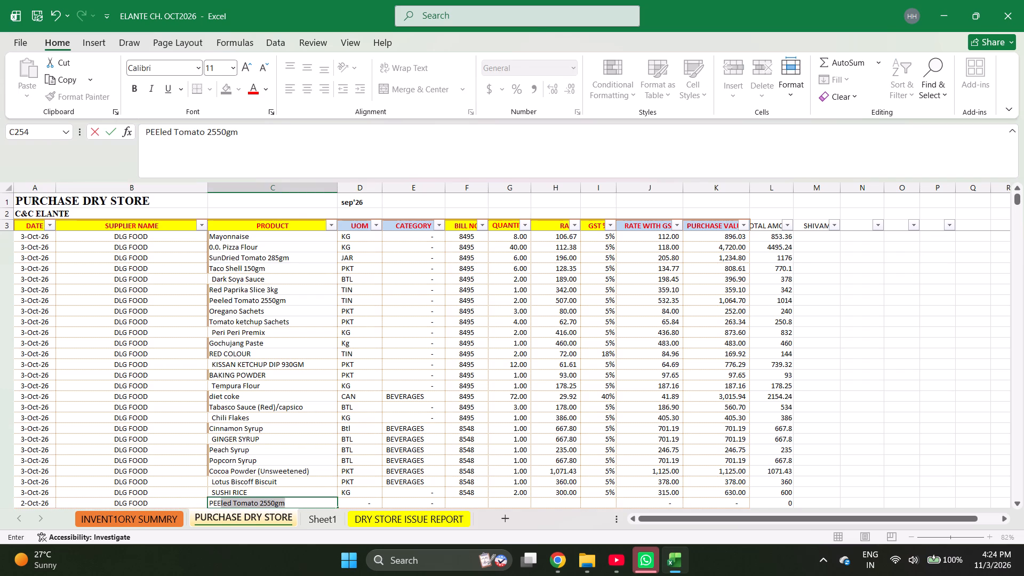
key(Return)
text(VIN)
key(Return)
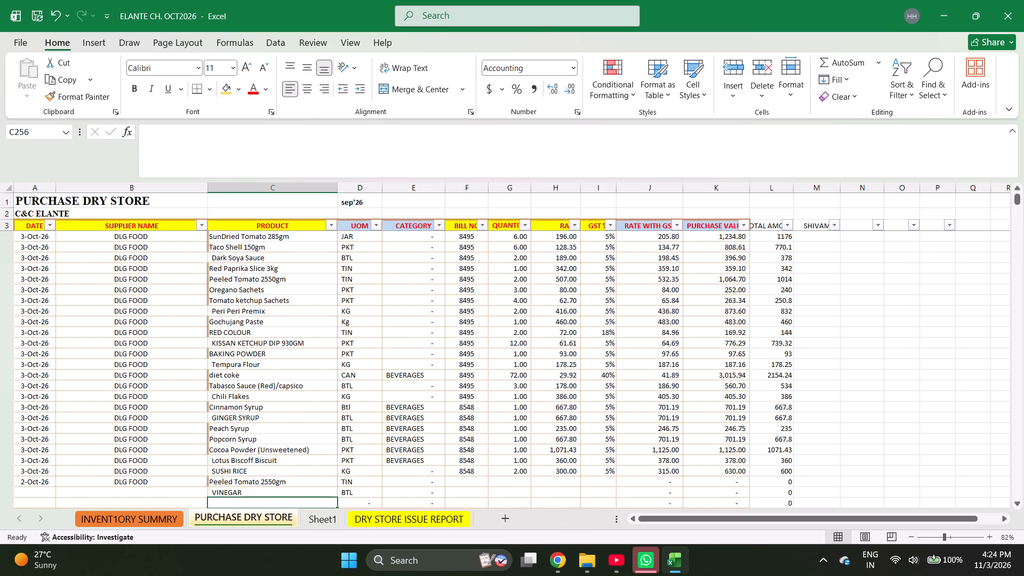
text(KIK)
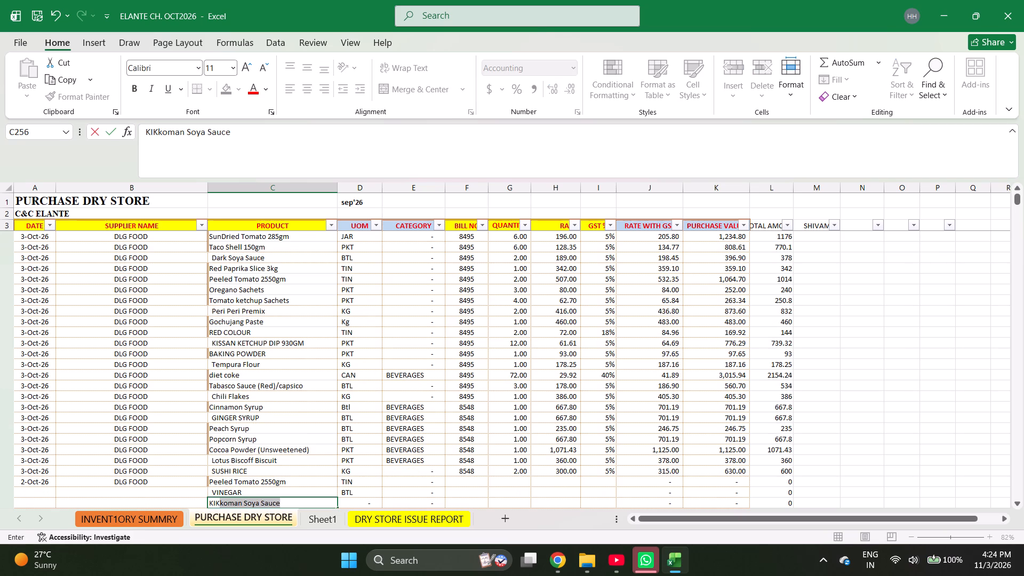
key(Return)
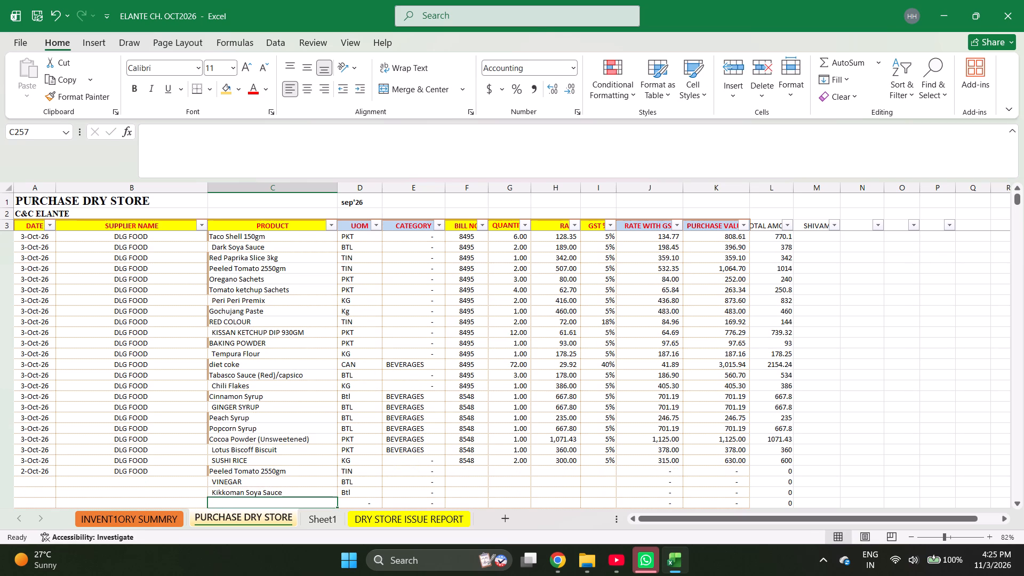
Find Saffron (Kesar) in the inventory summary and copy it into the product cell below Kikkoman Soya Sauce.
text(SAFF)
text(ROM)
key(BackSpace)
text(N)
key(space)
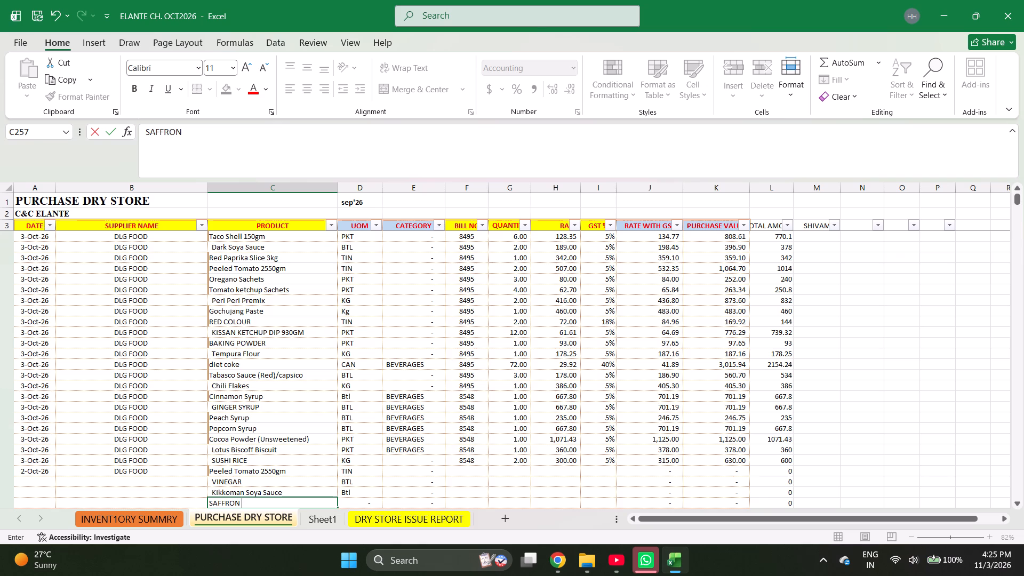
key(ctrl+Page_Up)
key(ctrl+f)
text(SAF)
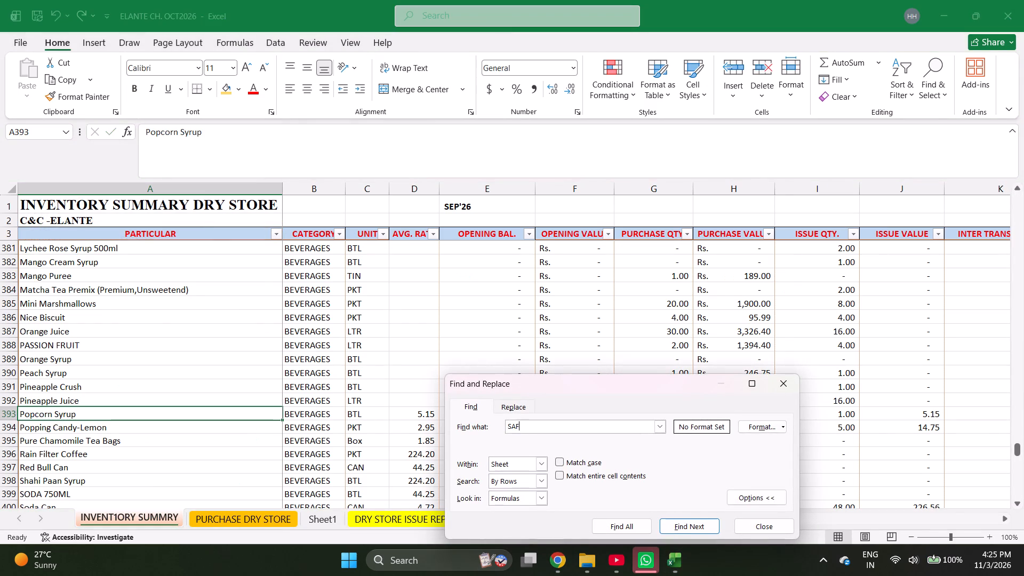
key(Return)
key(Escape)
key(ctrl+c)
key(ctrl+Page_Down)
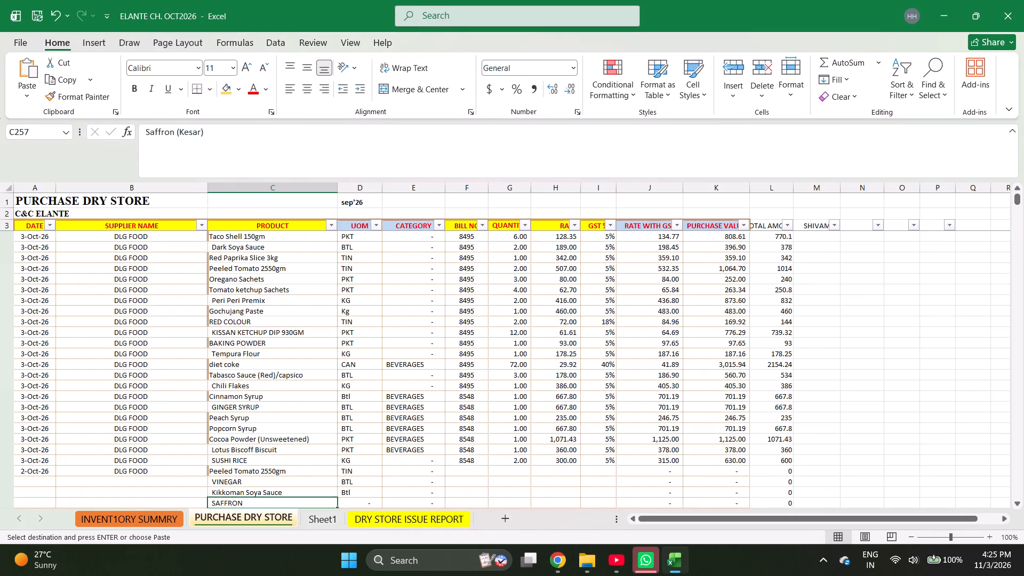
key(Return)
key(Return)
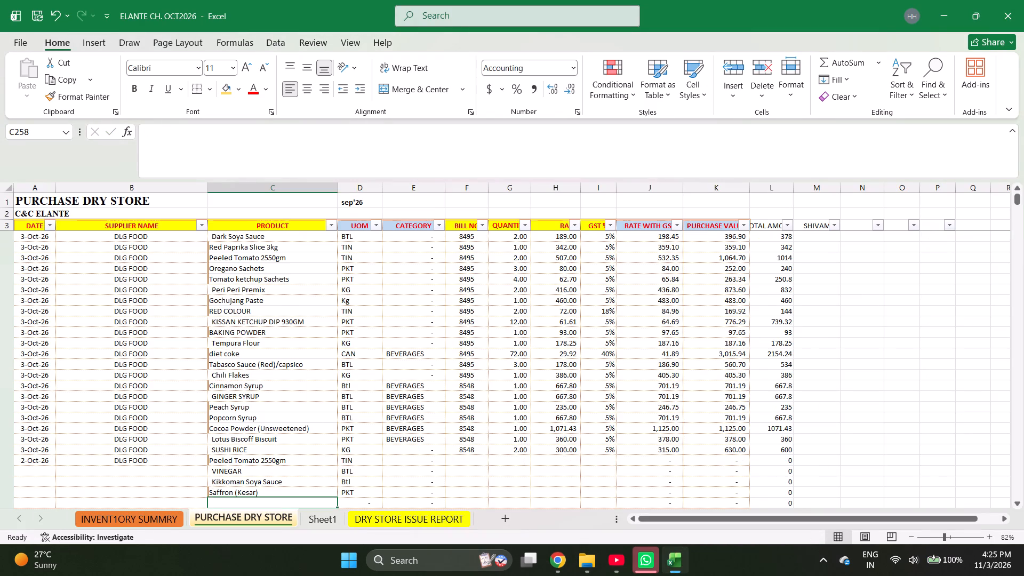
Add ENGLISH MUSTARD as the product below Saffron (Kesar).
text(ENGLISH)
key(space)
key(Return)
Enter bill number 8322 in the 2-Oct-26 Peeled Tomato 2550gm row.
key(Left)
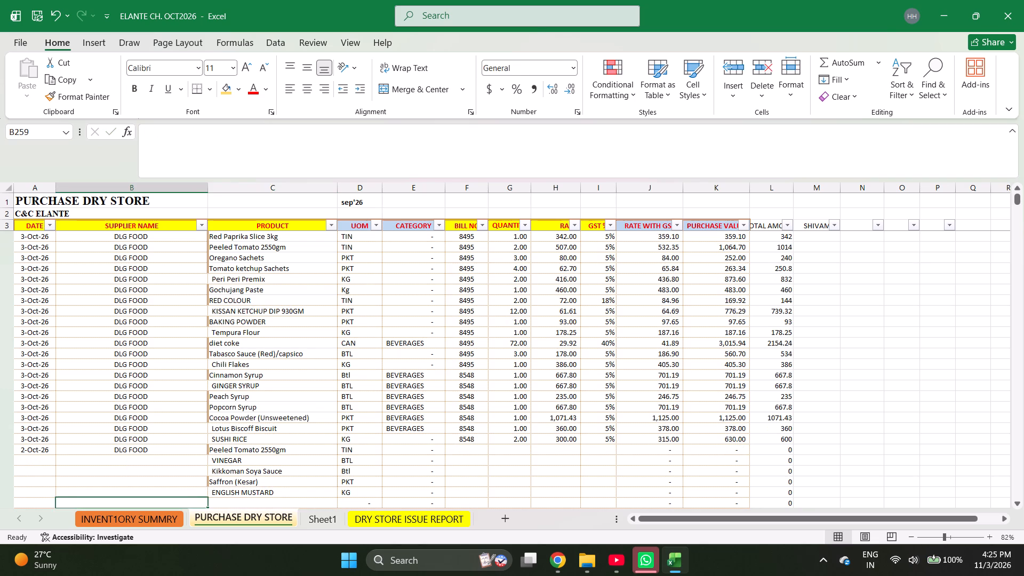
key(ctrl+Up)
key(Right)
key(ctrl+shift+Down)
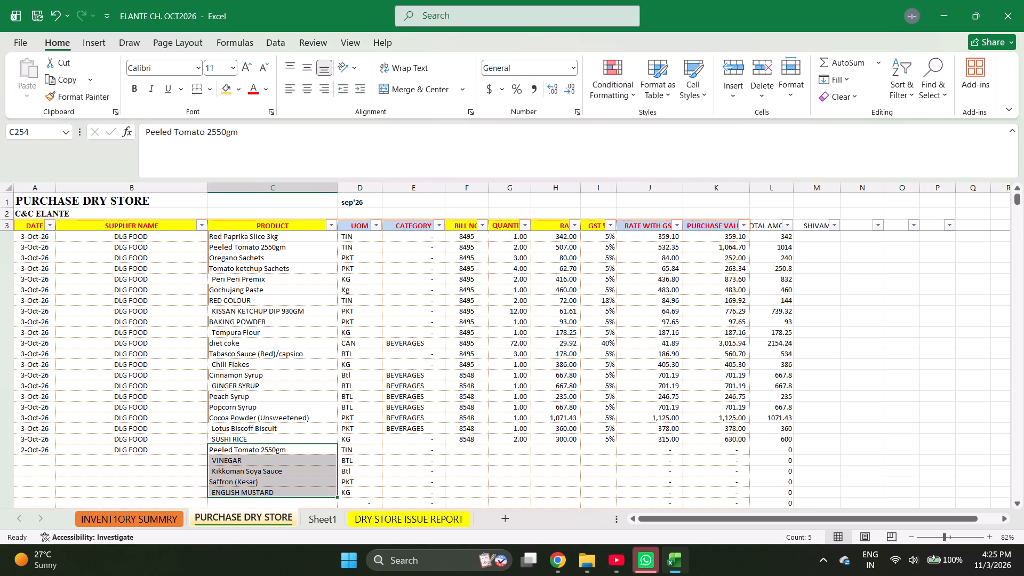
key(Right)
key(Right)
key(Right)
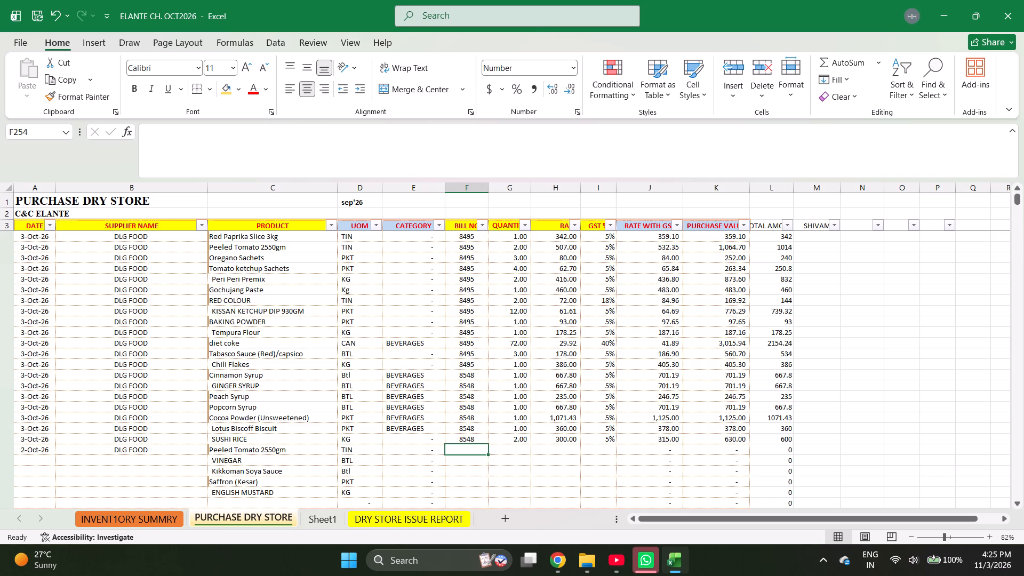
text(8322)
key(Right)
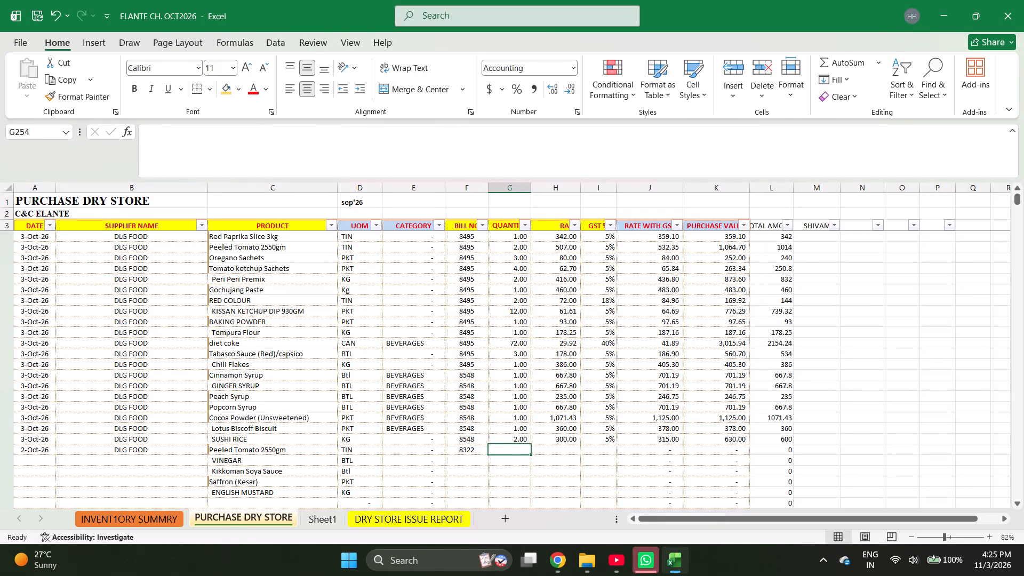
Enter quantities 2, 3, 1, 1 and 1 for Peeled Tomato 2550gm through ENGLISH MUSTARD.
key(2)
key(Return)
key(3)
key(Return)
key(1)
key(Return)
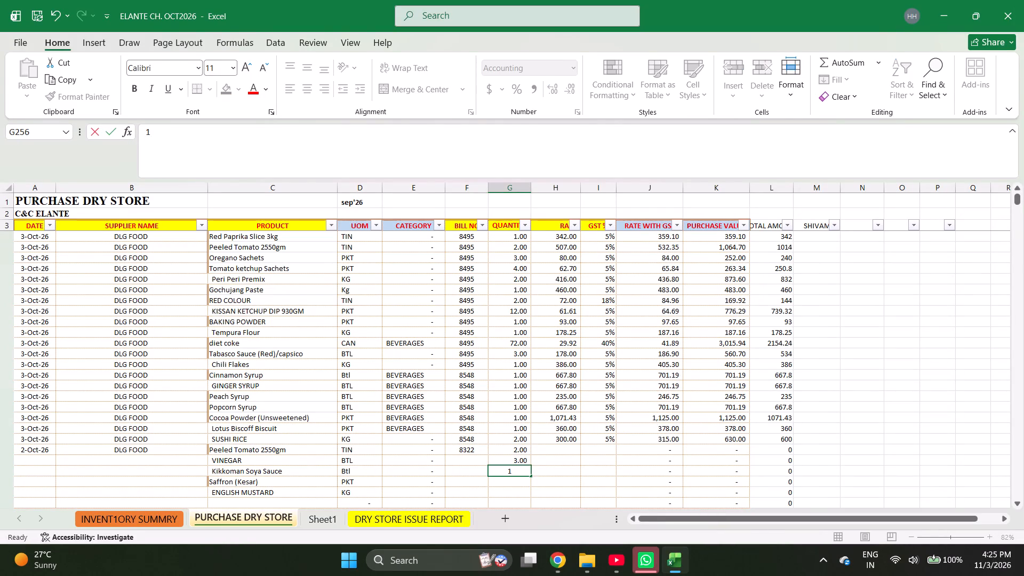
key(1)
key(Return)
key(1)
key(Return)
Enter rates 507, 65, 323.15, 262 and 143 for Peeled Tomato 2550gm, VINEGAR, Kikkoman Soya Sauce, Saffron (Kesar) and ENGLISH MUSTARD.
key(Right)
key(Up)
key(Up)
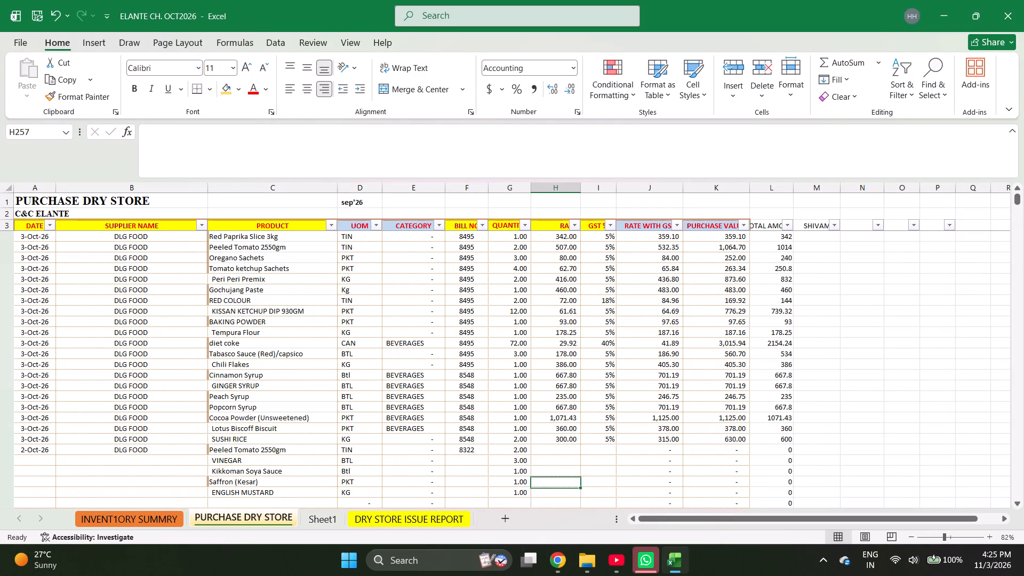
key(Up)
key(Up)
key(Up)
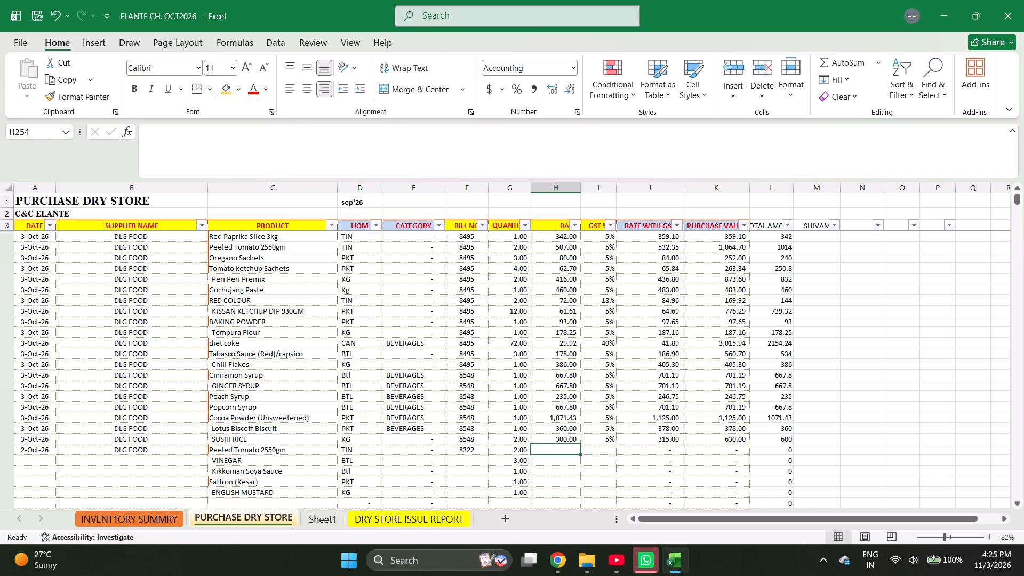
text(507)
key(Return)
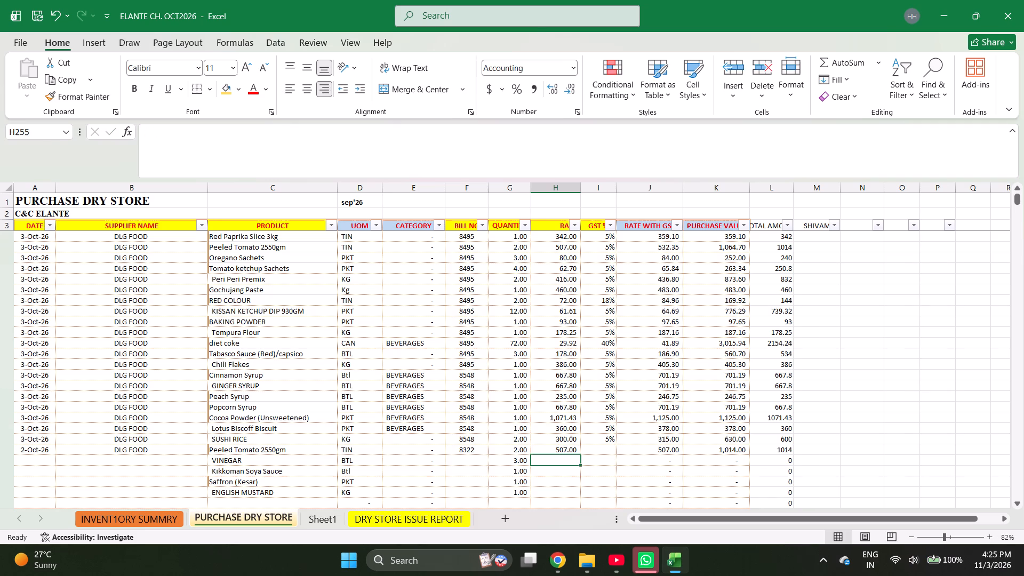
text(65)
key(Return)
text(23)
key(BackSpace)
key(BackSpace)
key(BackSpace)
text(323.1)
key(5)
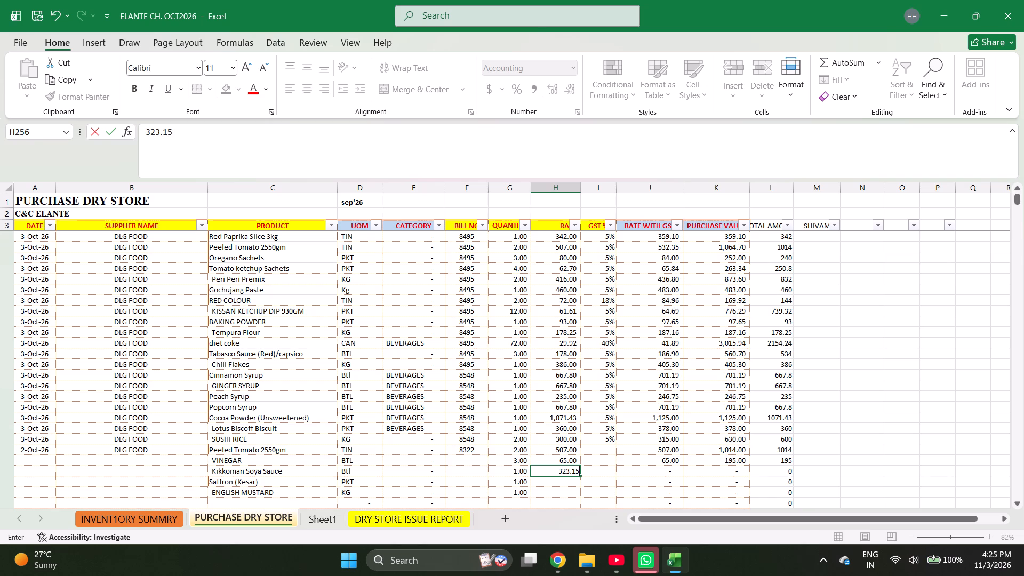
key(Return)
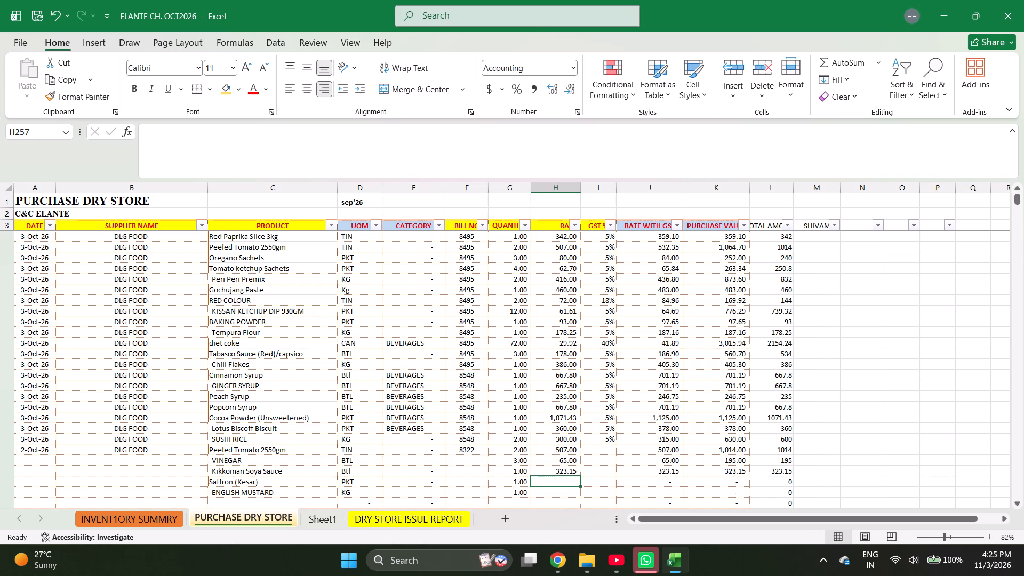
text(262)
key(Return)
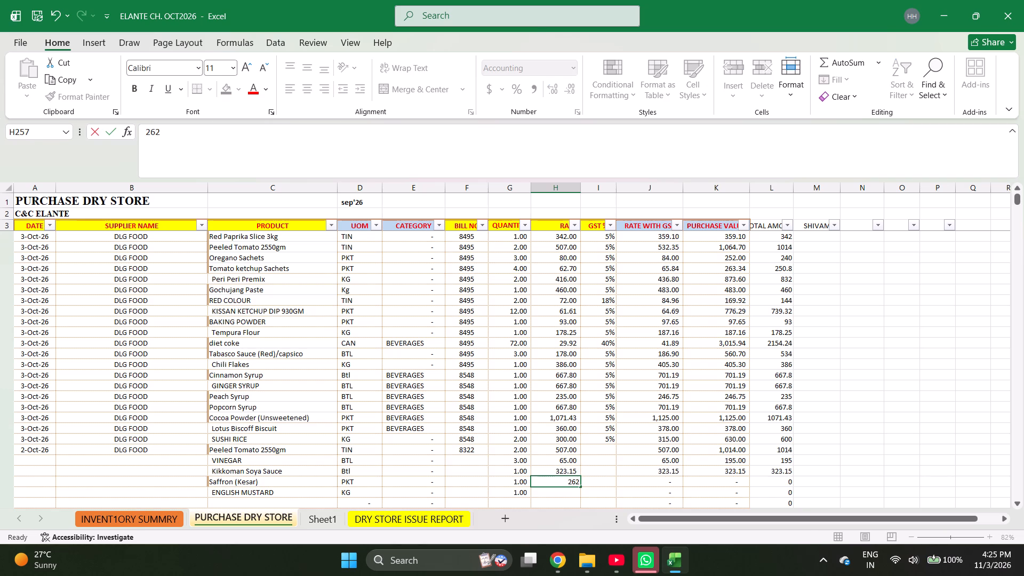
text(1430)
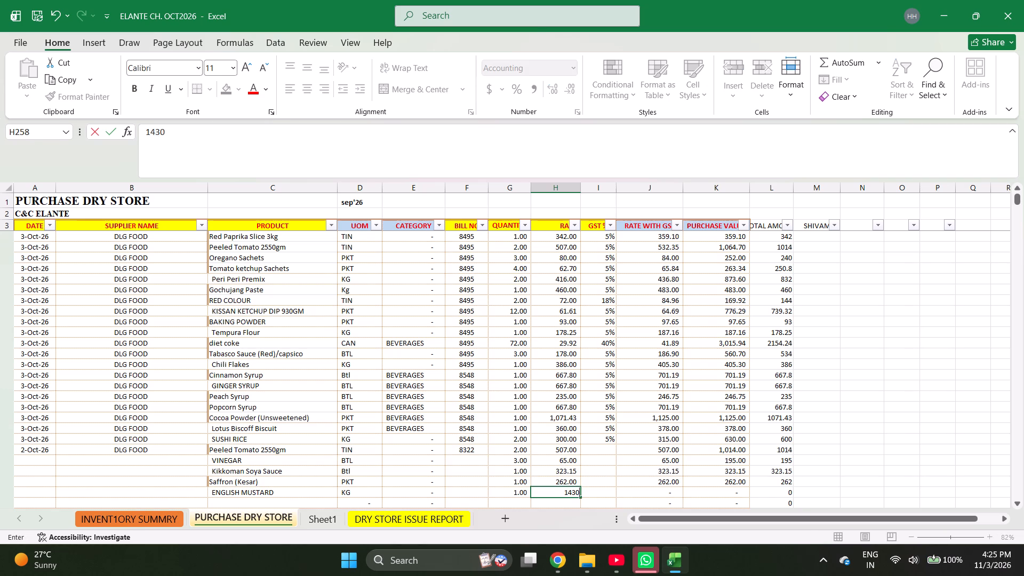
key(BackSpace)
key(Right)
Set GST to 18% for VINEGAR and 5% for the other four products of bill 8322.
key(ctrl+Up)
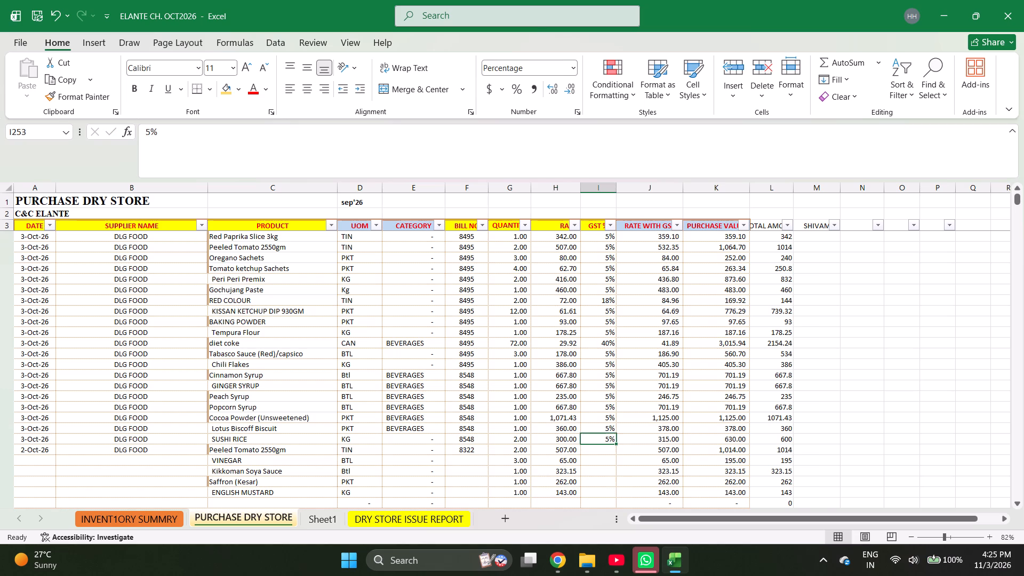
key(Down)
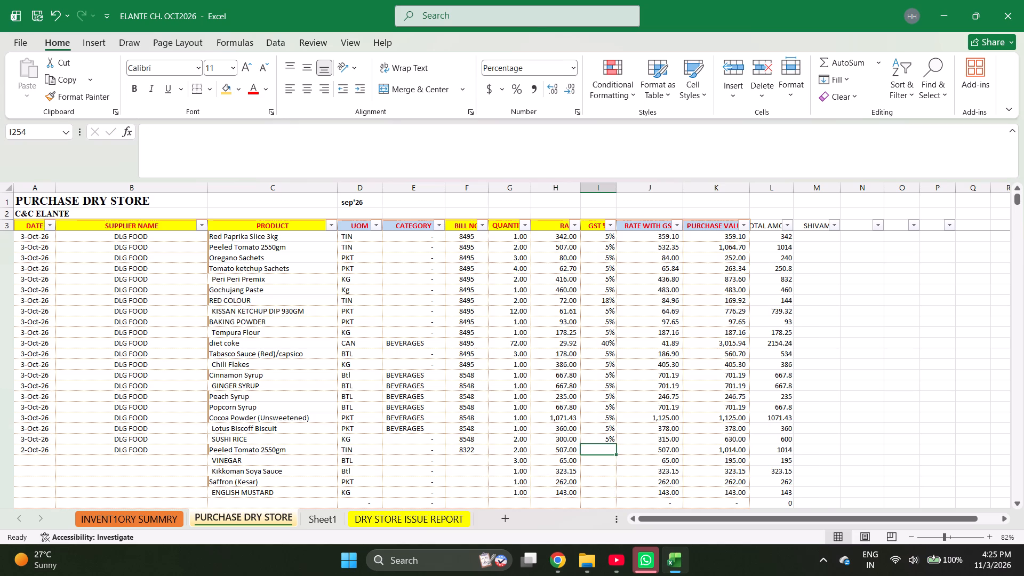
key(5)
key(Return)
text(18)
key(Return)
key(5)
key(Return)
key(5)
key(Return)
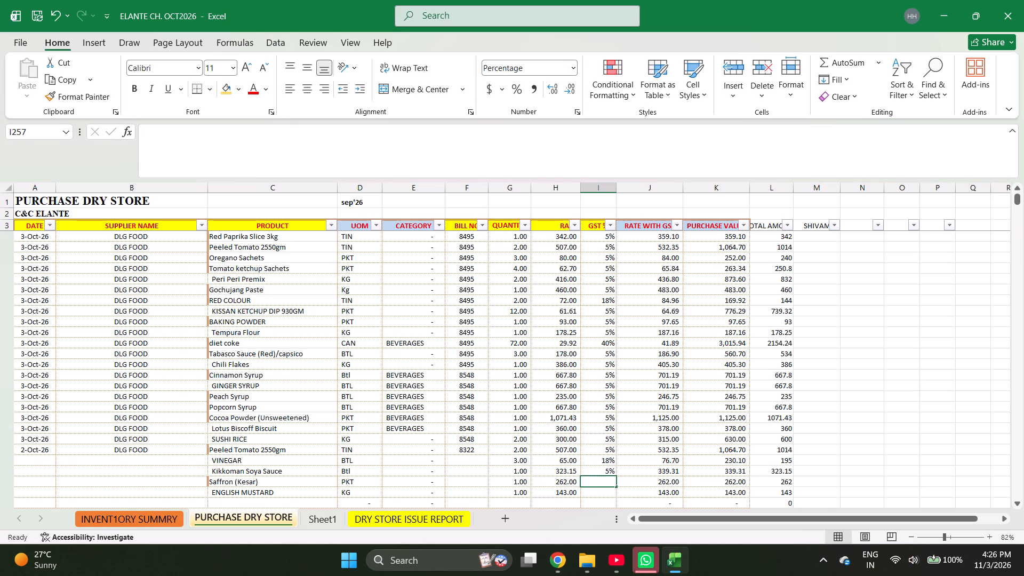
key(5)
key(Return)
Fill bill number 8322 down from Peeled Tomato 2550gm to the ENGLISH MUSTARD row.
key(Left)
key(Left)
key(Left)
key(ctrl+Up)
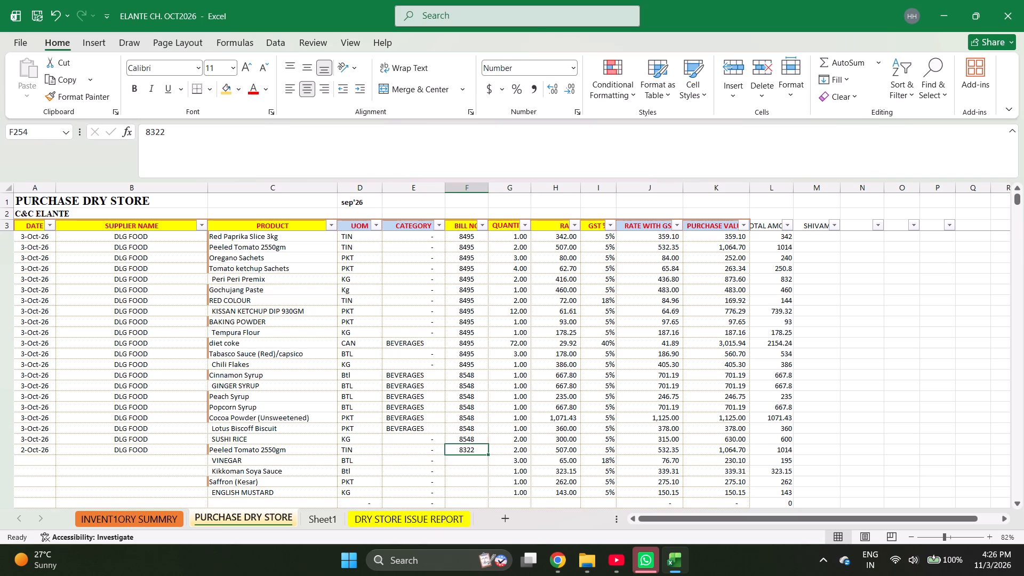
key(shift+Down)
key(shift+Down)
key(shift+Down)
key(shift+Down)
key(ctrl+d)
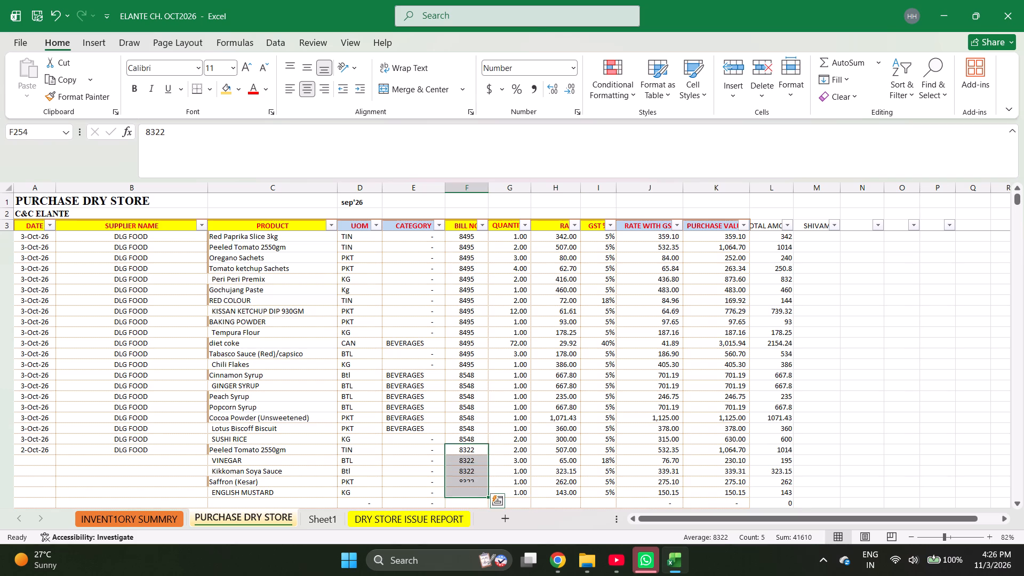
Fill the date 2-Oct-26 and supplier DLG FOOD down to the ENGLISH MUSTARD row.
key(ctrl+Left)
key(shift+Right)
key(shift+Down)
key(shift+Down)
key(shift+Down)
key(shift+Down)
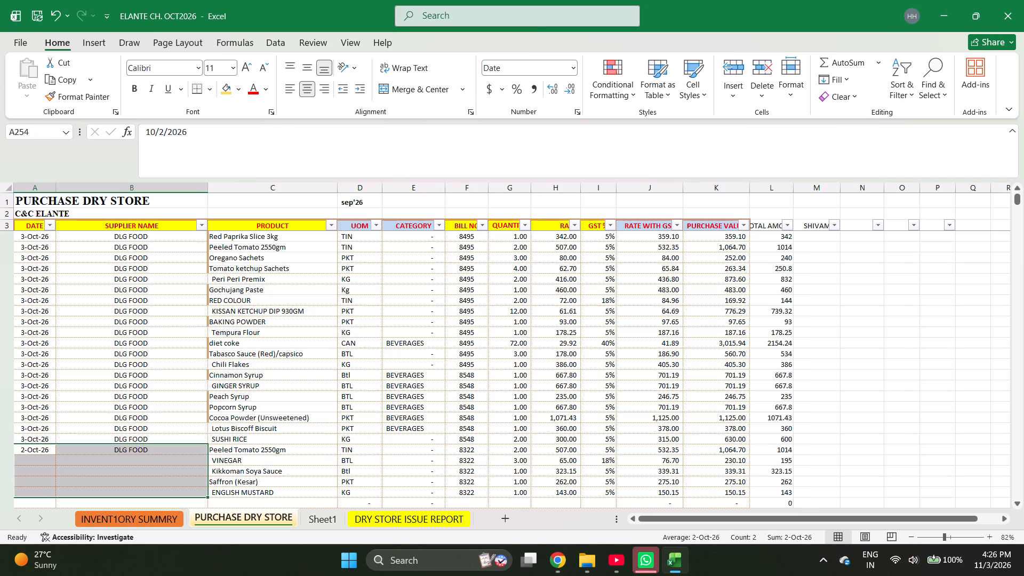
key(ctrl+d)
Check the sum of the purchase values for the five bill 8322 rows.
key(ctrl+Right)
key(Left)
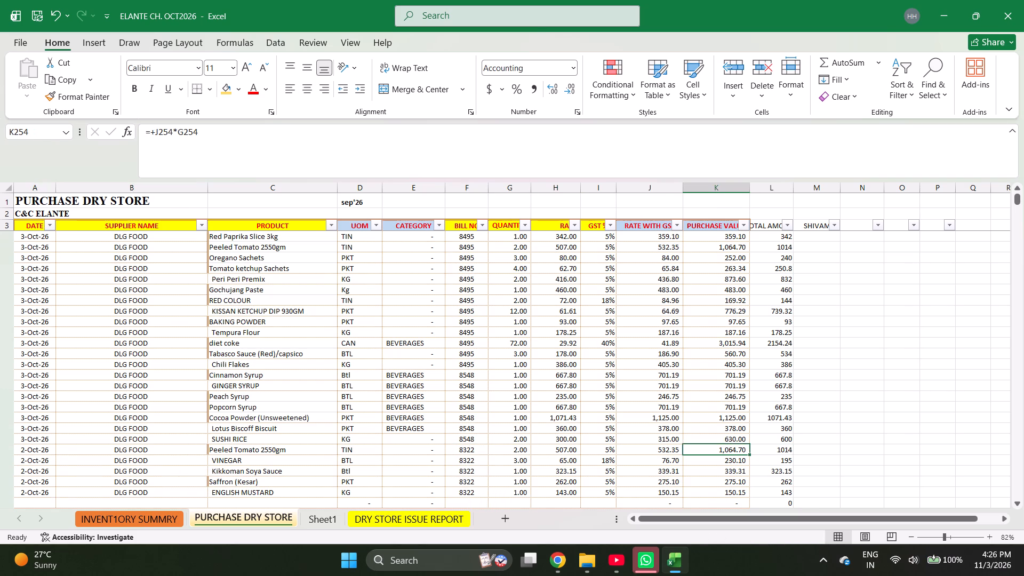
key(shift+Down)
key(shift+Down)
key(shift+Down)
key(shift+Down)
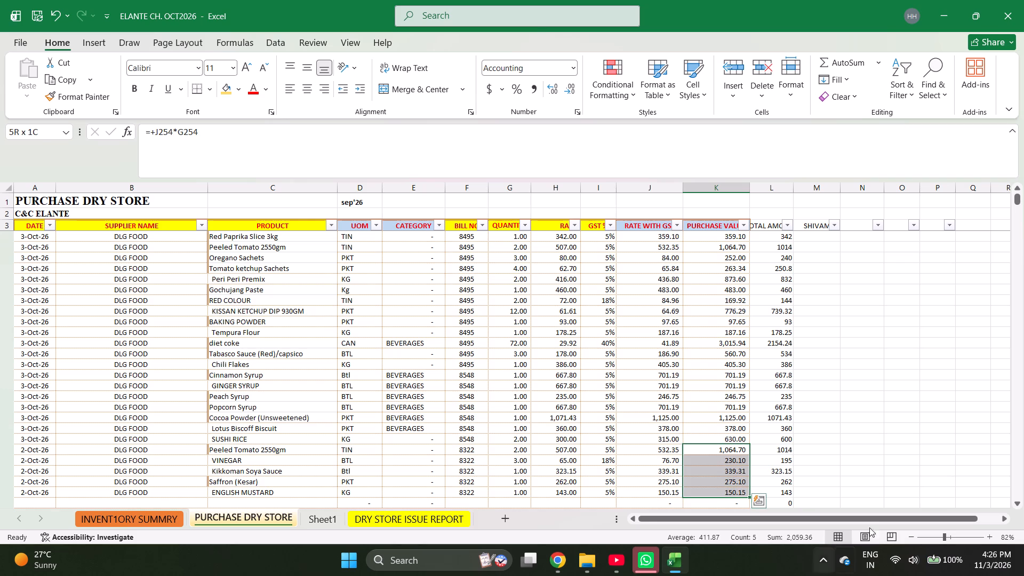
Search the bill number filter for 82 without applying a filter.
click(483, 223)
key(e)
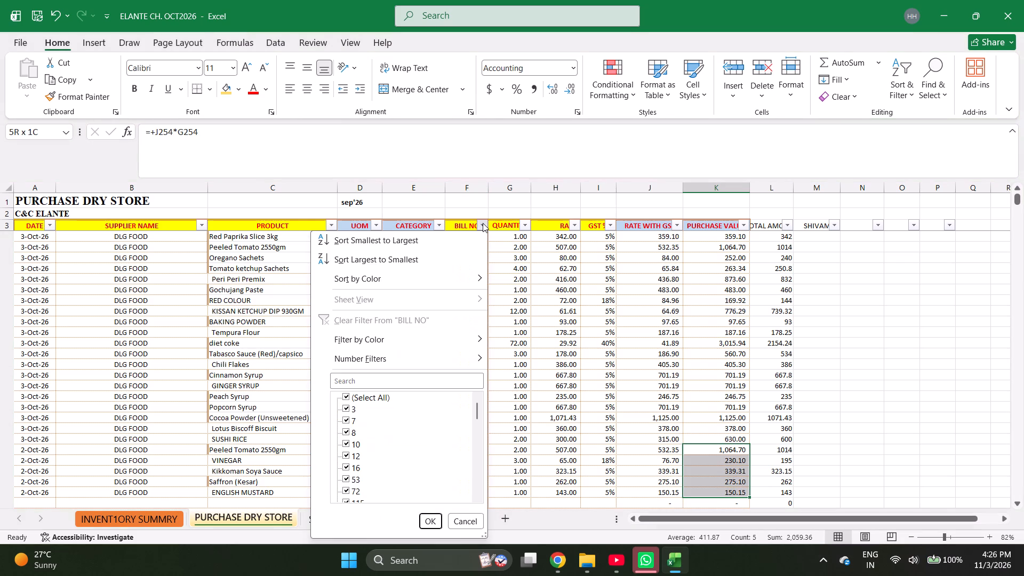
text(82)
text(E82)
key(Escape)
key(Escape)
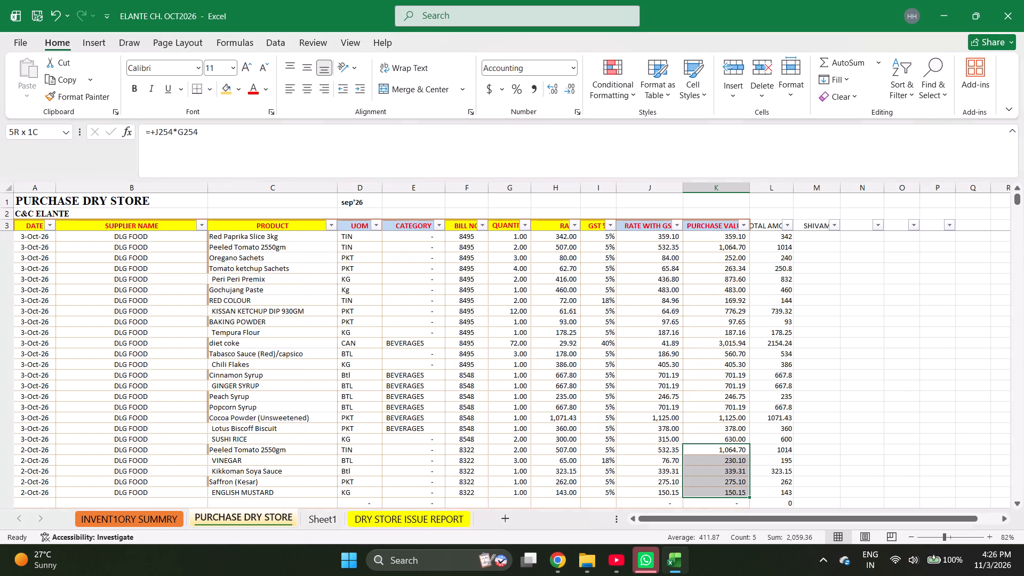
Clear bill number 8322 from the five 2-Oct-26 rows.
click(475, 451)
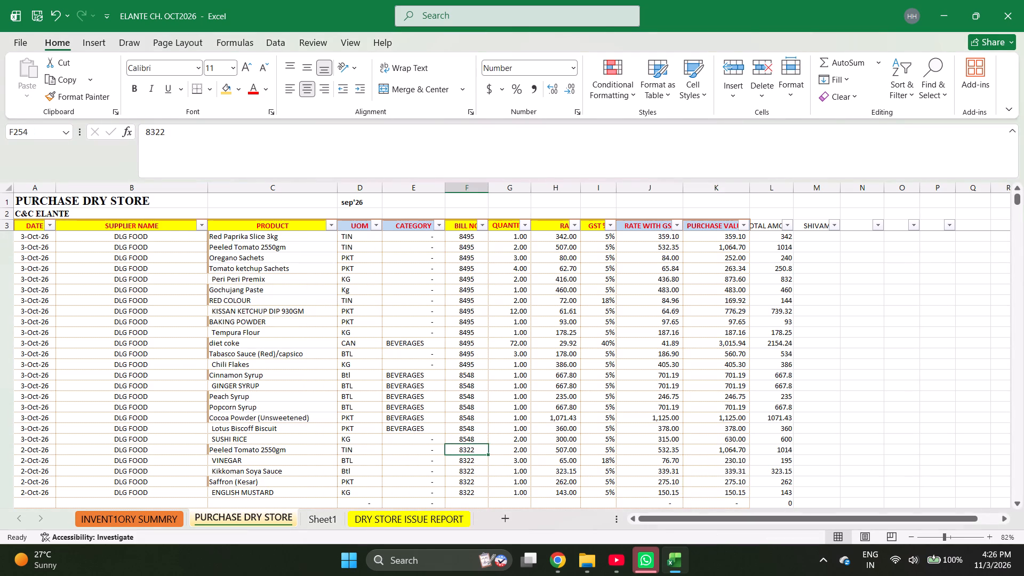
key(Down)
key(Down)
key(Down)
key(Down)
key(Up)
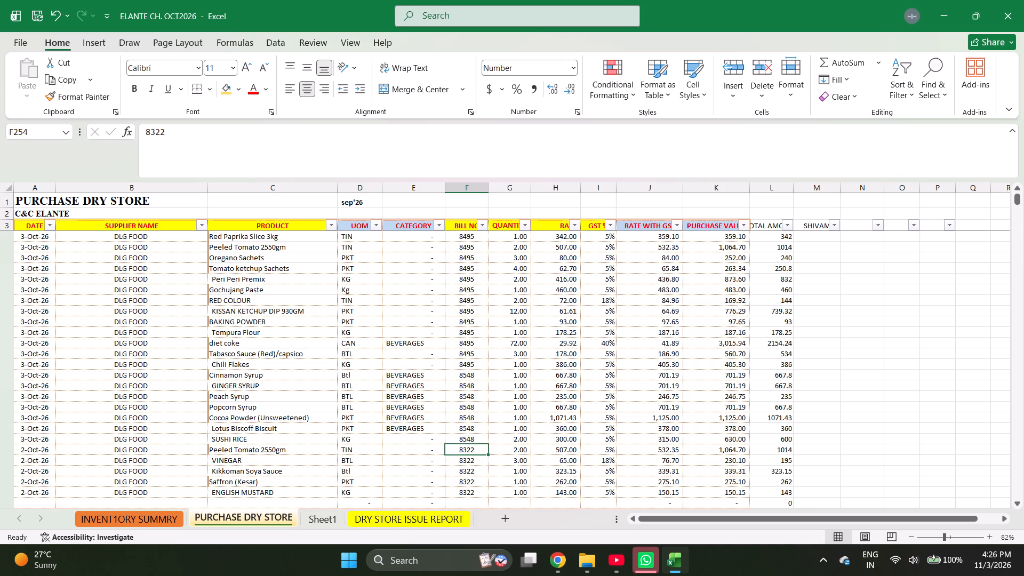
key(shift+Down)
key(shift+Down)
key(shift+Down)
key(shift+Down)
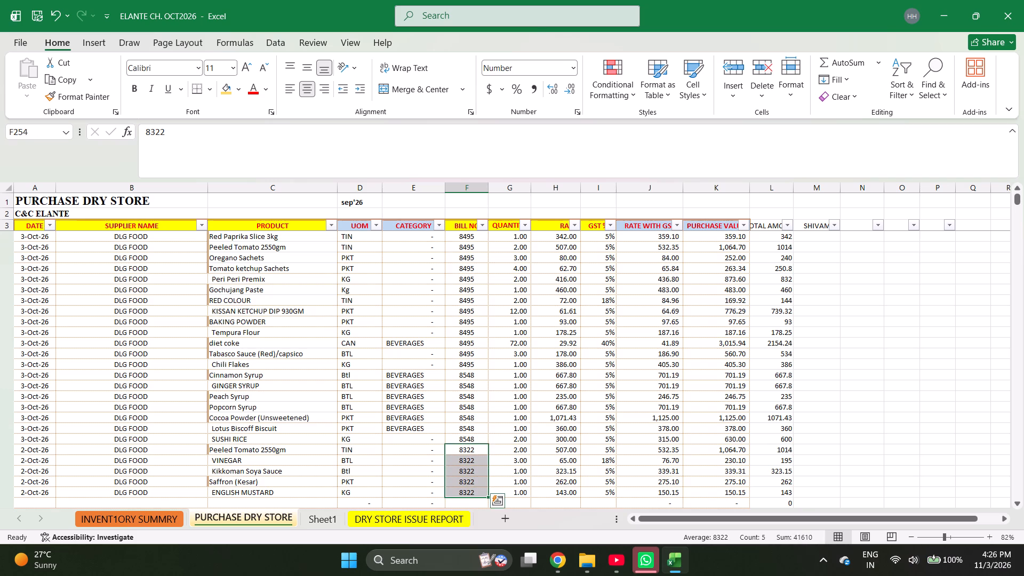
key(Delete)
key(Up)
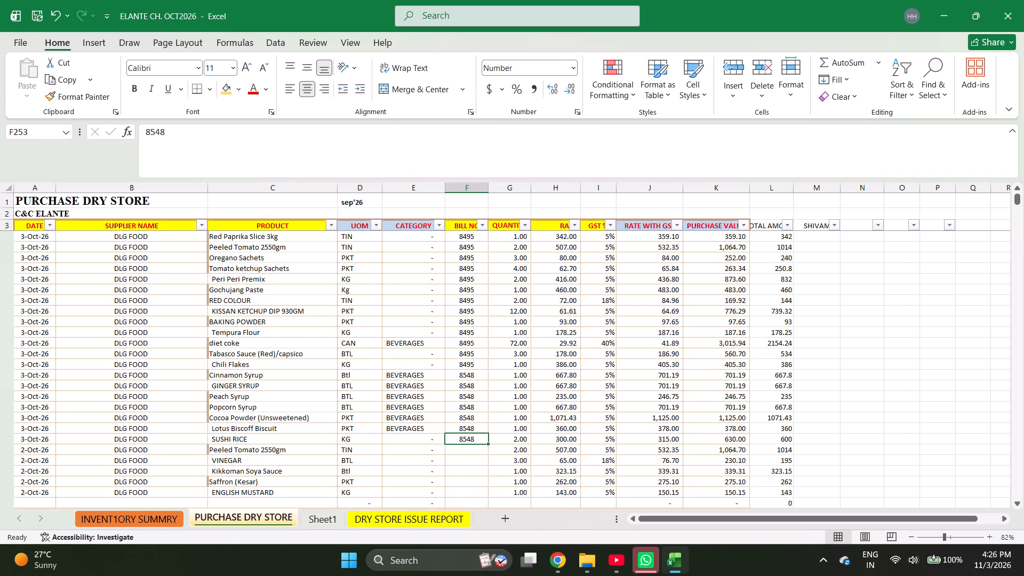
Search the bill number filter for 83 without applying a filter.
click(483, 225)
key(e)
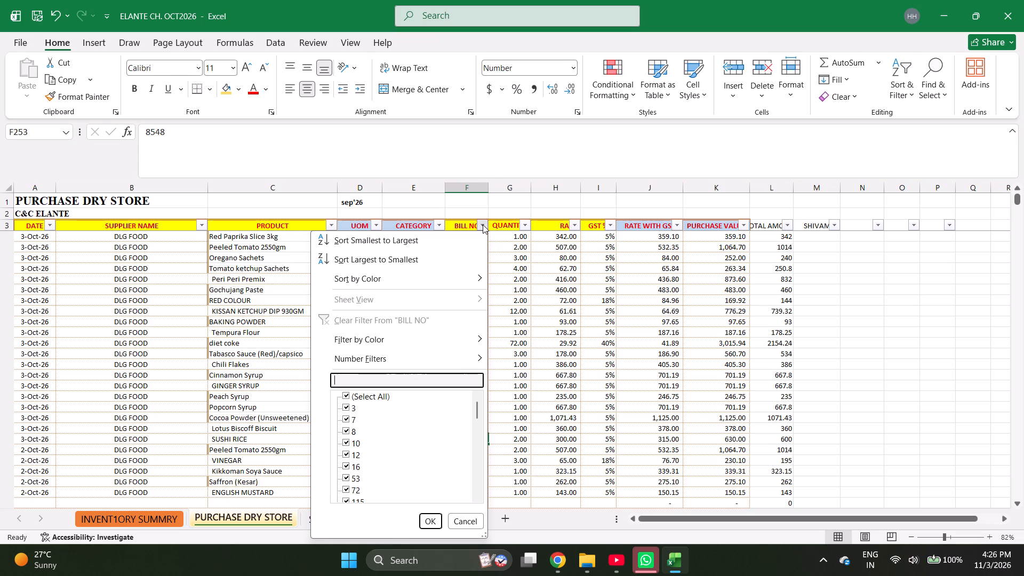
key(8)
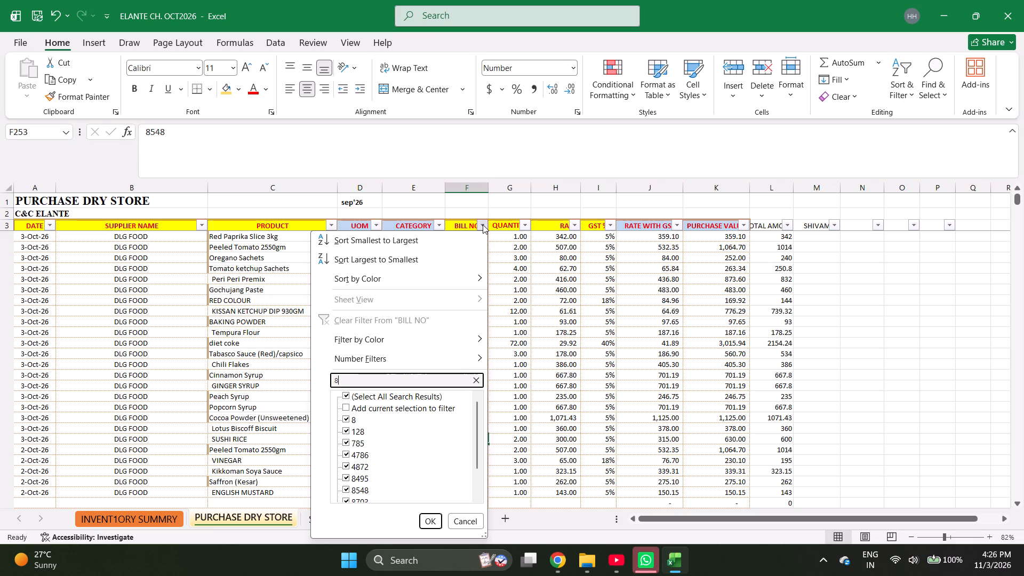
key(3)
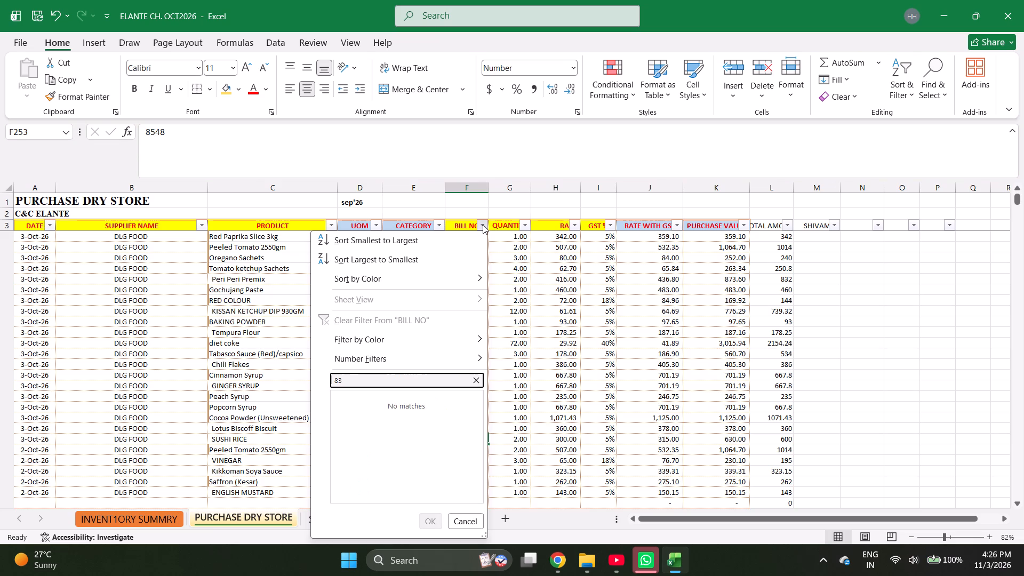
key(Escape)
key(Escape)
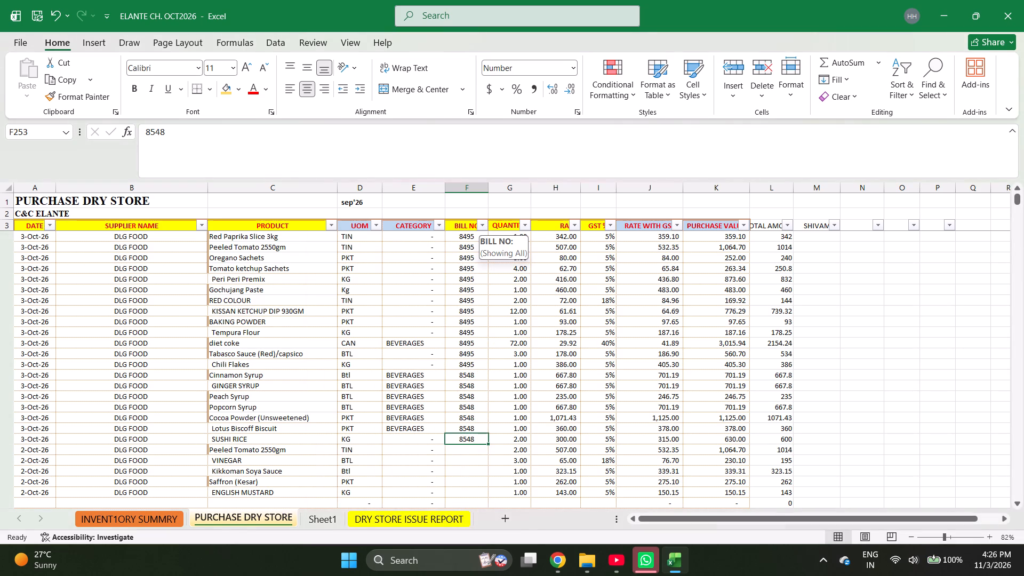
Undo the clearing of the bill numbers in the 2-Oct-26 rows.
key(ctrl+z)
Start a new purchase row below ENGLISH MUSTARD with date 1-Oct-26 and supplier DLG FOOD.
key(ctrl+Left)
key(ctrl+Left)
key(ctrl+Down)
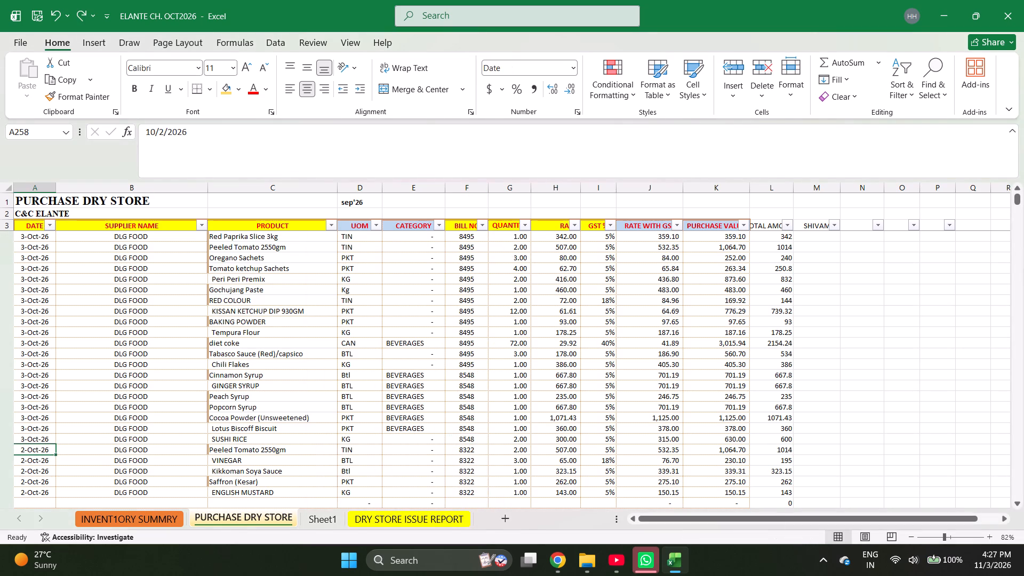
key(Down)
text(10-)
text(1-2026)
key(Right)
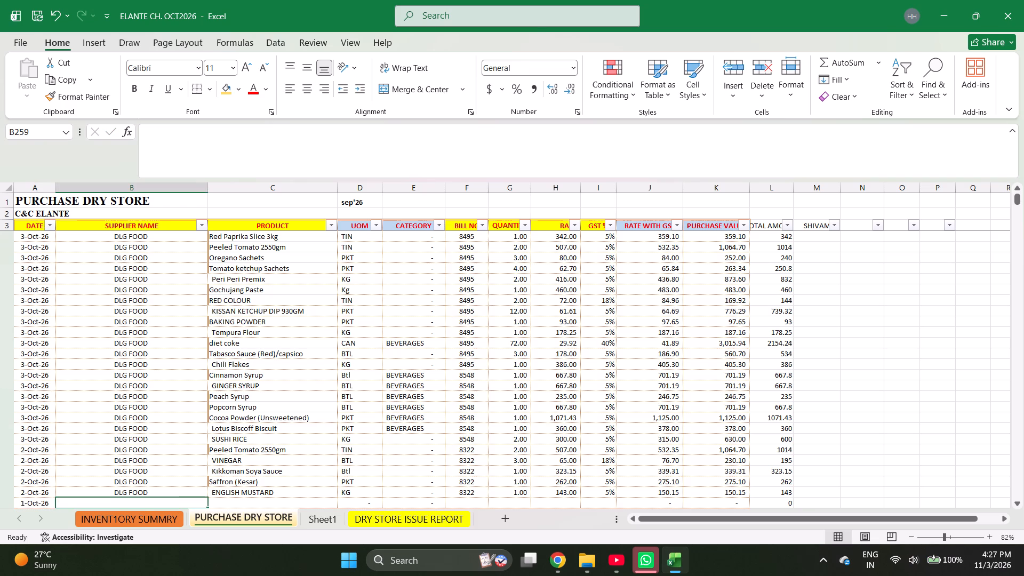
key(ctrl+d)
Add 0.0. Pizza Flour and JALAPENO SLICES as products, starting in the 1-Oct-26 row.
key(Right)
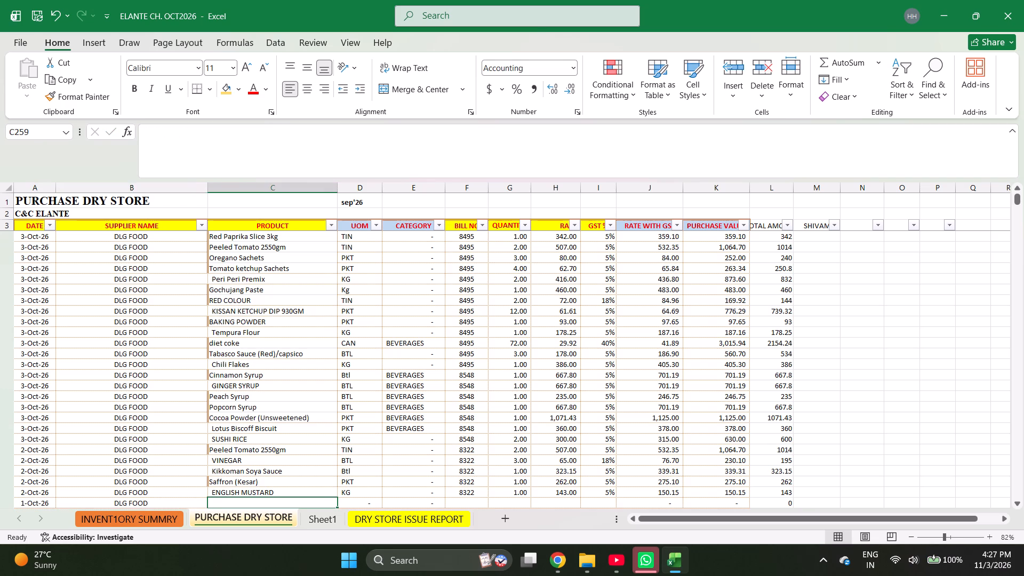
text(0.0. p)
key(Return)
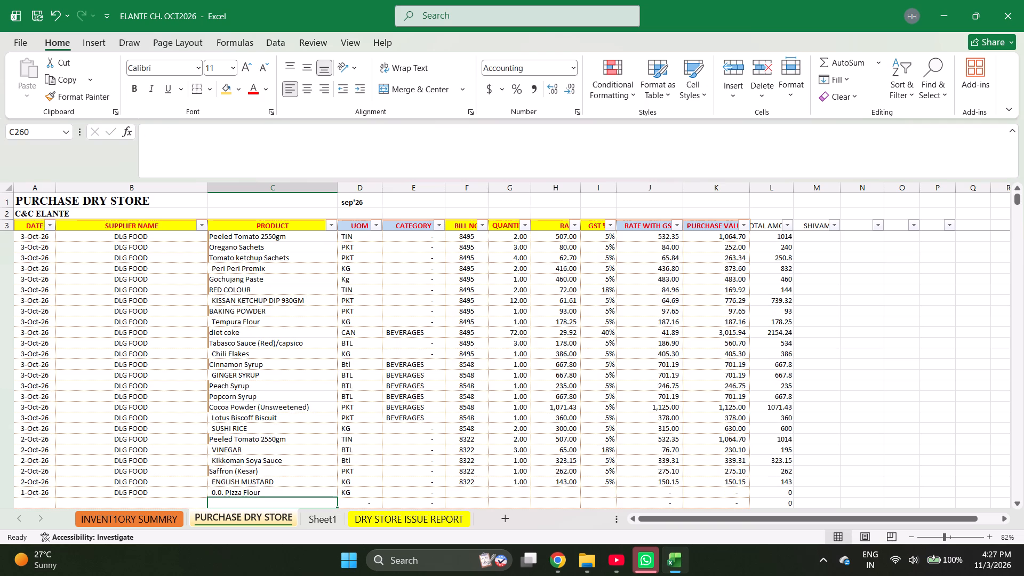
text(jala')
key(BackSpace)
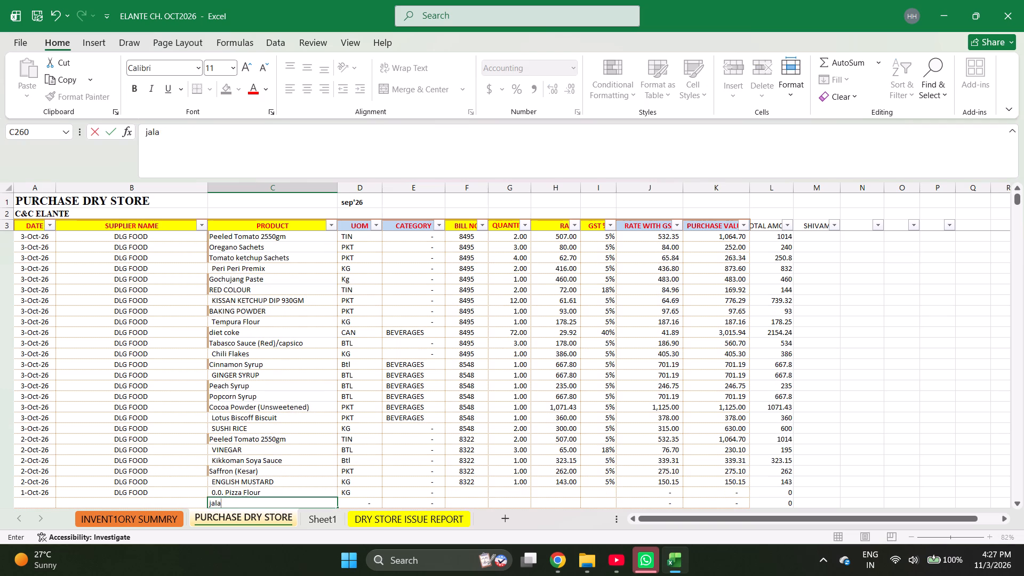
key(BackSpace)
key(BackSpace)
key(BackSpace)
key(BackSpace)
text(jala)
key(Return)
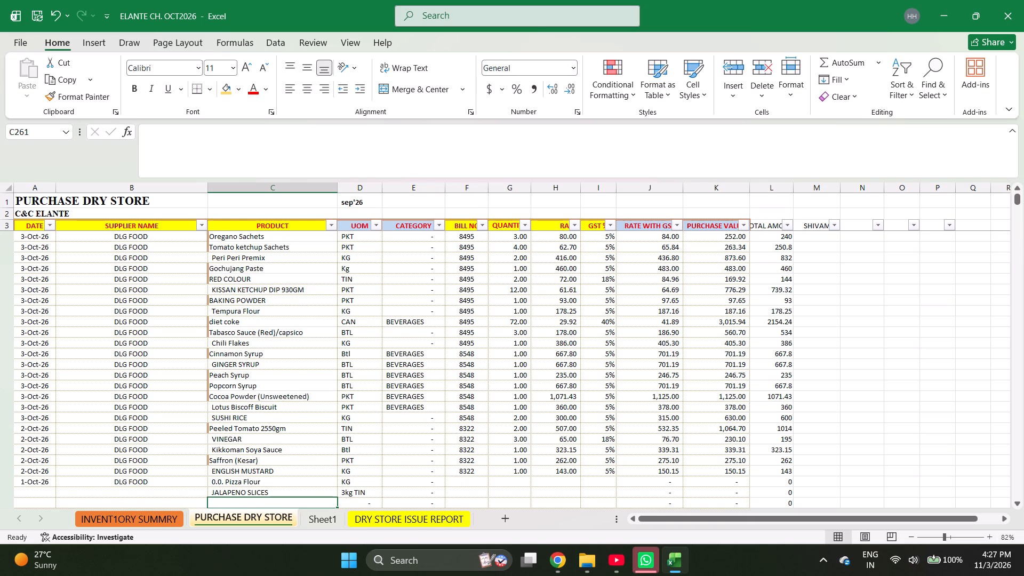
Find Black Beans in the inventory summary by searching for bean and copy it as the product below JALAPENO SLICES in the purchase sheet.
key(ctrl+Page_Up)
key(ctrl+f)
text(bean)
key(Return)
key(Return)
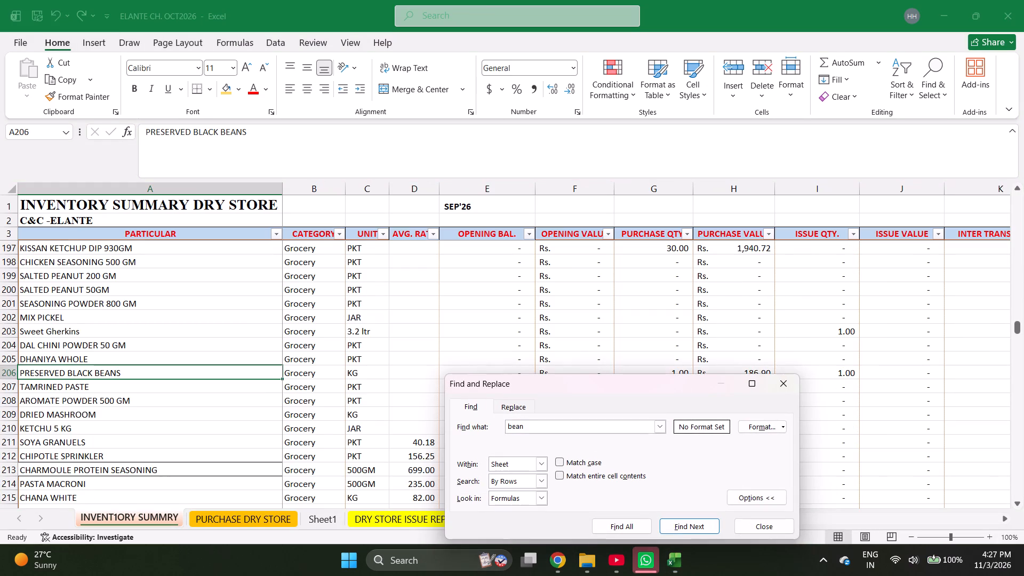
key(Return)
key(Return)
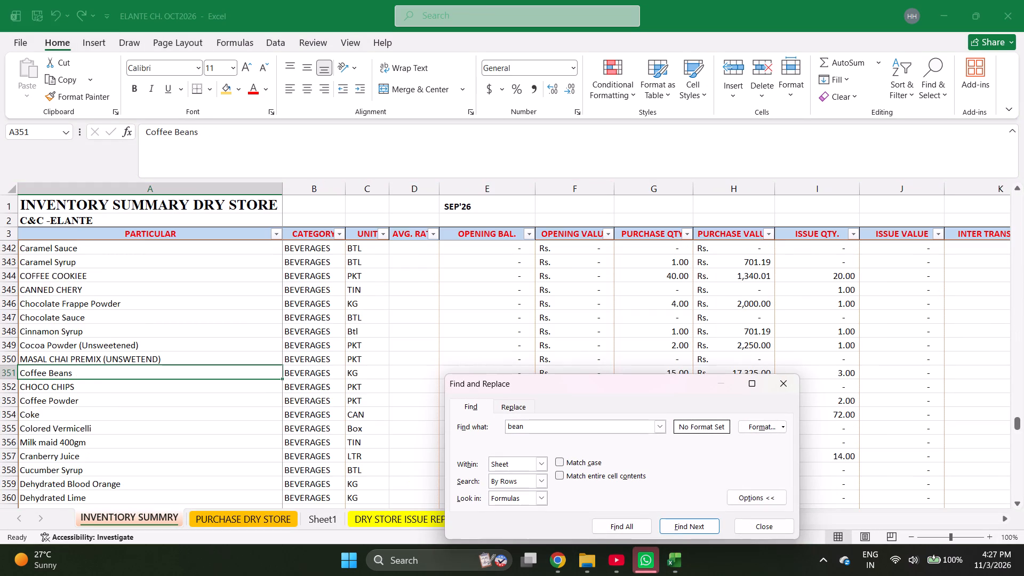
key(Return)
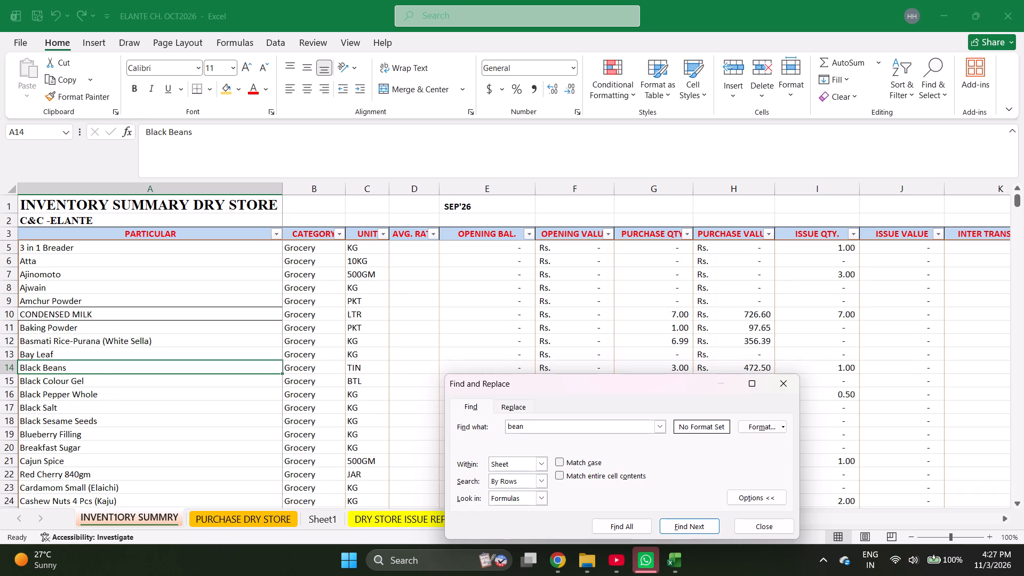
key(Escape)
key(ctrl+c)
key(ctrl+Page_Down)
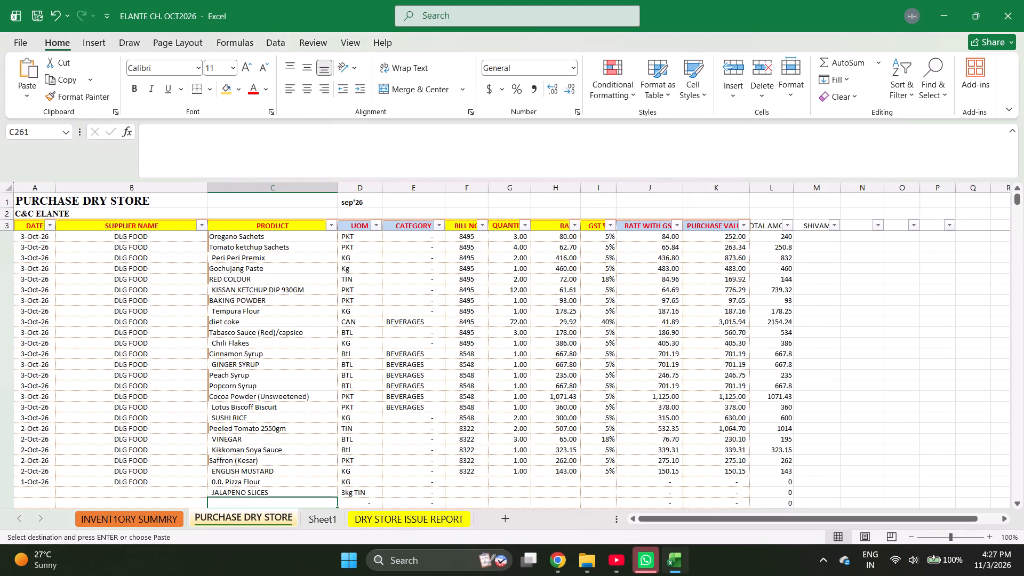
key(Return)
key(Return)
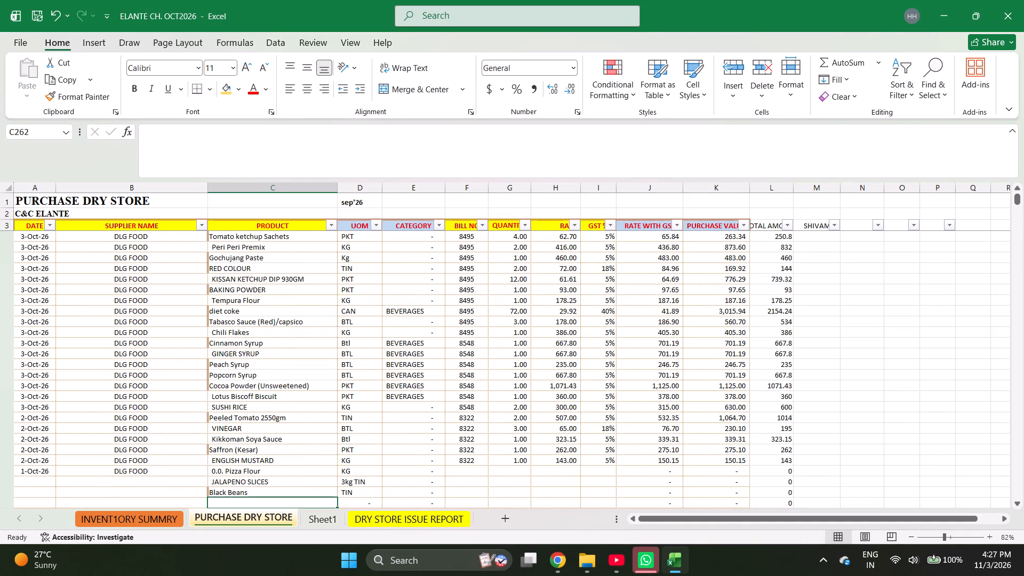
Add PANCO BREAD CRUMBS, Madras Curry Powder 500gm and Dark Soya Sauce as the products below Black Beans.
text(panco)
key(space)
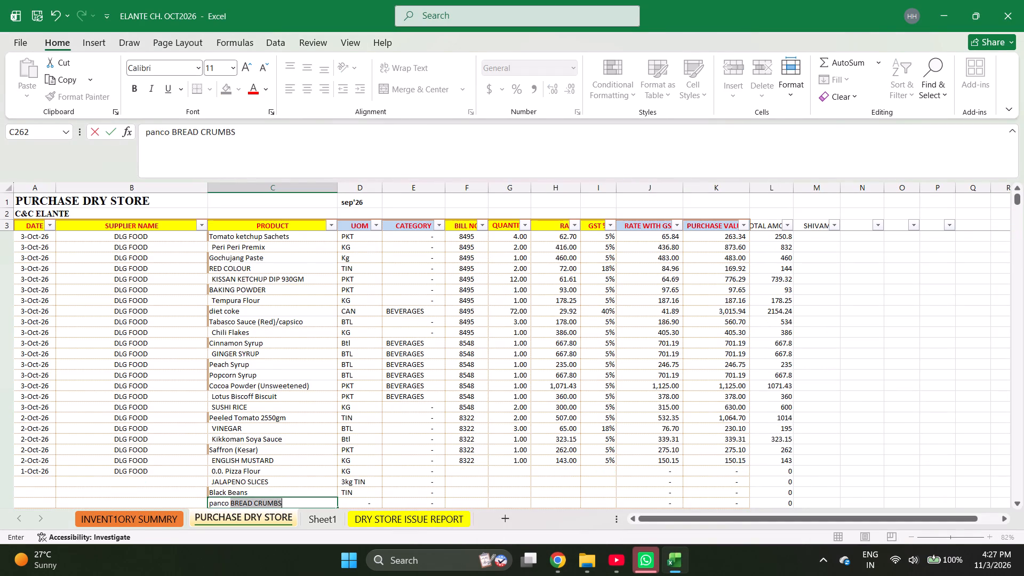
key(Return)
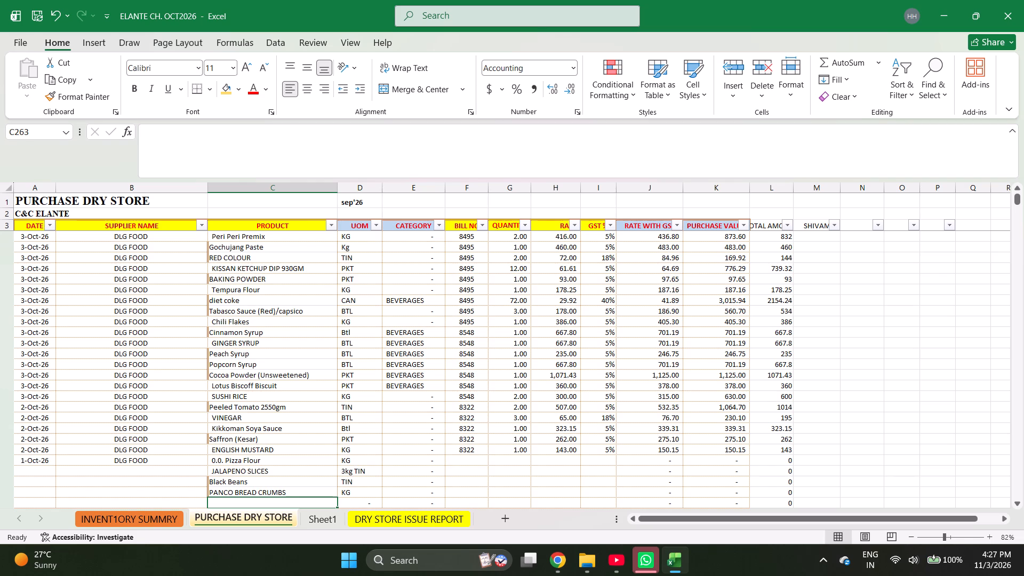
text(madr)
key(Return)
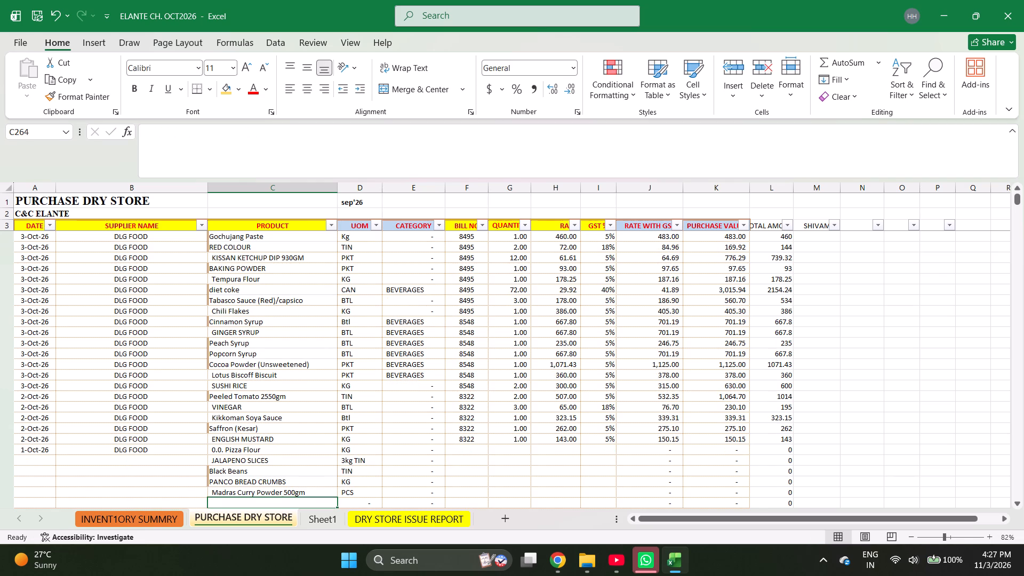
text(dark)
key(Return)
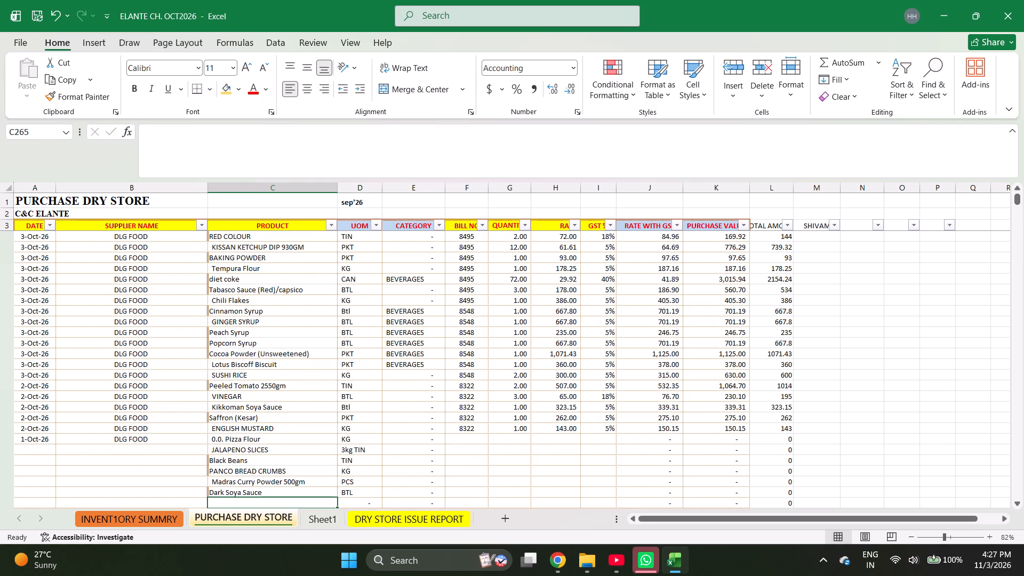
Find Garam Masala in the inventory summary by searching for garam and copy it as the product below Dark Soya Sauce.
key(ctrl+Page_Up)
key(ctrl+f)
text(gr=)
key(BackSpace)
key(BackSpace)
key(BackSpace)
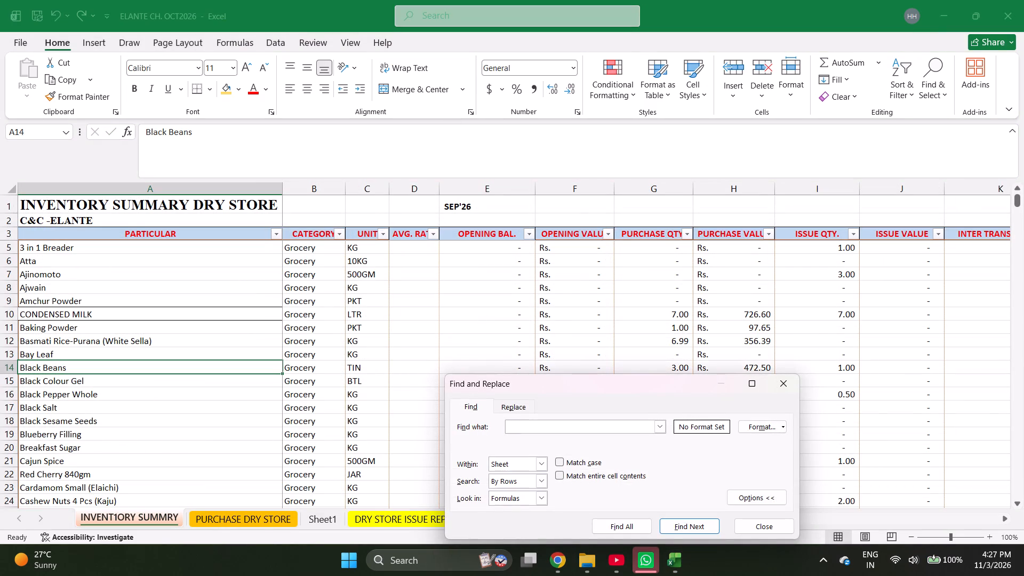
text(garam)
key(Return)
key(Escape)
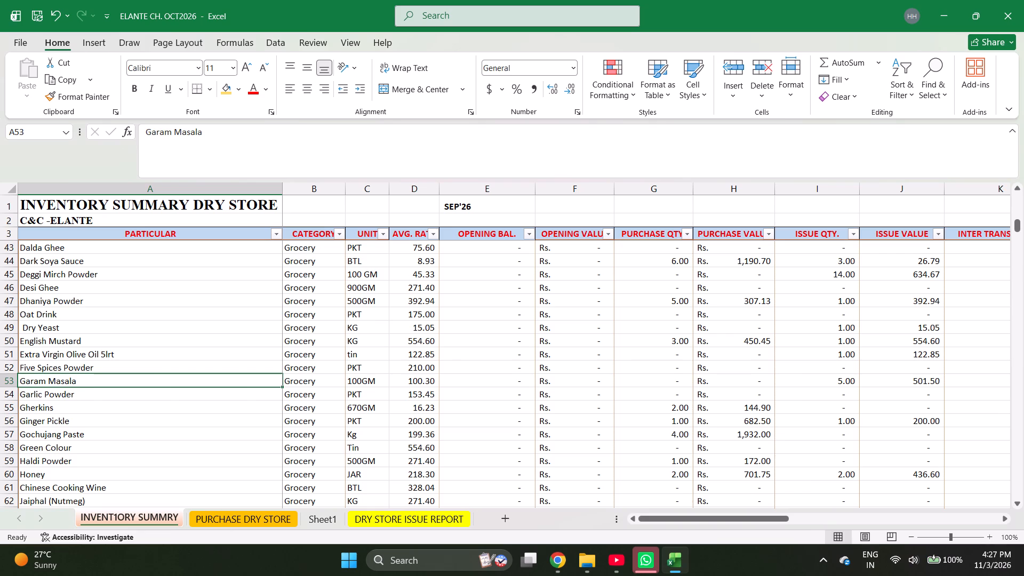
key(ctrl+c)
key(ctrl+Page_Down)
key(Return)
key(Return)
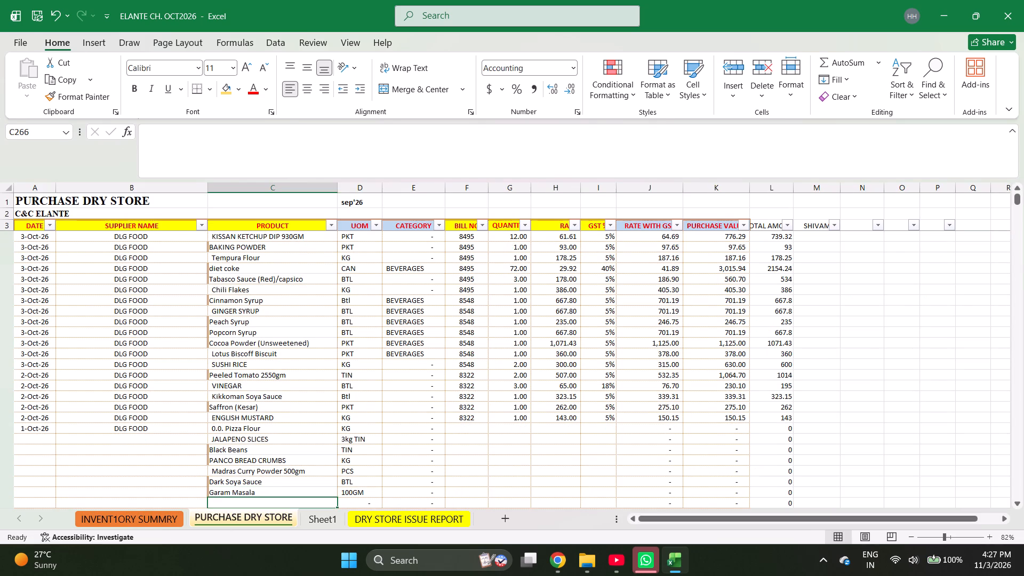
Set the Garam Masala quantity to 10.
key(Up)
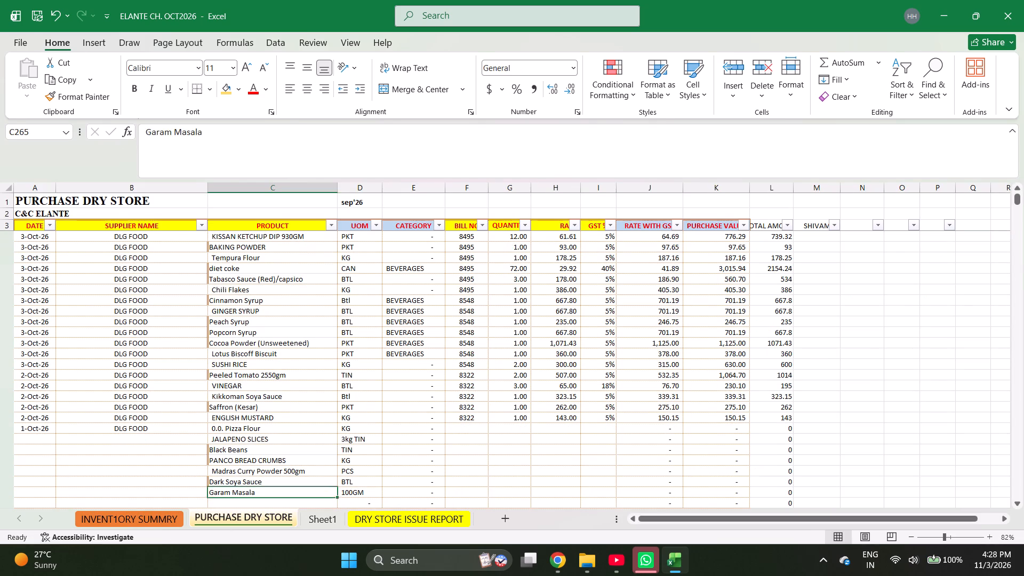
key(Right)
key(Right)
key(Right)
key(Right)
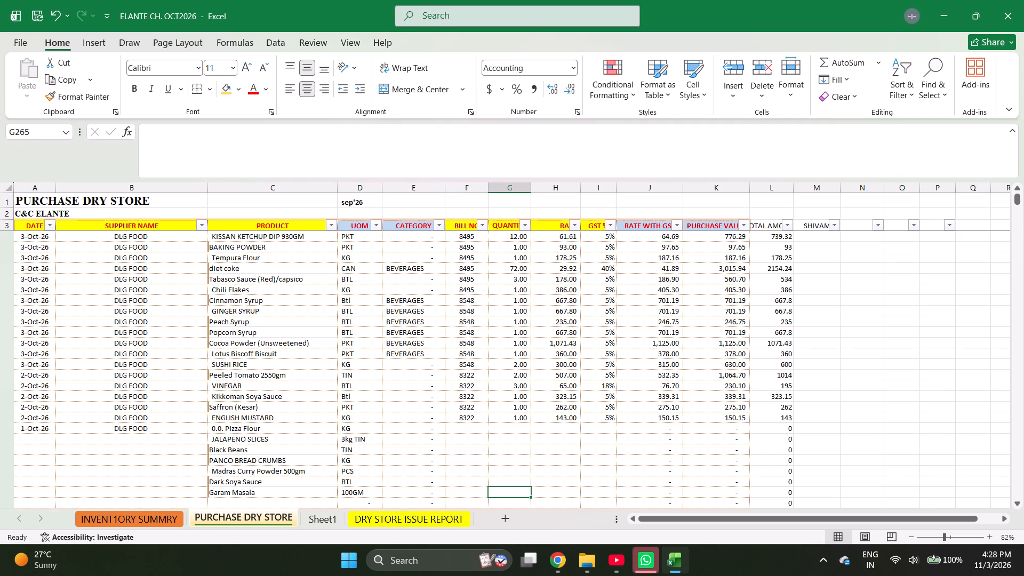
text(10)
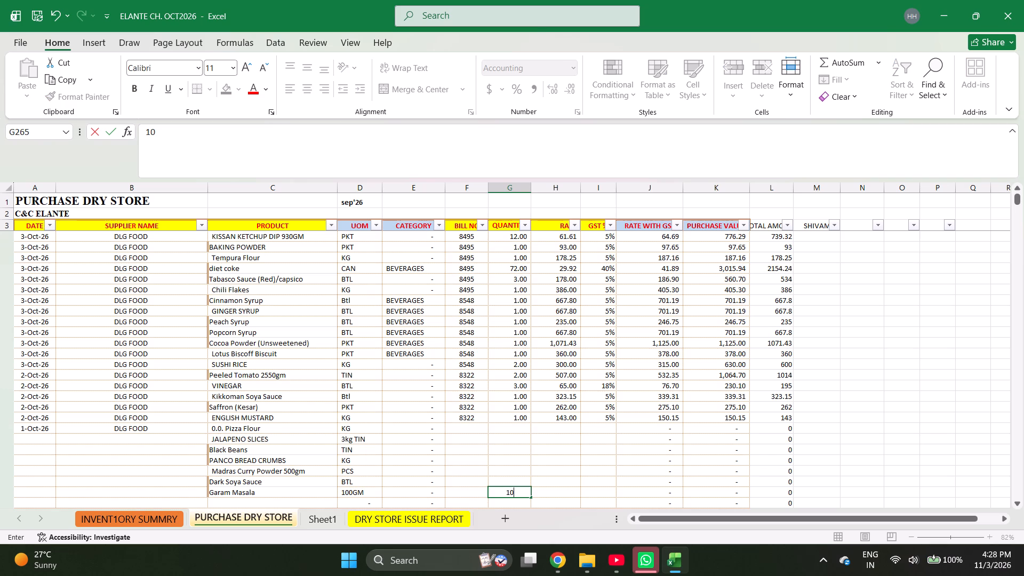
key(Left)
key(Left)
key(Left)
key(Left)
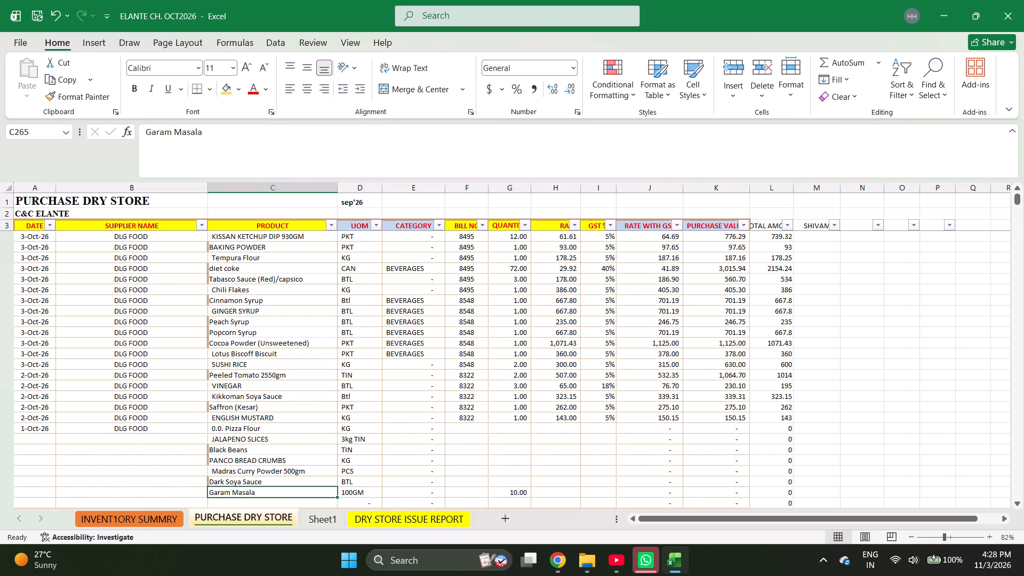
Add Maida (Refine Flour) and sugar as the products below Garam Masala.
key(Down)
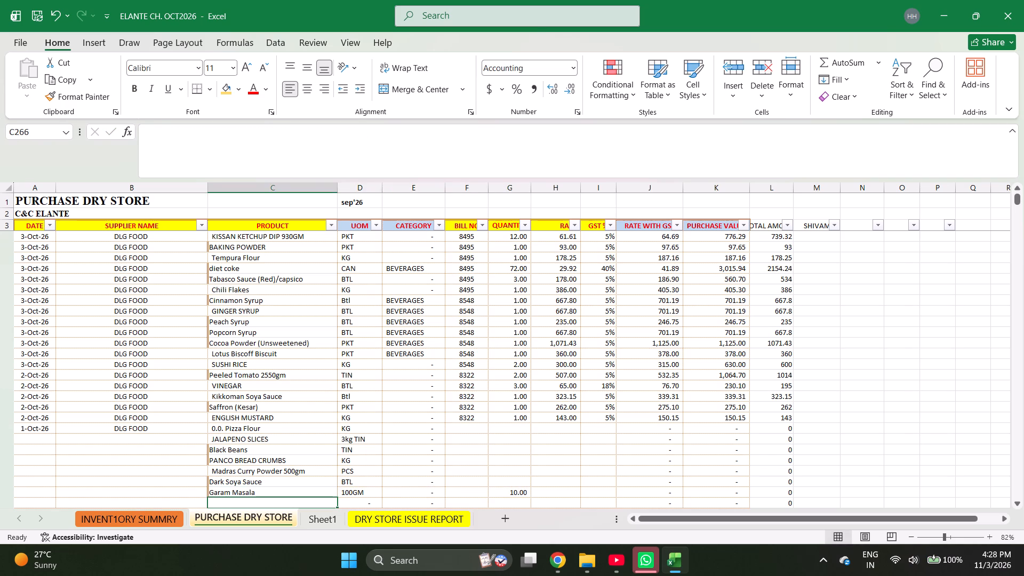
text(maida)
key(Return)
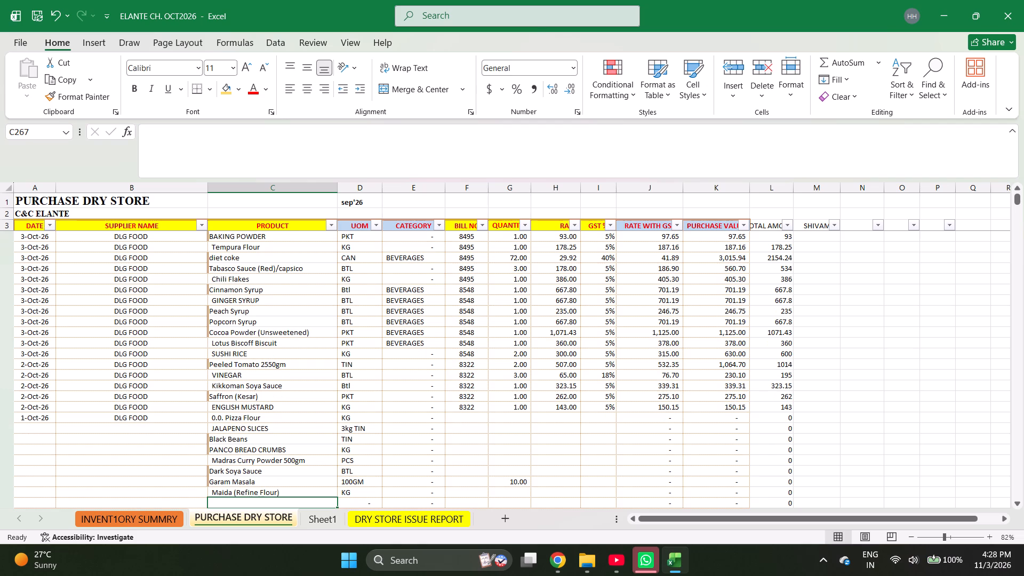
text(suga)
key(r)
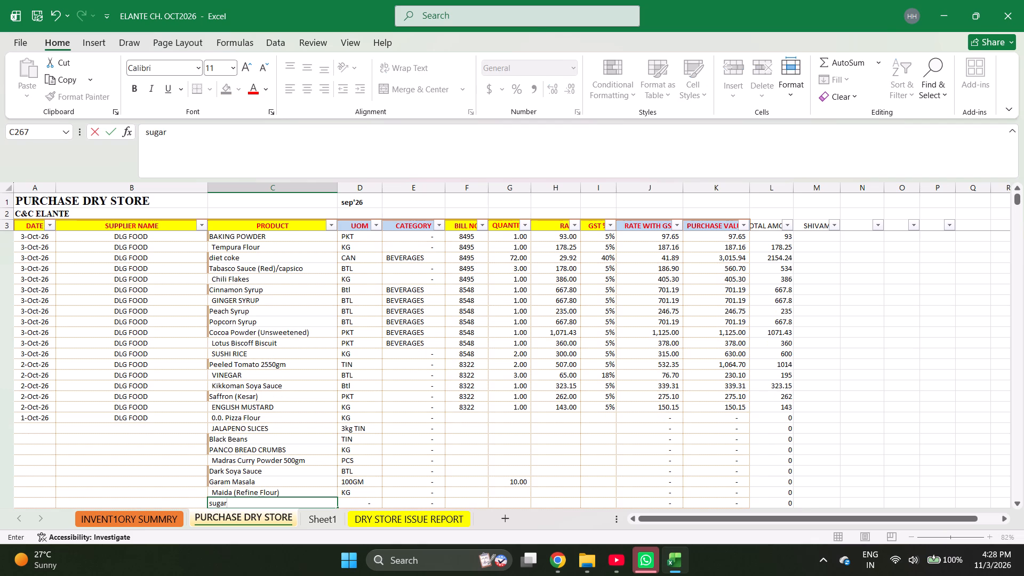
key(Return)
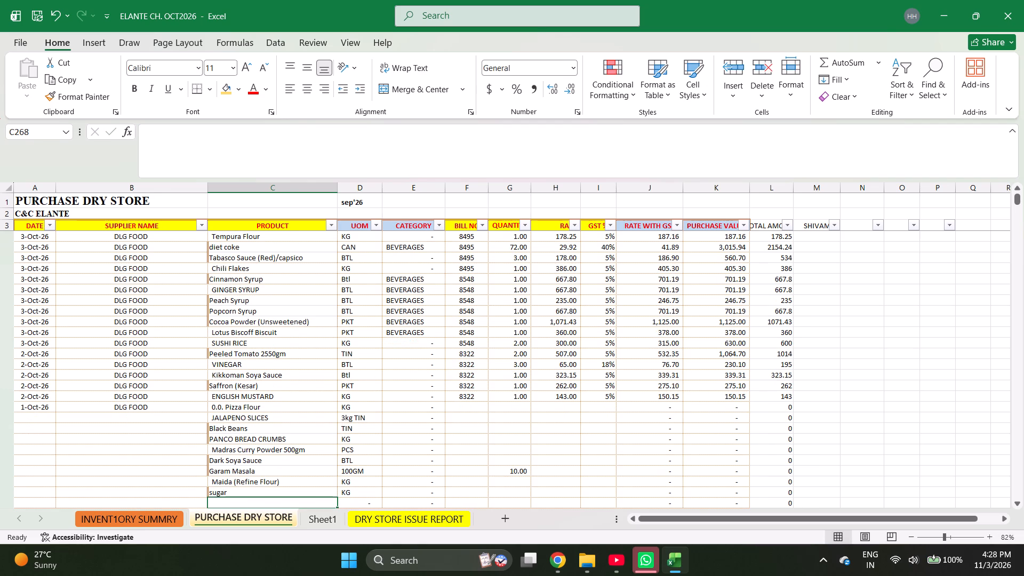
Find Sweet Gherkins in the inventory summary by searching for sweet and copy it as the product below sugar in the purchase sheet.
key(ctrl+Page_Up)
key(ctrl+d)
key(ctrl+z)
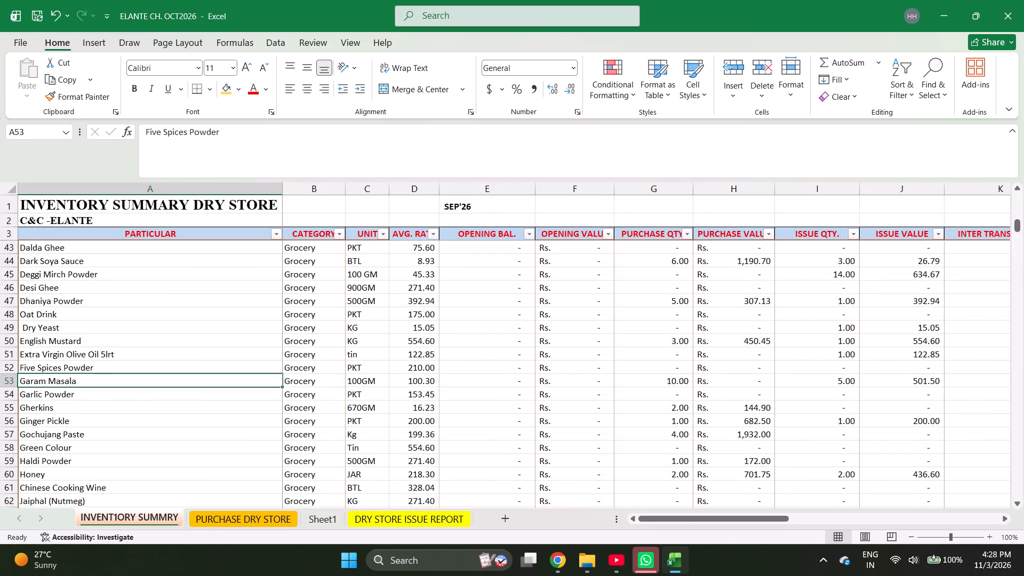
key(ctrl+f)
text(sweet)
key(space)
key(Return)
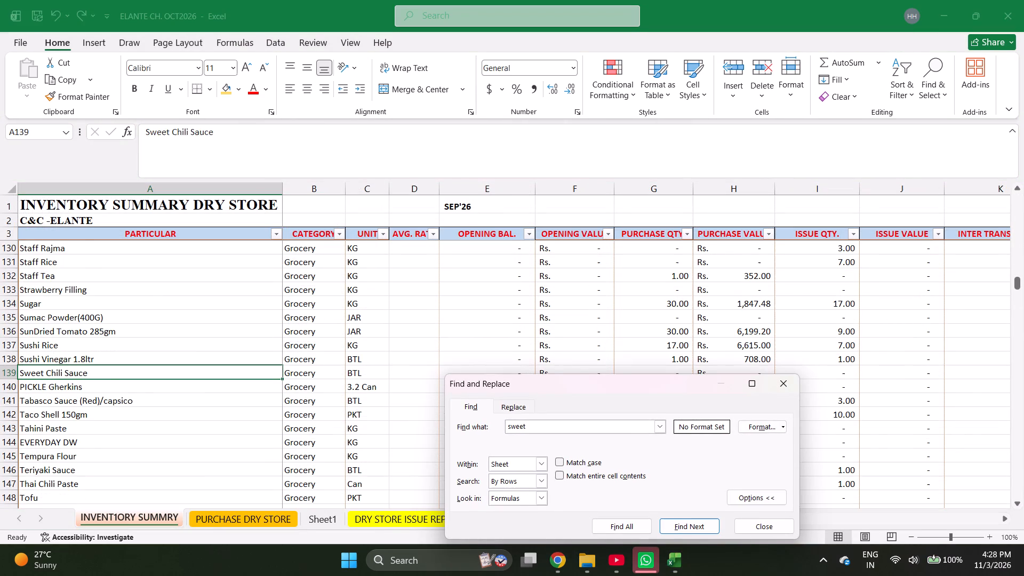
key(Return)
key(Escape)
key(ctrl+c)
key(ctrl+Page_Down)
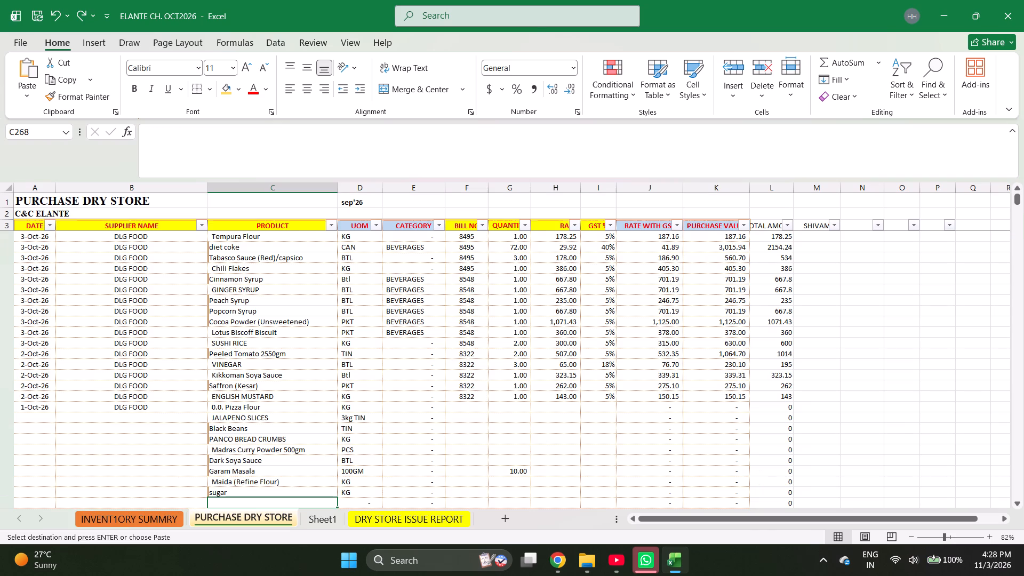
key(Return)
key(Return)
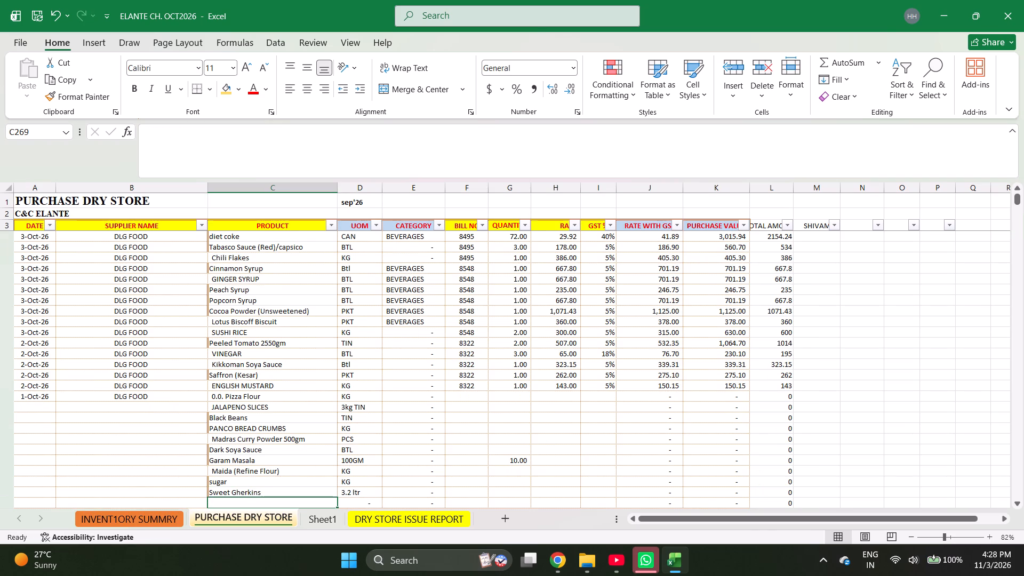
Add Red Paprika Slice 3kg and JALAPENO SLICES as the products below Sweet Gherkins.
text(red)
key(space)
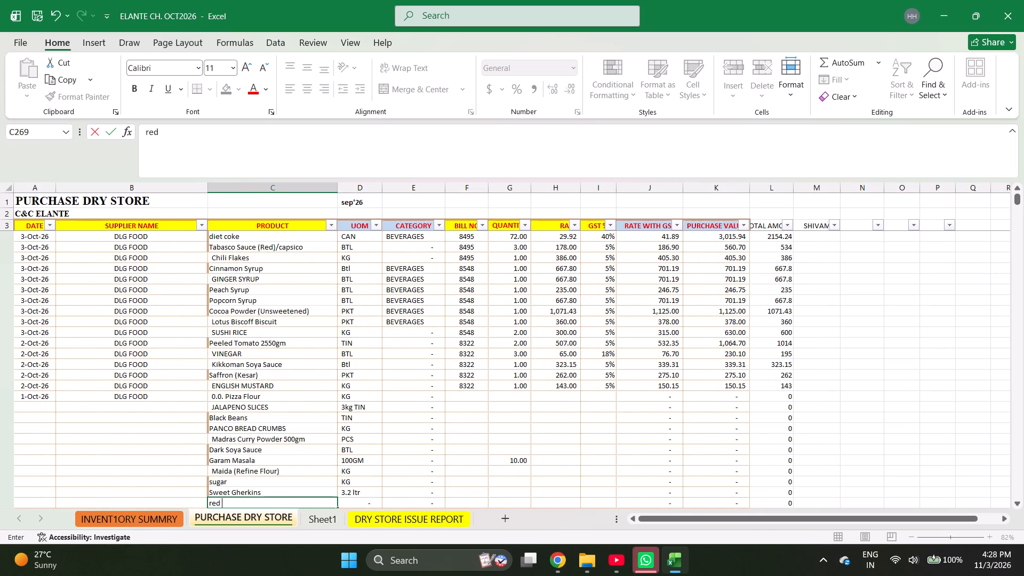
text(pap)
key(Return)
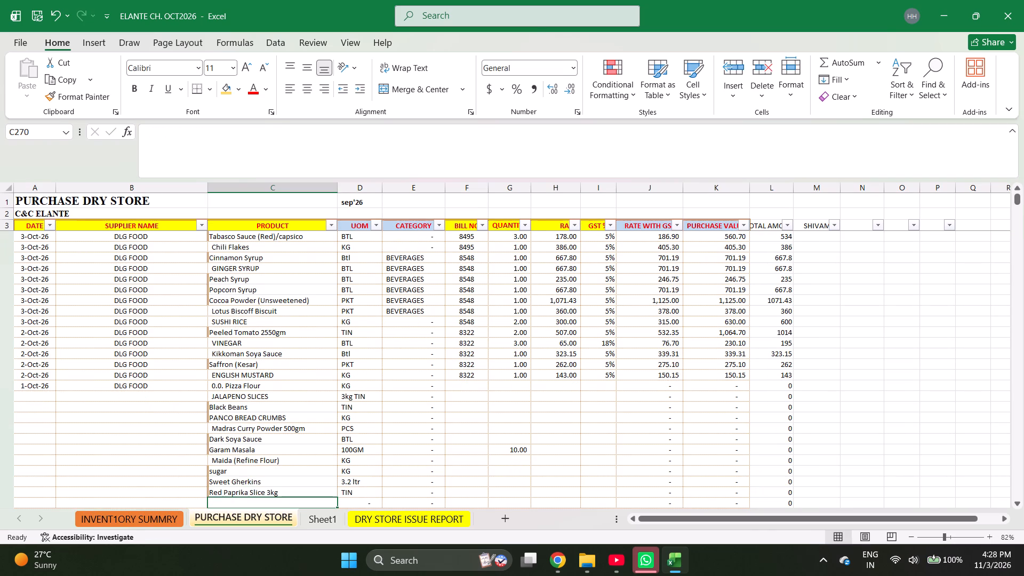
text(jala)
key(Return)
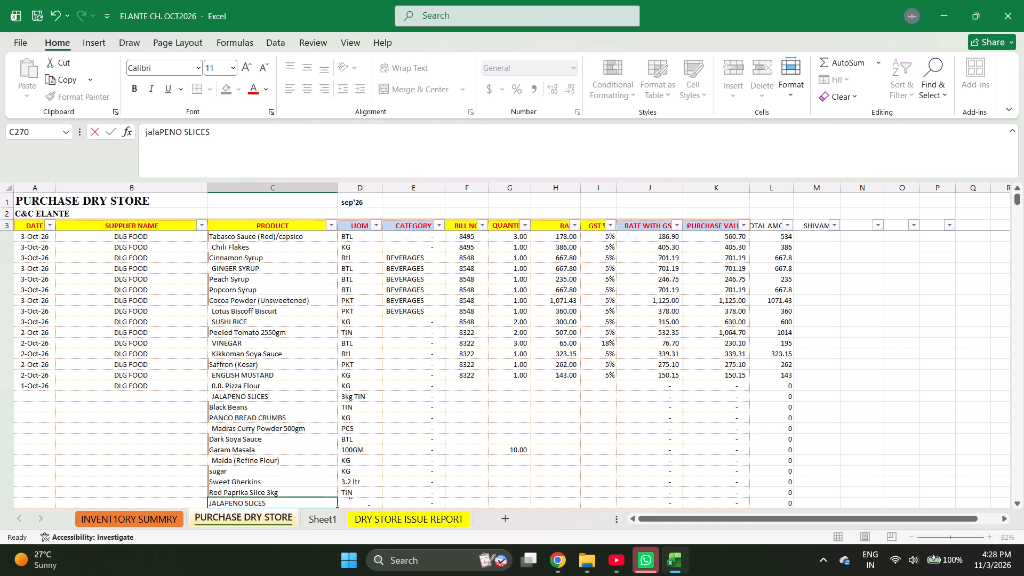
Enter bill number 8222 in the 1-Oct-26 row for 0.0. Pizza Flour.
key(Left)
key(ctrl+Up)
key(Right)
key(ctrl+shift+Down)
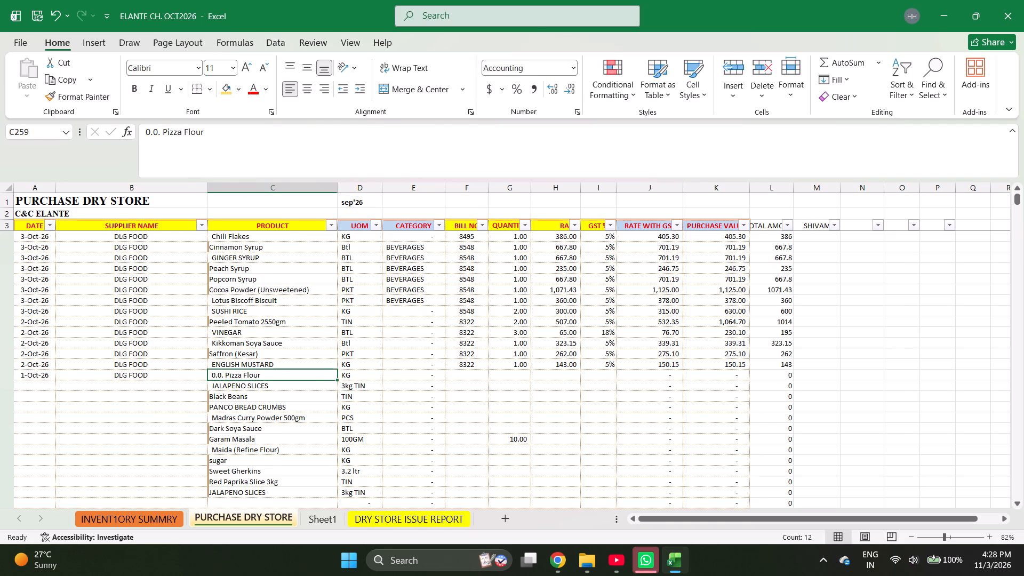
key(Right)
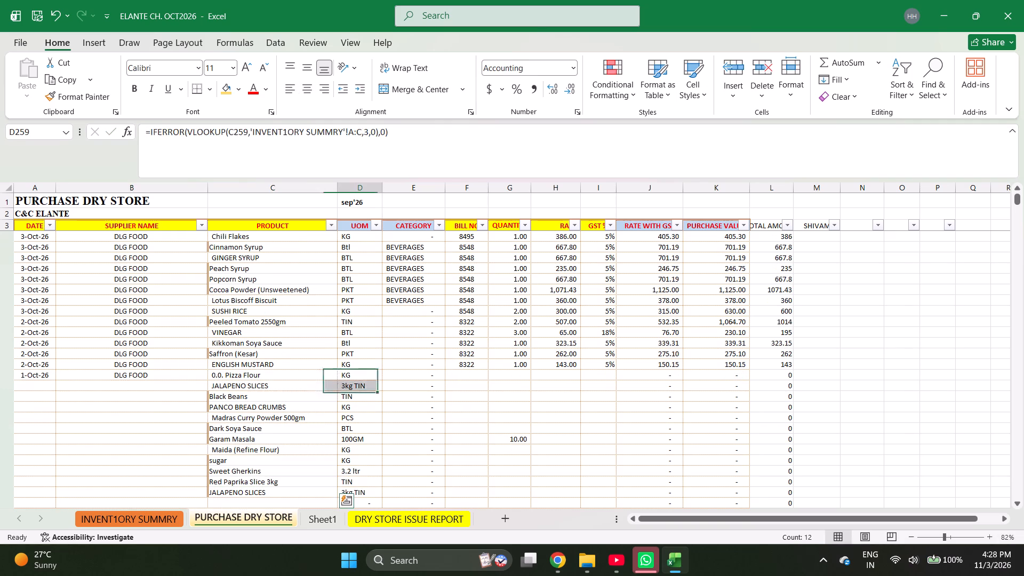
key(Right)
key(Right)
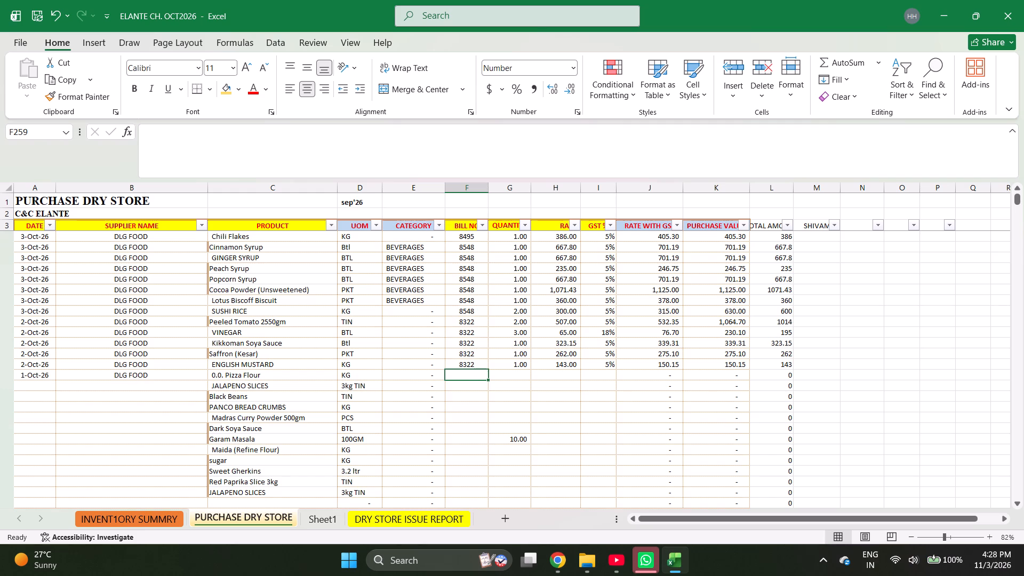
key(8)
text(222)
key(Right)
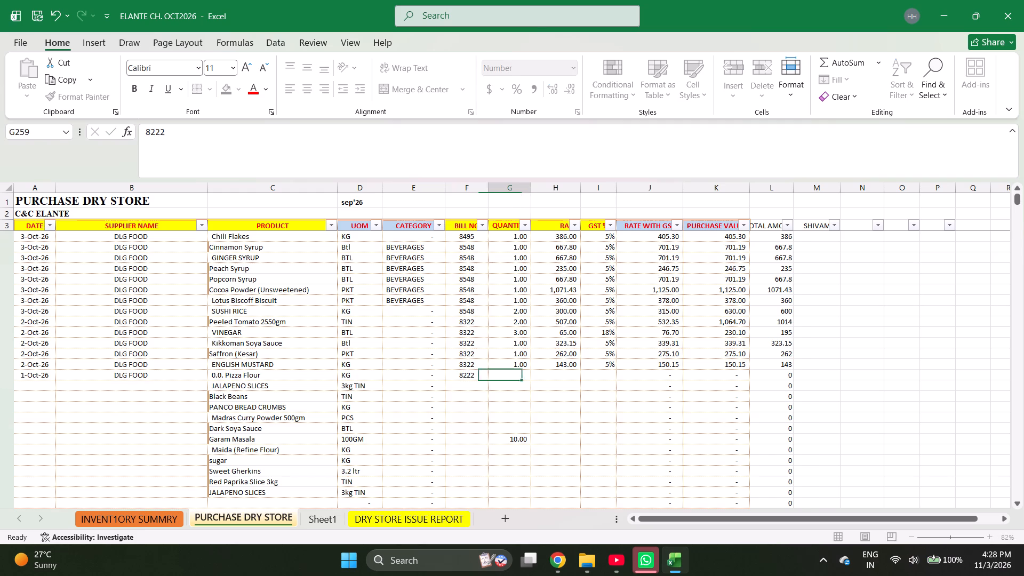
Enter quantities 2, 24, 6, 10, 1 and 2 for the six products from 0.0. Pizza Flour down to Dark Soya Sauce.
key(2)
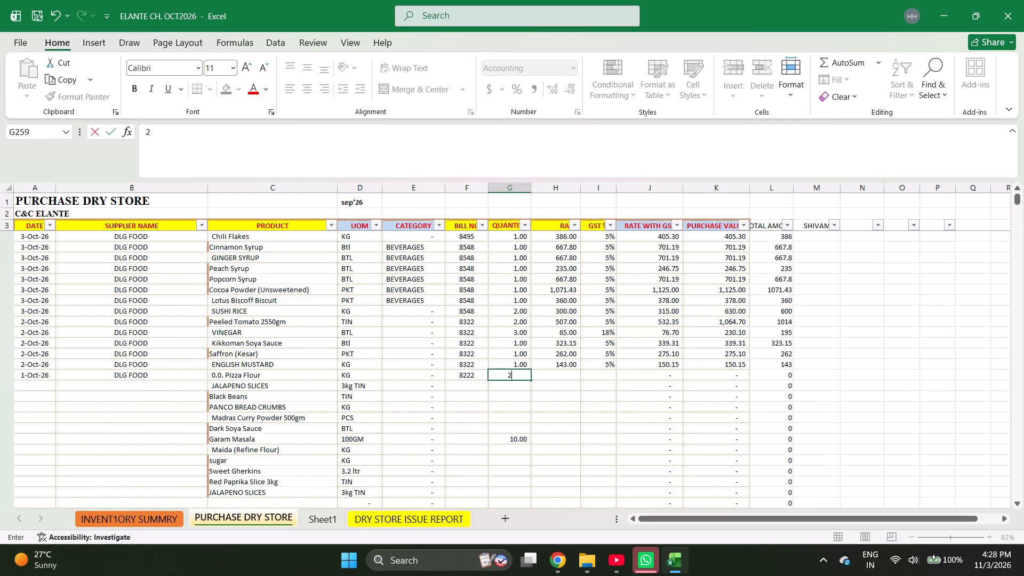
key(Return)
text(24)
key(Return)
key(6)
key(Return)
text(10)
key(Return)
key(1)
key(Return)
key(2)
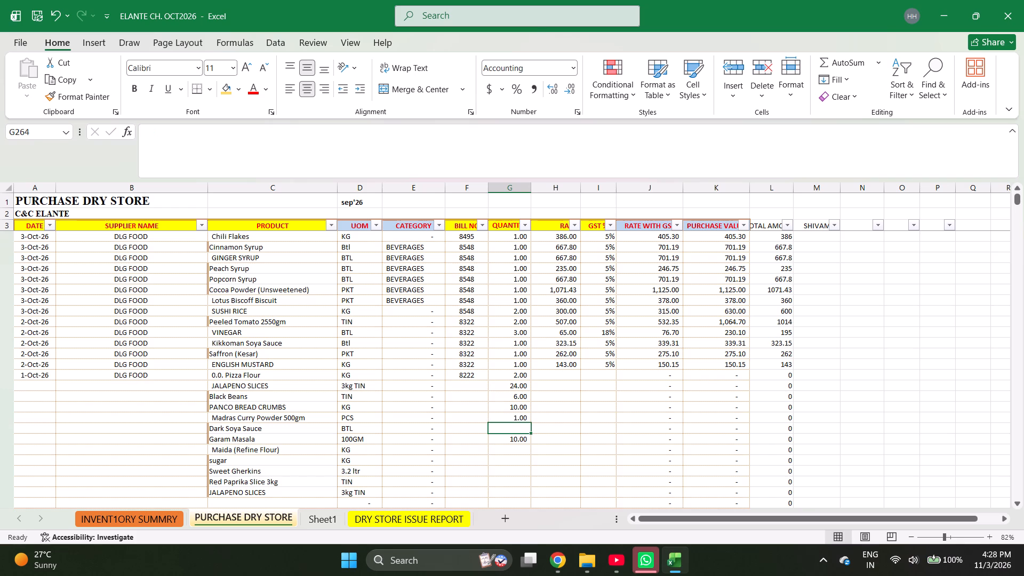
key(Return)
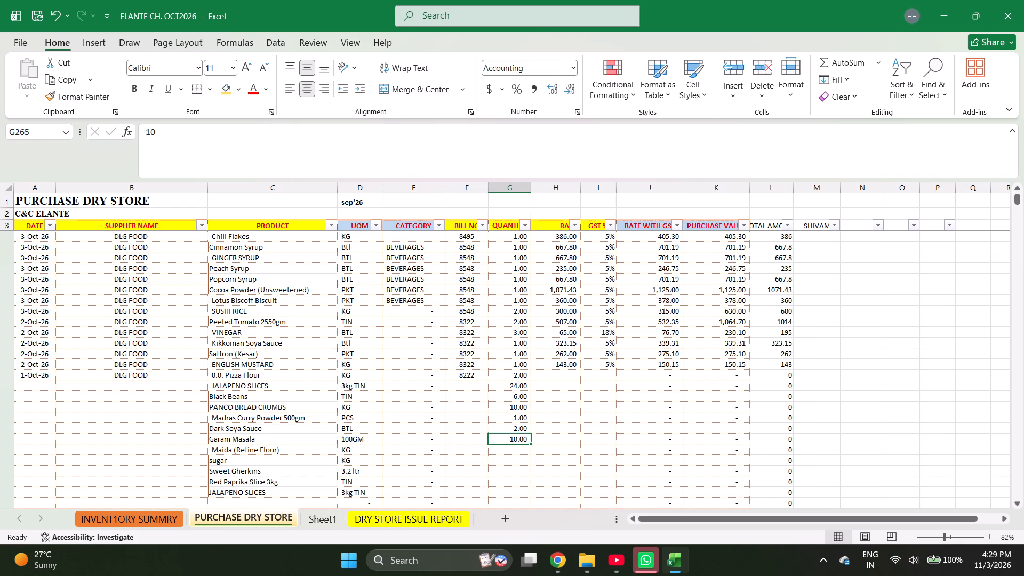
Keep the Garam Masala quantity and enter quantities of 50 for Maida (Refine Flour) and 30 for sugar.
key(Return)
key(5)
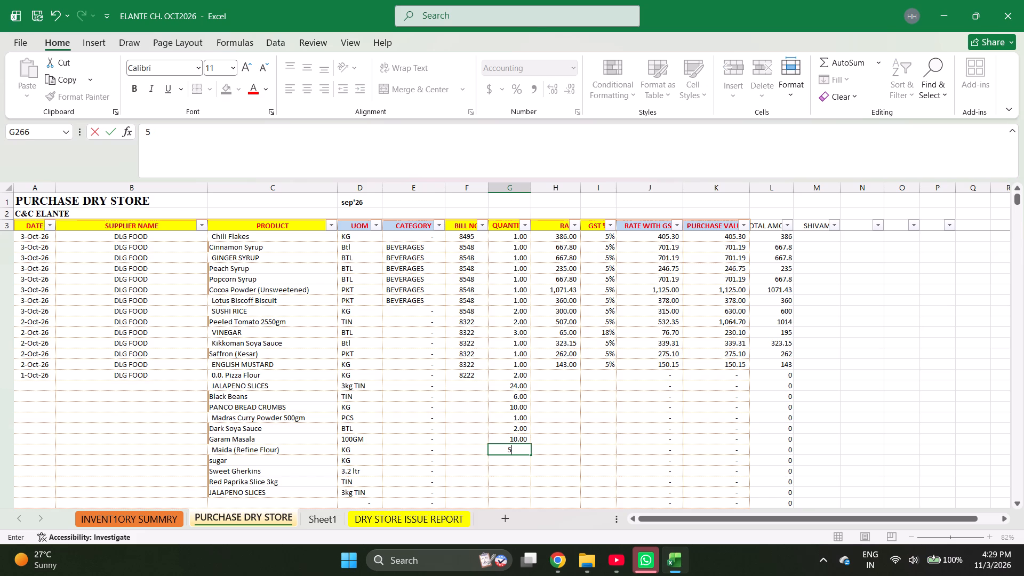
key(Return)
text(30)
key(Return)
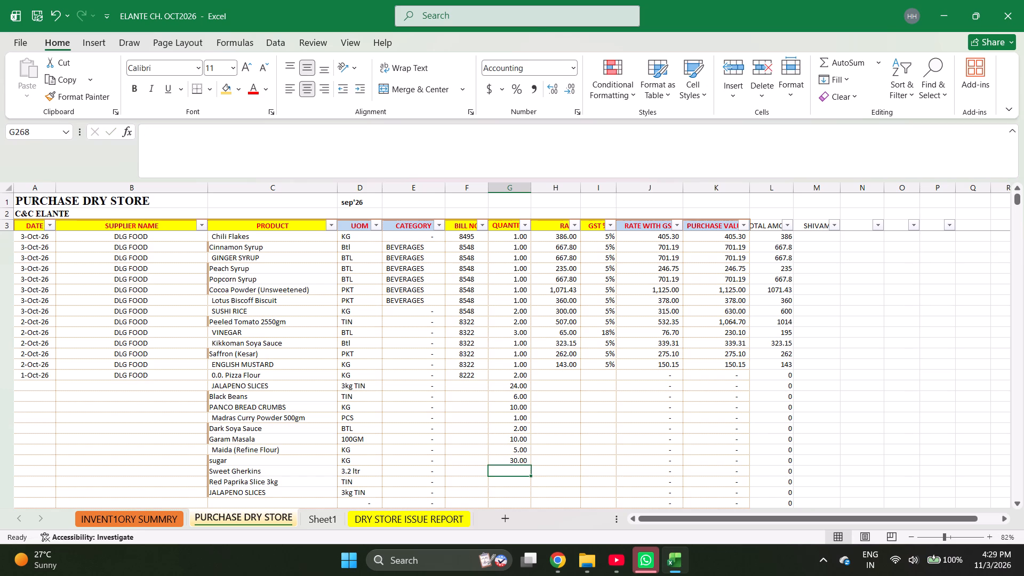
key(Up)
key(Up)
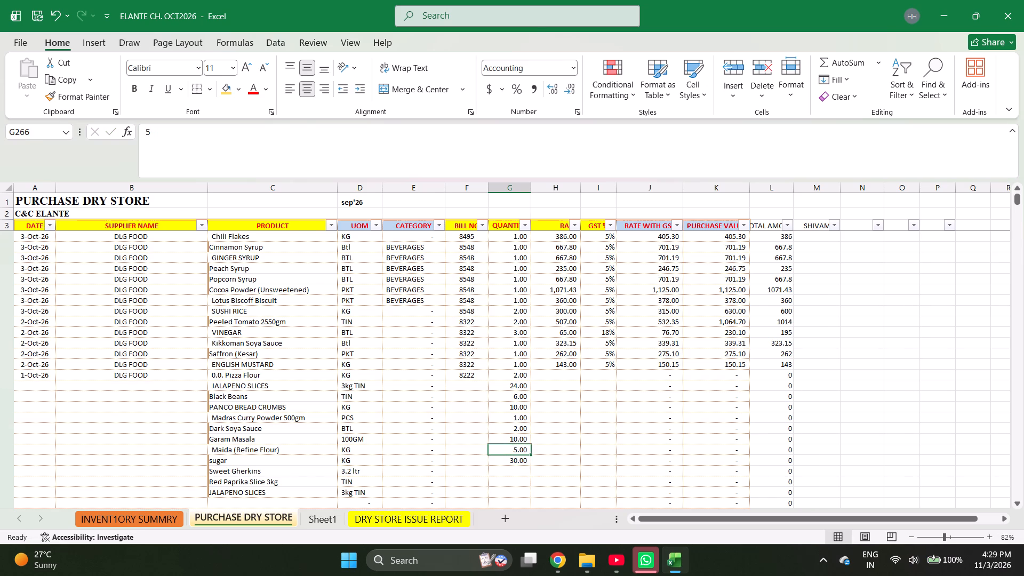
text(50)
key(Return)
key(Return)
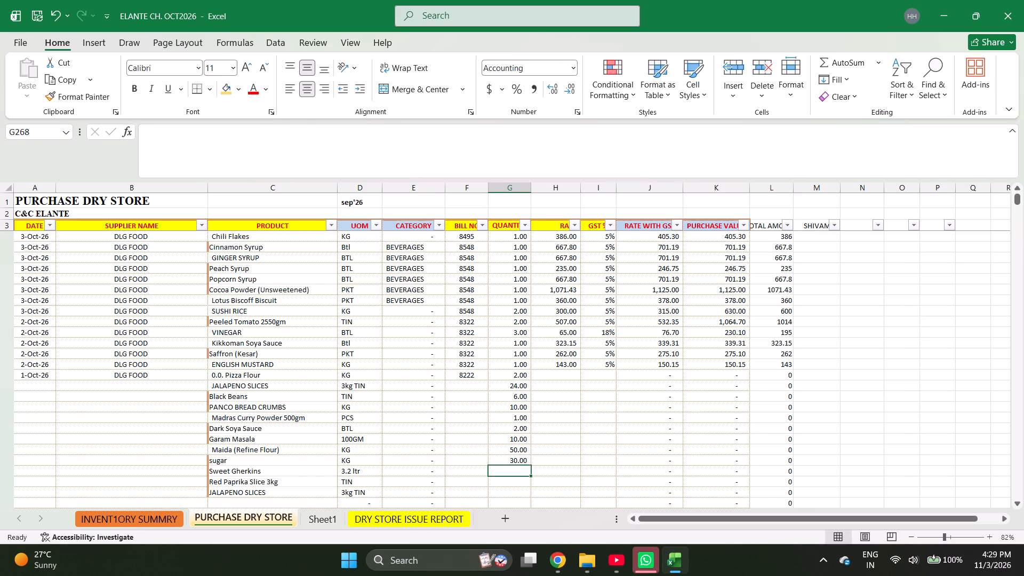
Enter quantities of 1 for Sweet Gherkins, 1 for Red Paprika Slice 3kg and 2 for the last JALAPENO SLICES row.
key(1)
key(Return)
key(1)
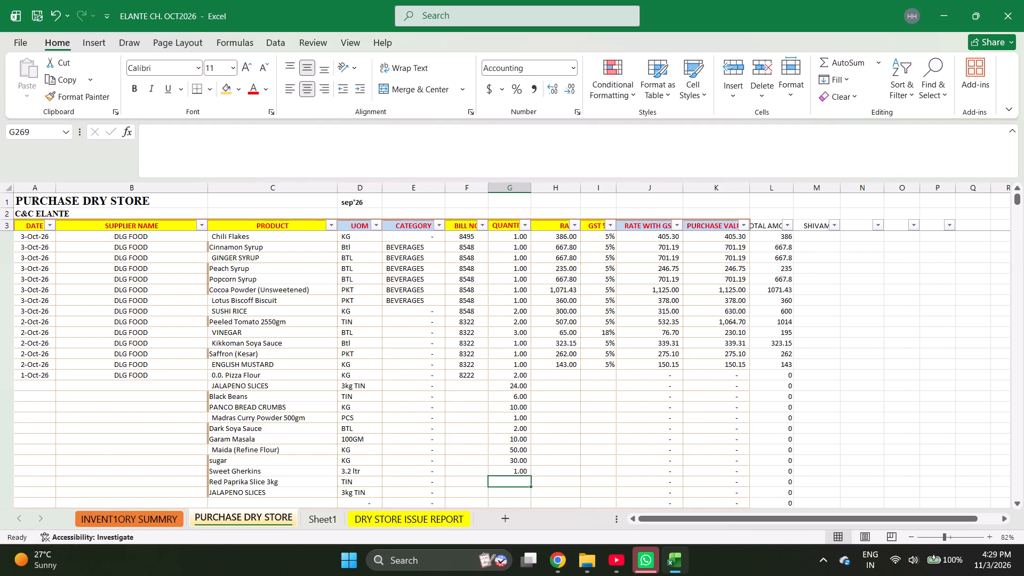
key(Return)
key(Return)
key(Up)
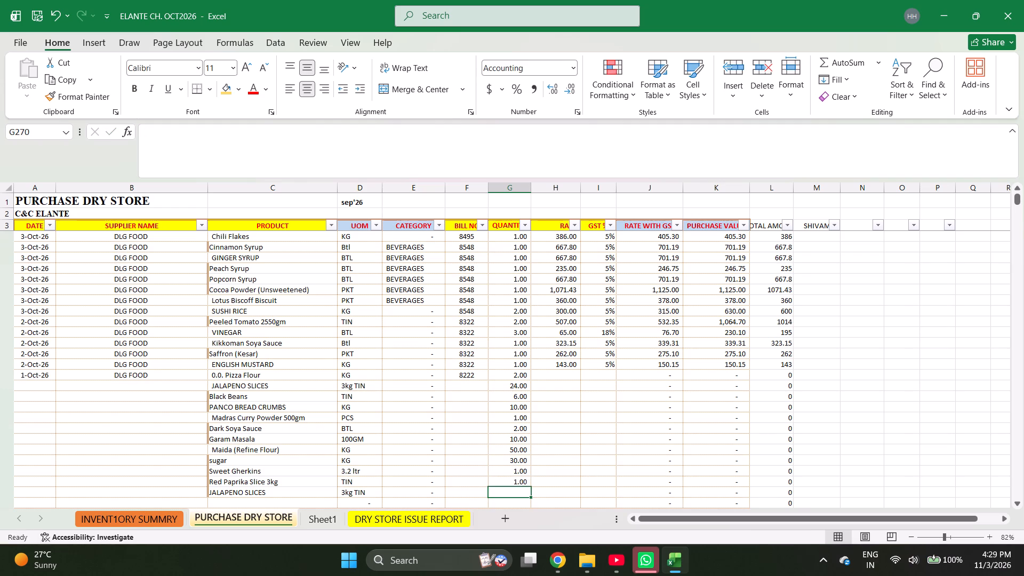
key(2)
key(Return)
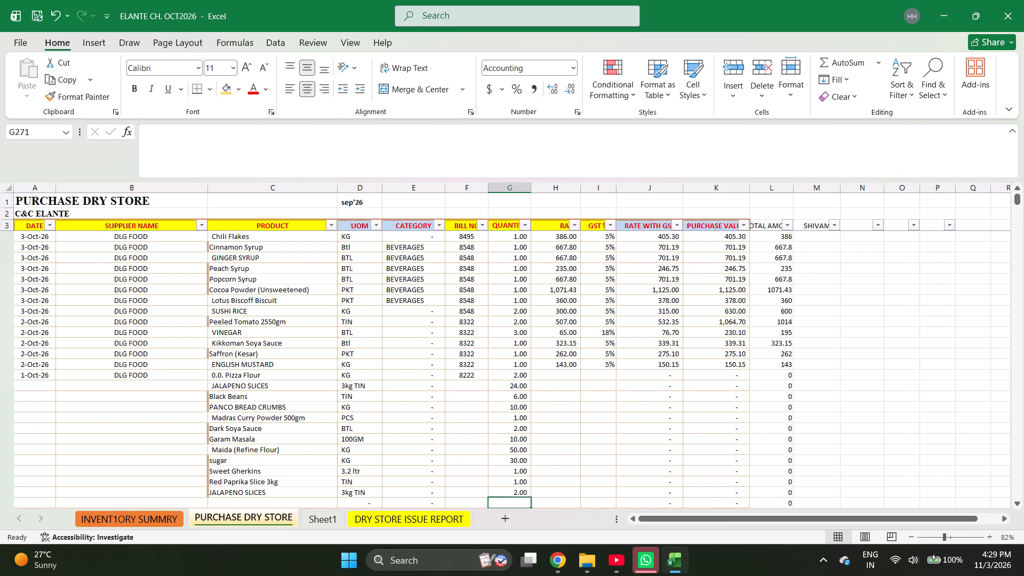
Enter the 0.0. Pizza Flour rate as the formula =2247.62/20.
key(Right)
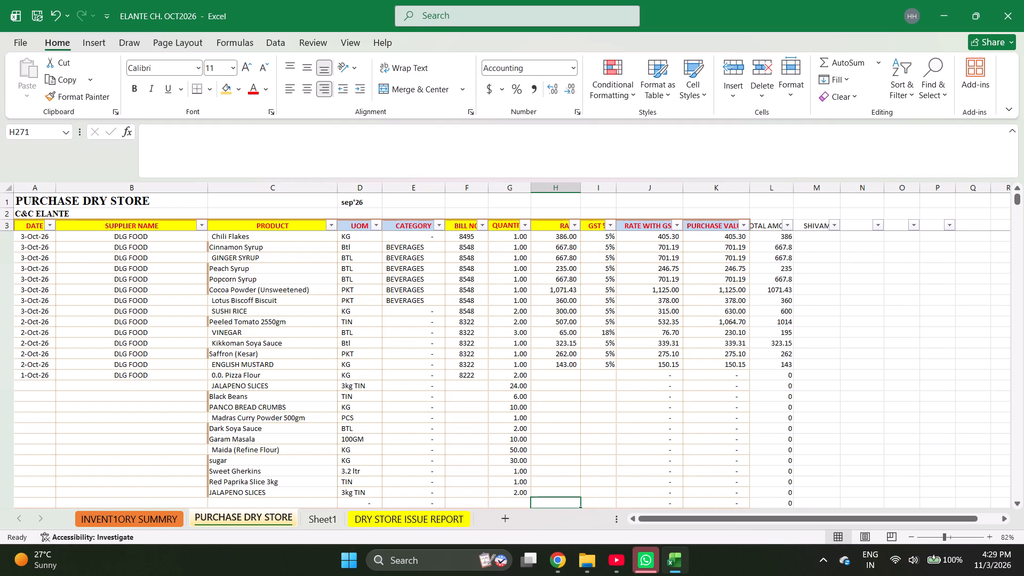
key(ctrl+Up)
key(Down)
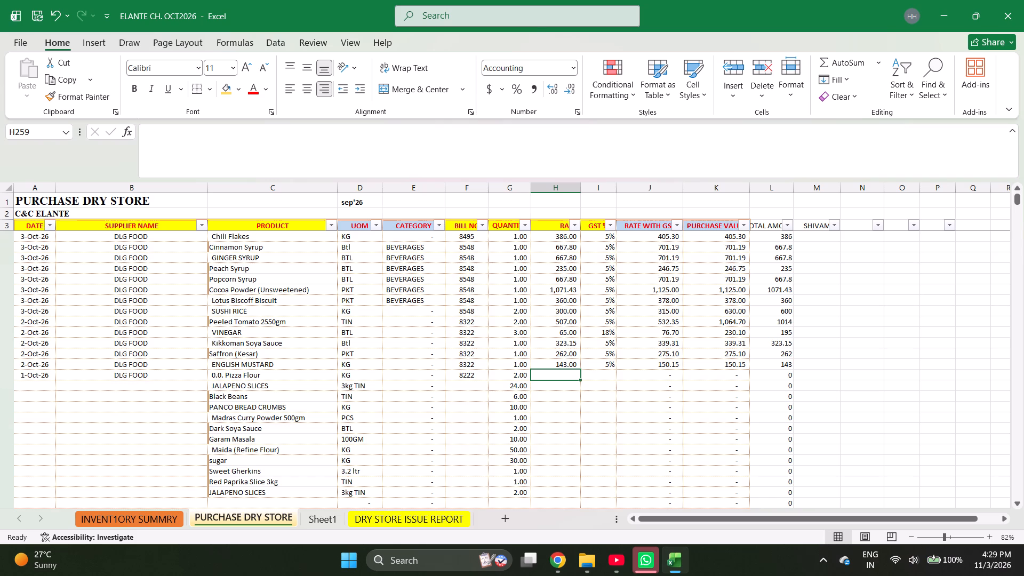
key(equal)
text(2247.62/20)
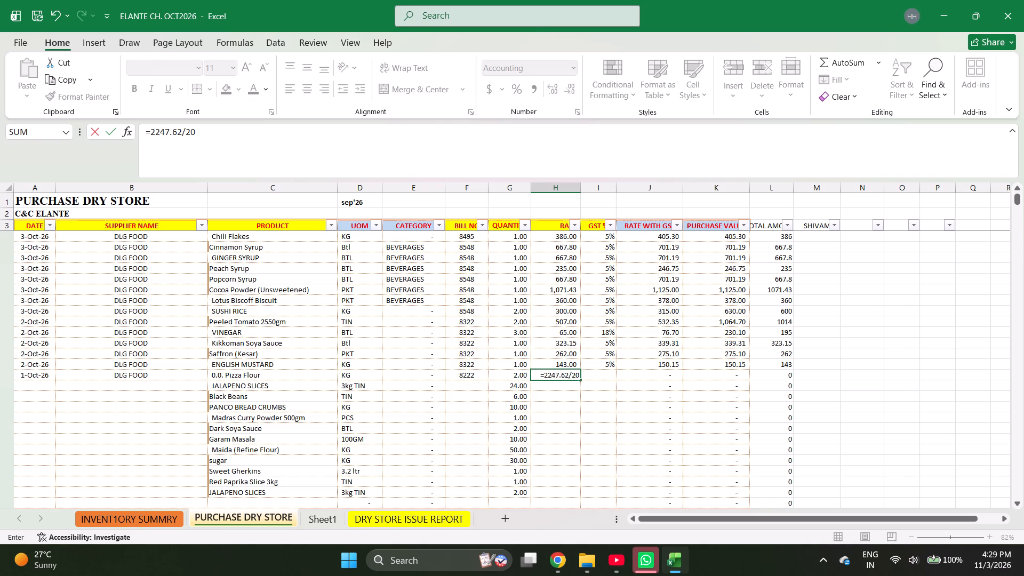
key(Return)
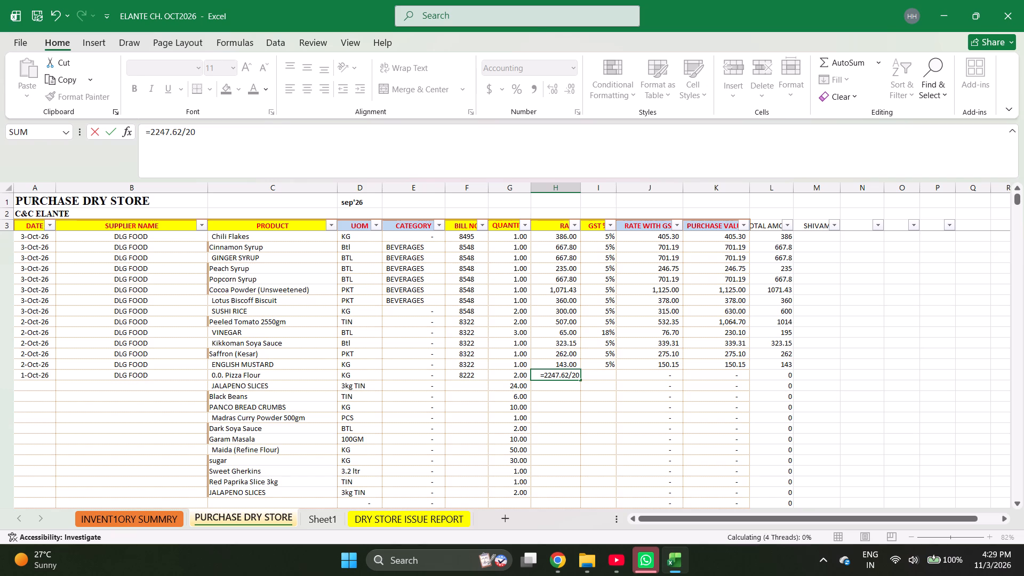
Set the 0.0. Pizza Flour quantity to 40.
key(Up)
key(Left)
text(40)
key(Return)
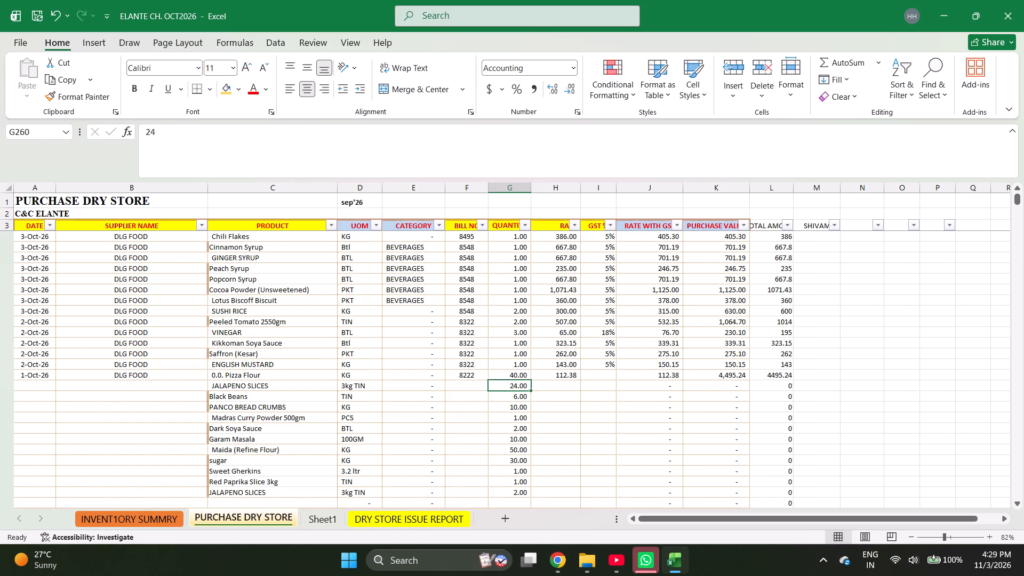
Enter rates 65, 150, 120, 345 and 189 for the products from the first JALAPENO SLICES row down to Dark Soya Sauce.
key(Right)
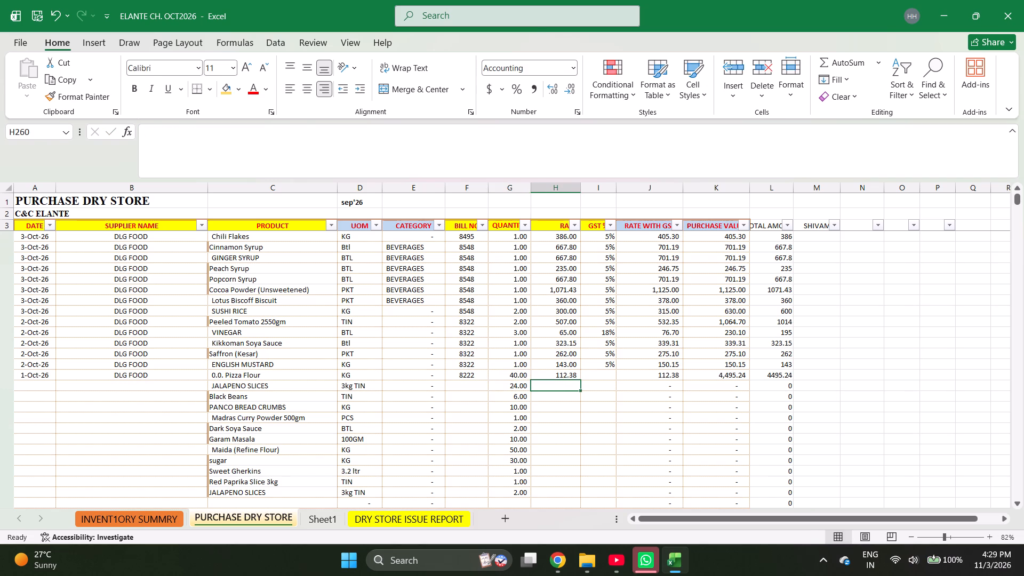
text(65)
key(Return)
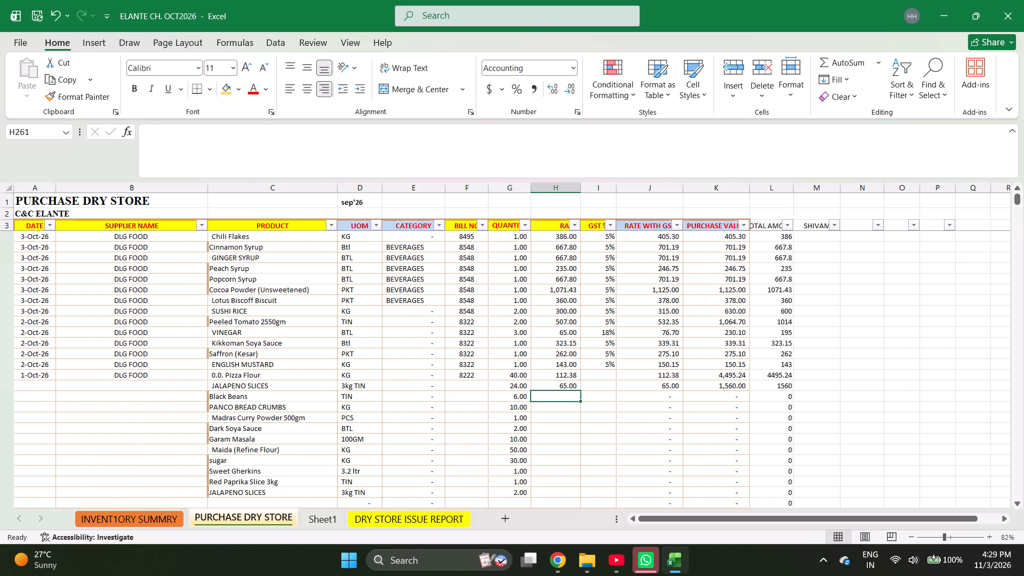
text(150)
key(Return)
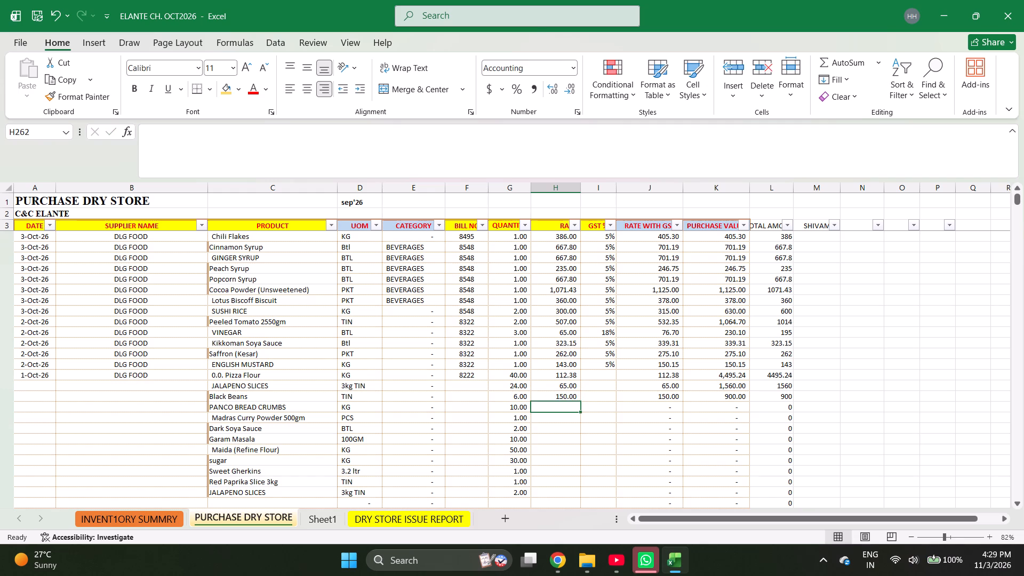
text(120)
key(Return)
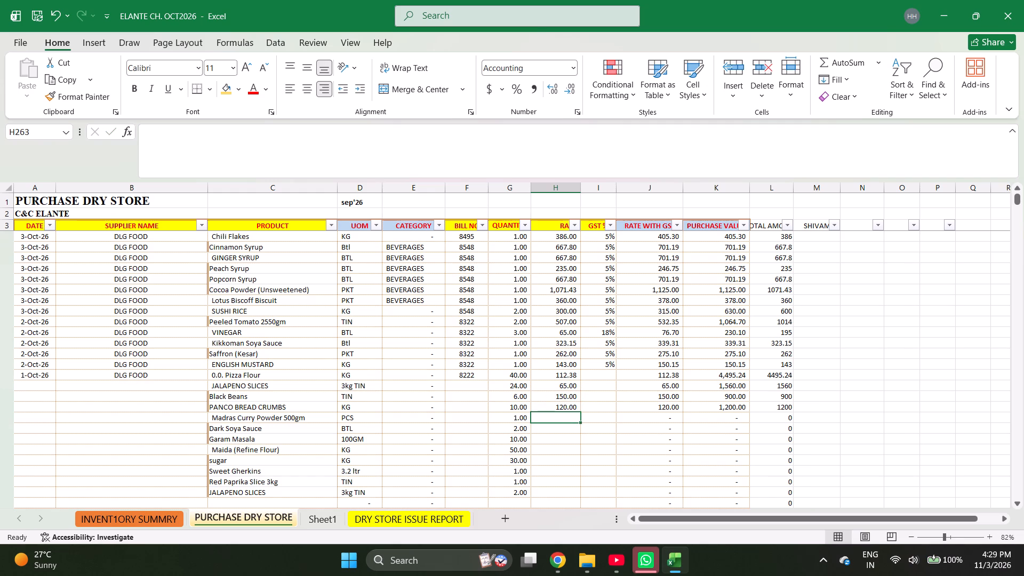
text(345)
key(Return)
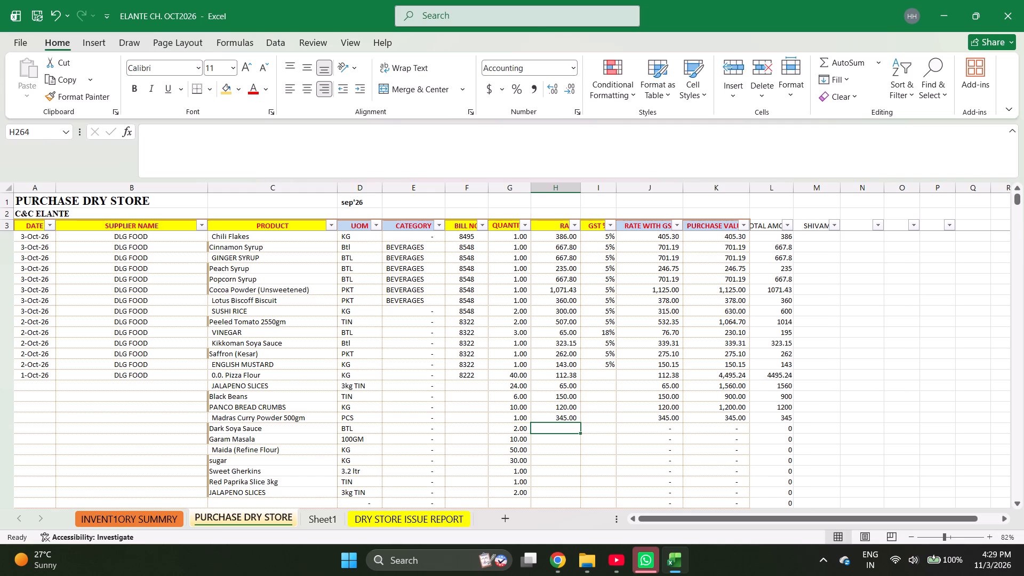
text(189)
key(Return)
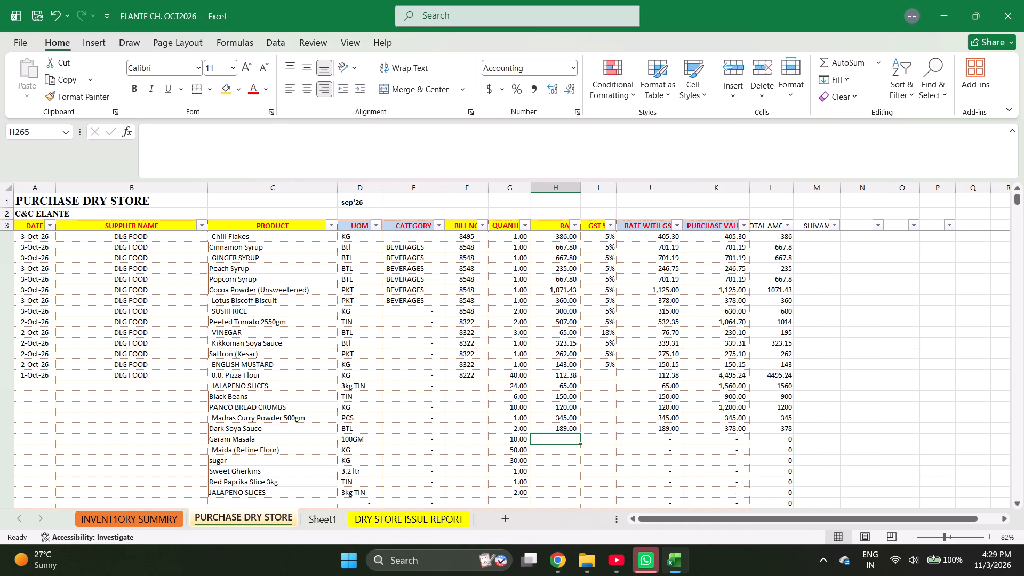
Enter rates of =398.12/5 for Garam Masala, 38.5 for Maida (Refine Flour) and 52 for sugar.
text(=398)
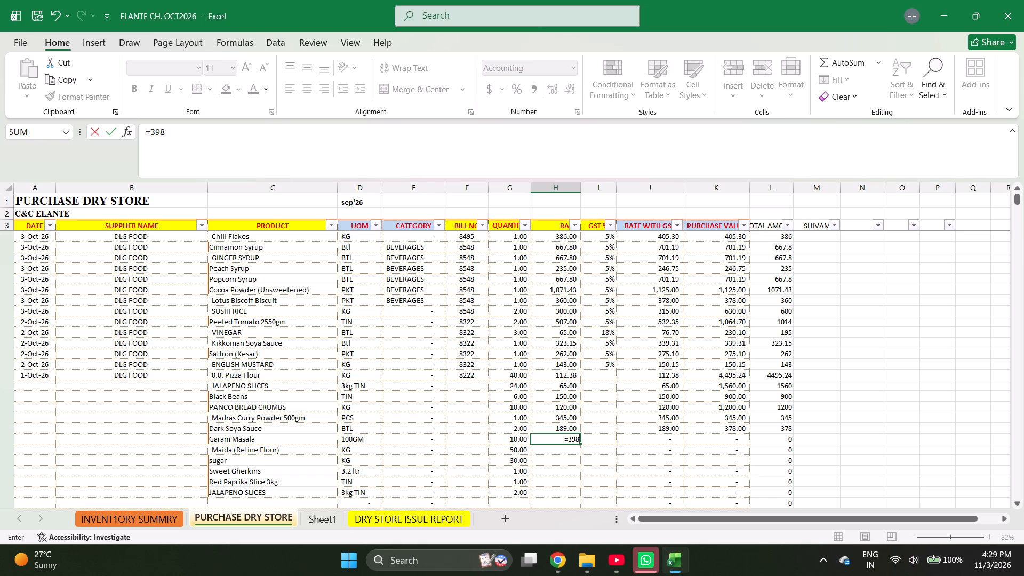
text(.12/5)
key(Return)
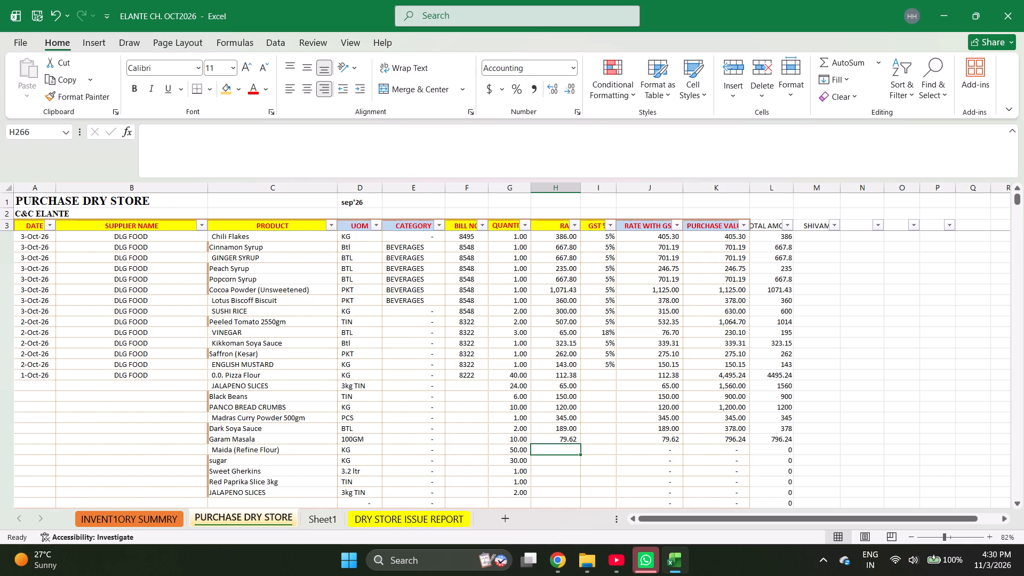
text(38.5)
key(Return)
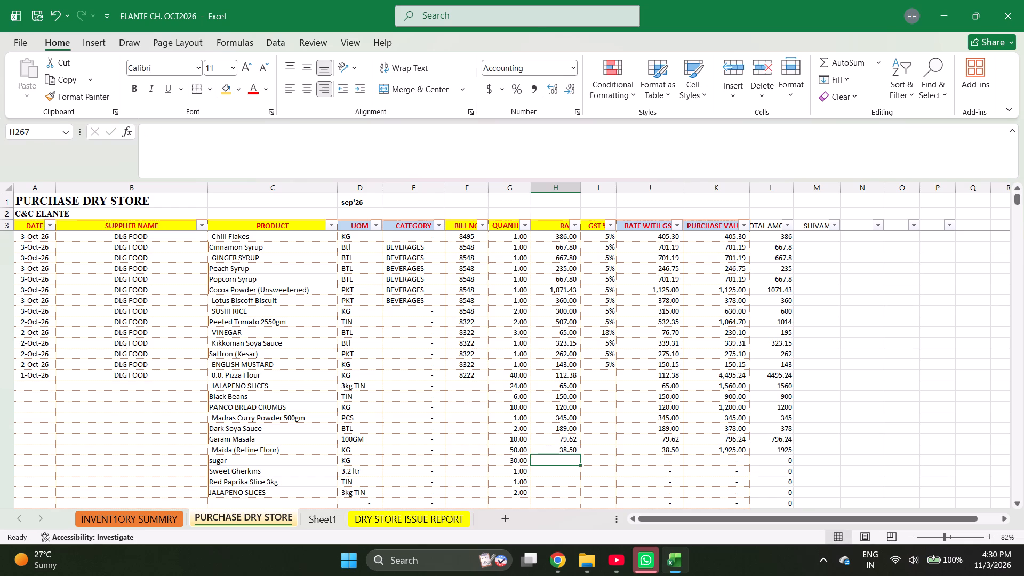
text(52)
key(Return)
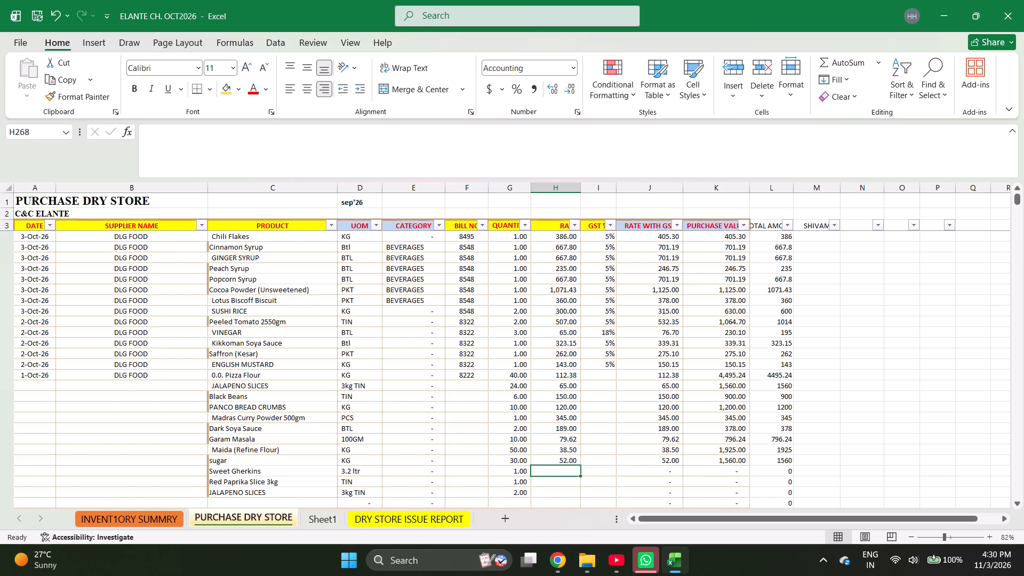
Enter rates of 281 for Sweet Gherkins, 293.25 for Red Paprika Slice 3kg and 260 for the last JALAPENO SLICES row.
text(281)
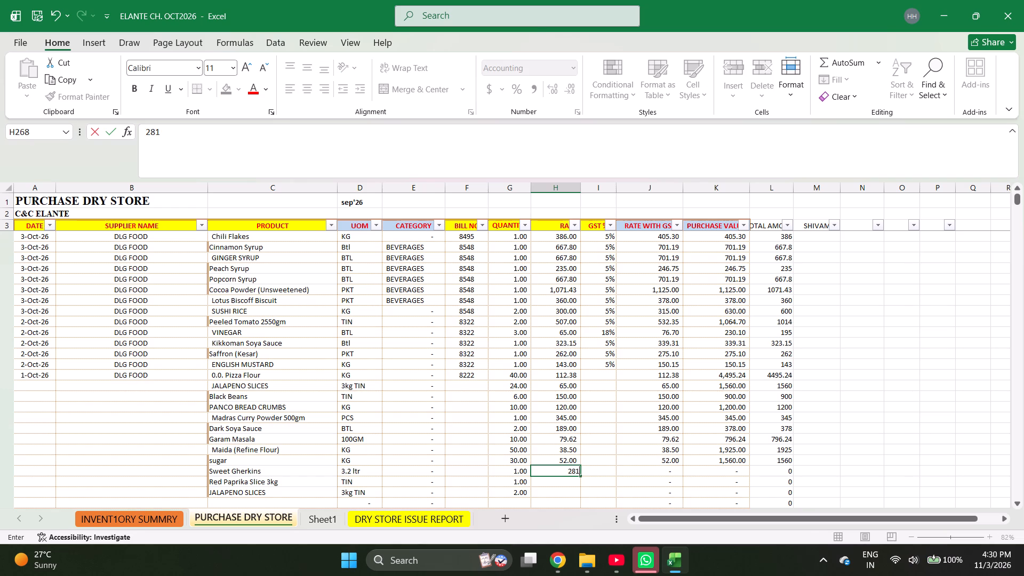
key(Return)
key(9)
key(BackSpace)
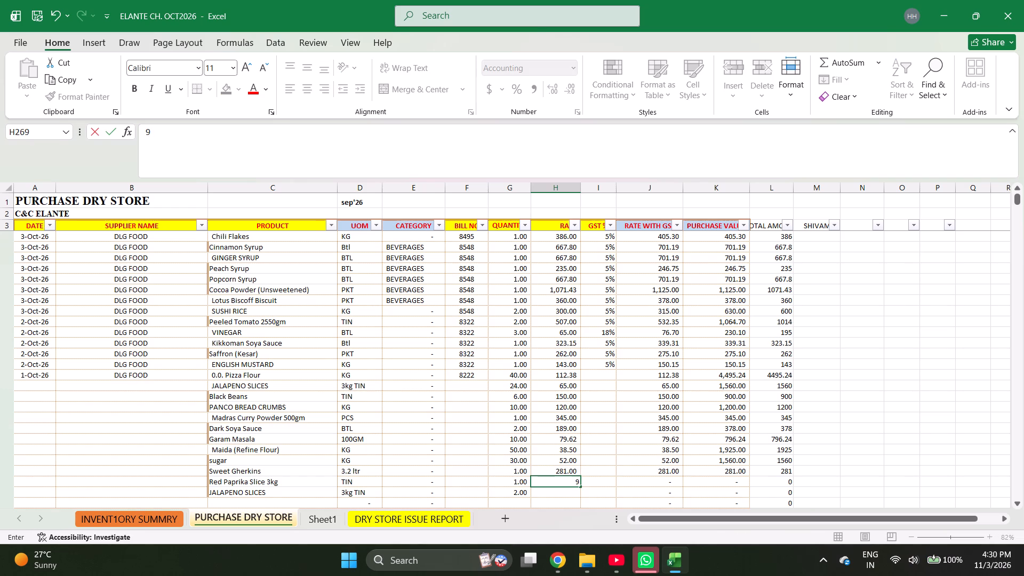
text(293)
text(.25)
key(Return)
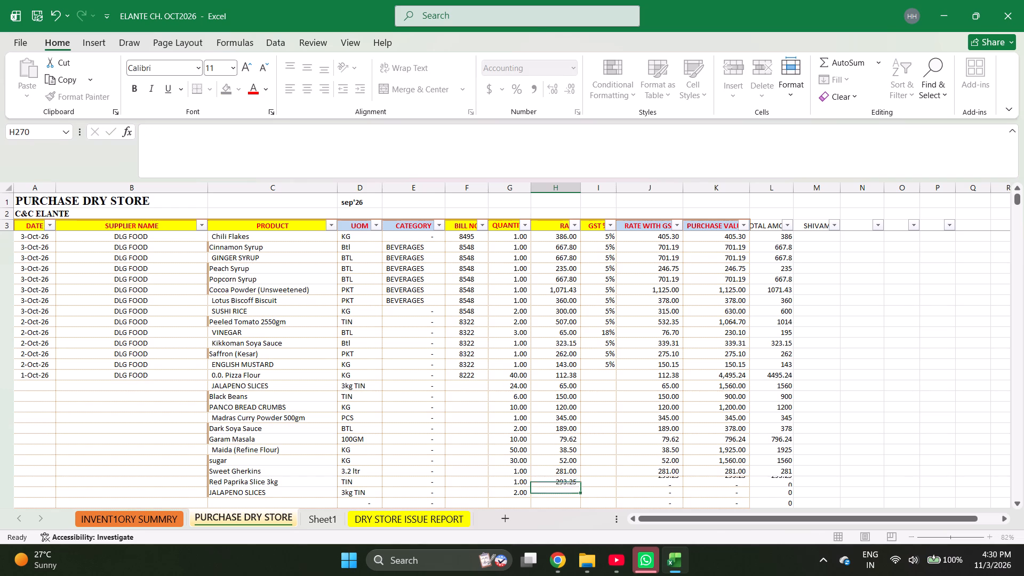
text(260)
key(Right)
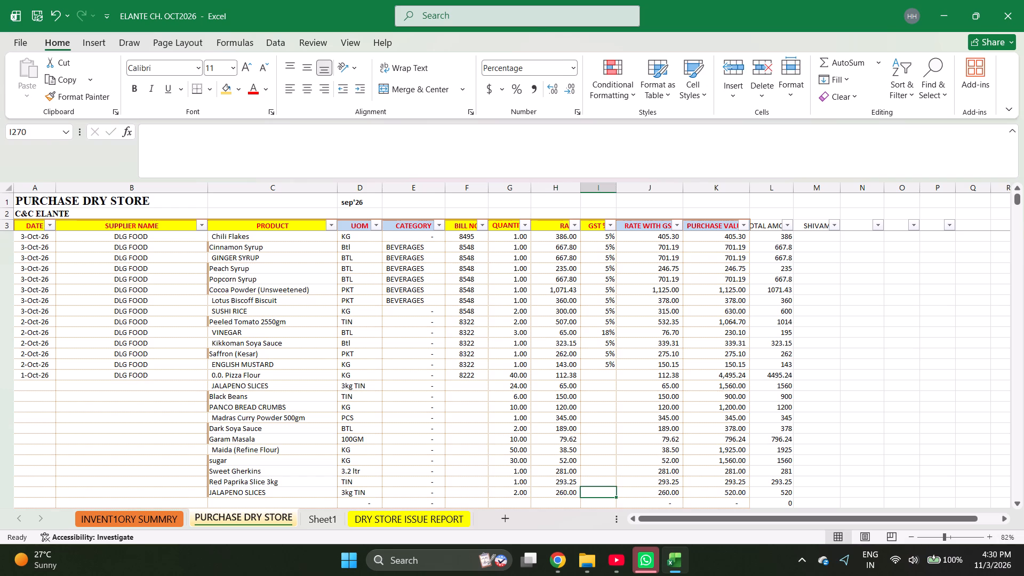
Fill the 5% GST down from ENGLISH MUSTARD through all bill 8222 products to the last JALAPENO SLICES row.
key(ctrl+Up)
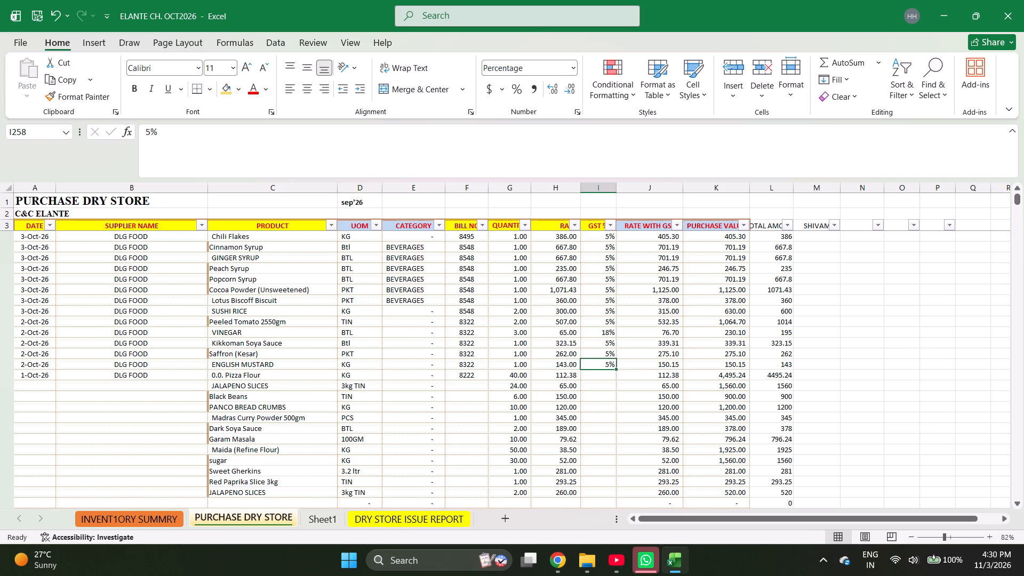
key(Down)
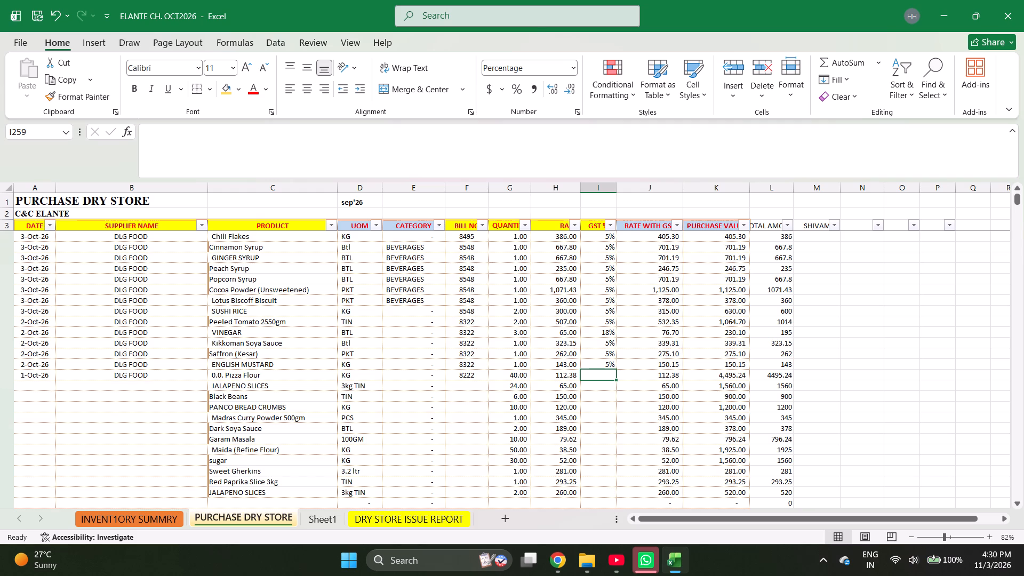
key(Up)
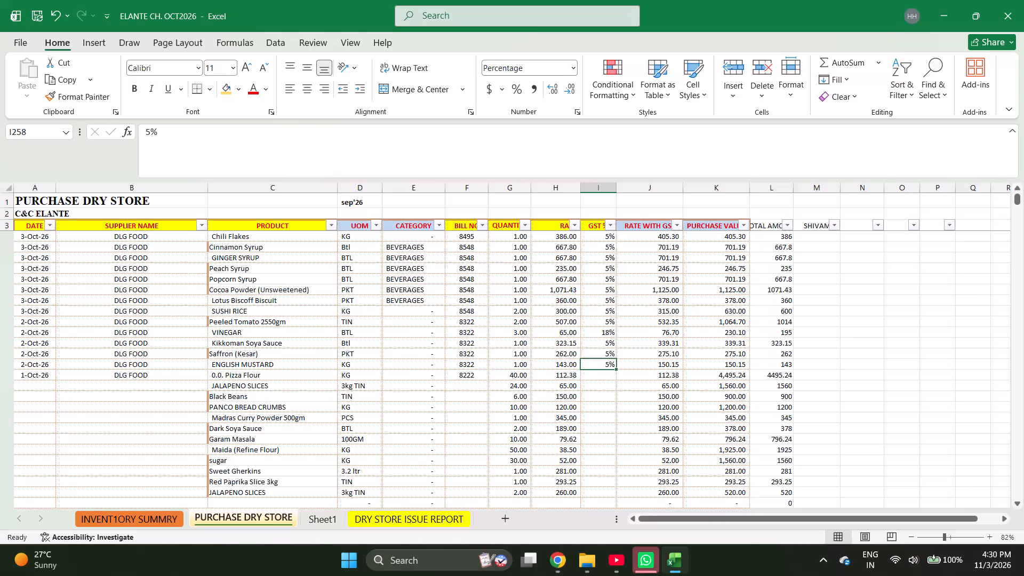
key(shift+Down)
key(shift+Down)
key(shift+Down)
key(shift+Down)
key(shift+Down)
key(shift+Down)
key(shift+Down)
key(shift+Down)
key(shift+Down)
key(shift+Down)
key(shift+Down)
key(shift+Down)
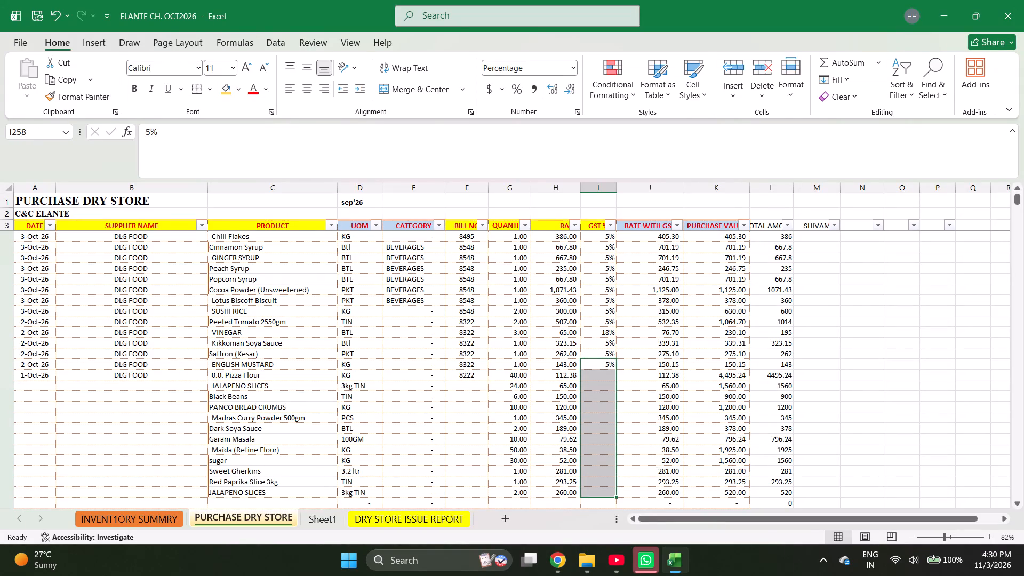
key(ctrl+d)
Fill bill number 8222 down from 0.0. Pizza Flour to the last JALAPENO SLICES row.
key(Left)
key(Left)
key(Left)
key(Down)
key(shift+Down)
key(shift+Down)
key(shift+Down)
key(shift+Down)
key(shift+Down)
key(shift+Down)
key(shift+Down)
key(shift+Down)
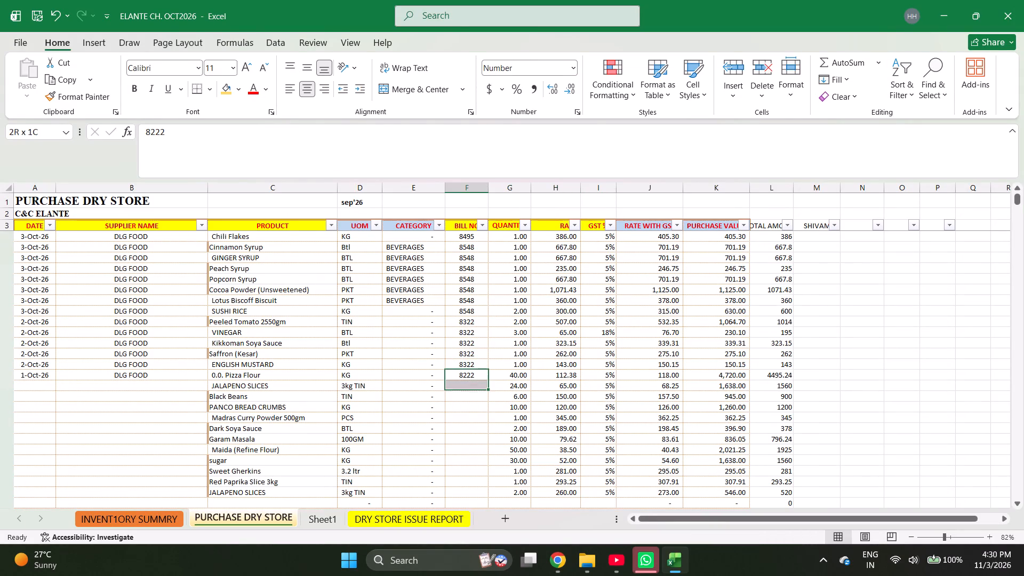
key(shift+Down)
key(shift+Down)
key(shift+Down)
key(ctrl+d)
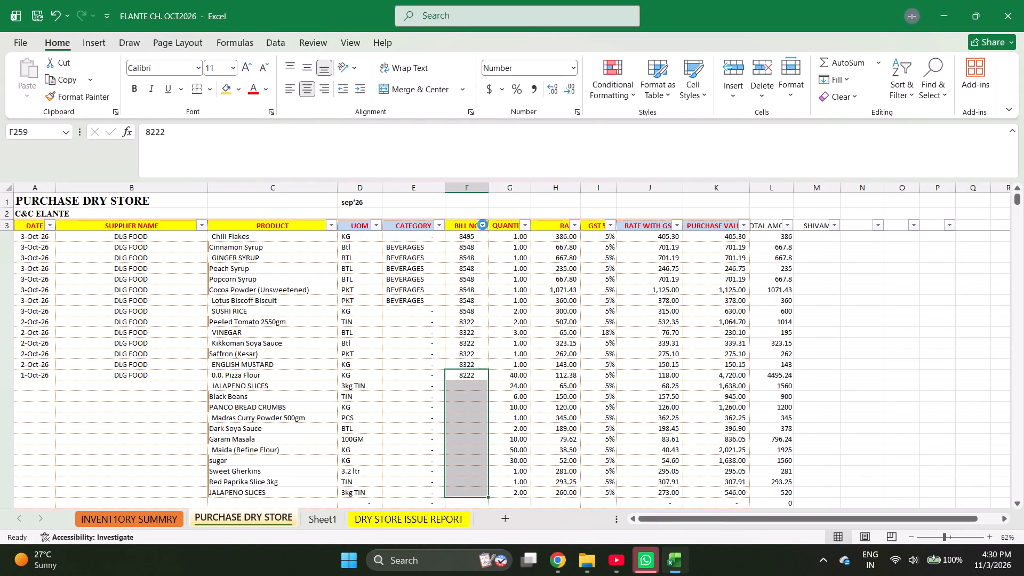
Fill the date 1-Oct-26 and supplier DLG FOOD down from 0.0. Pizza Flour to the last JALAPENO SLICES row.
key(ctrl+Left)
key(shift+Right)
key(shift+Down)
key(shift+Down)
key(shift+Down)
key(shift+Down)
key(shift+Down)
key(shift+Down)
key(shift+Down)
key(shift+Down)
key(shift+Down)
key(shift+Down)
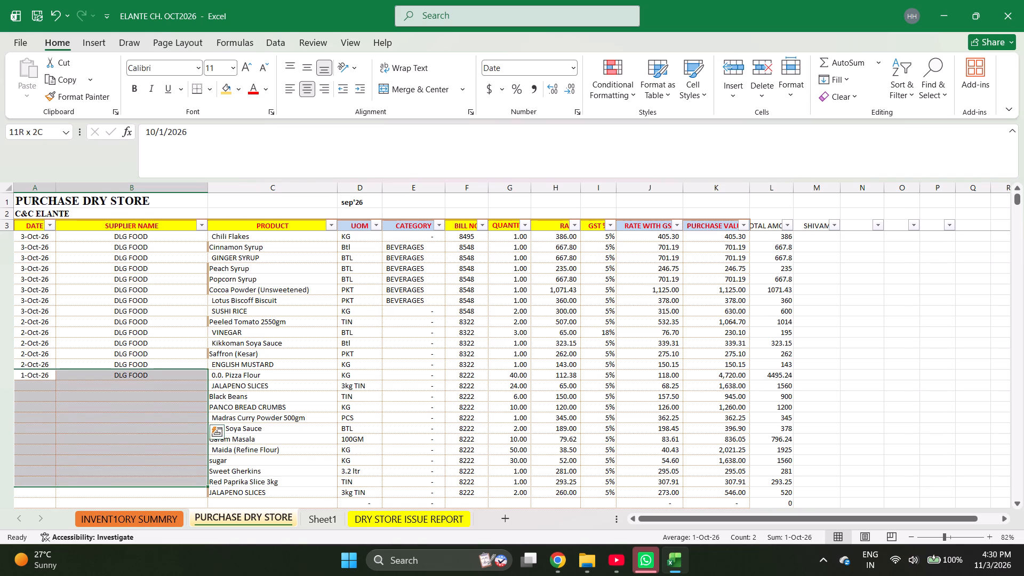
key(shift+Down)
key(ctrl+d)
Check the combined purchase value of the bill 8222 rows, from 0.0. Pizza Flour to the last JALAPENO SLICES.
key(ctrl+Right)
key(Left)
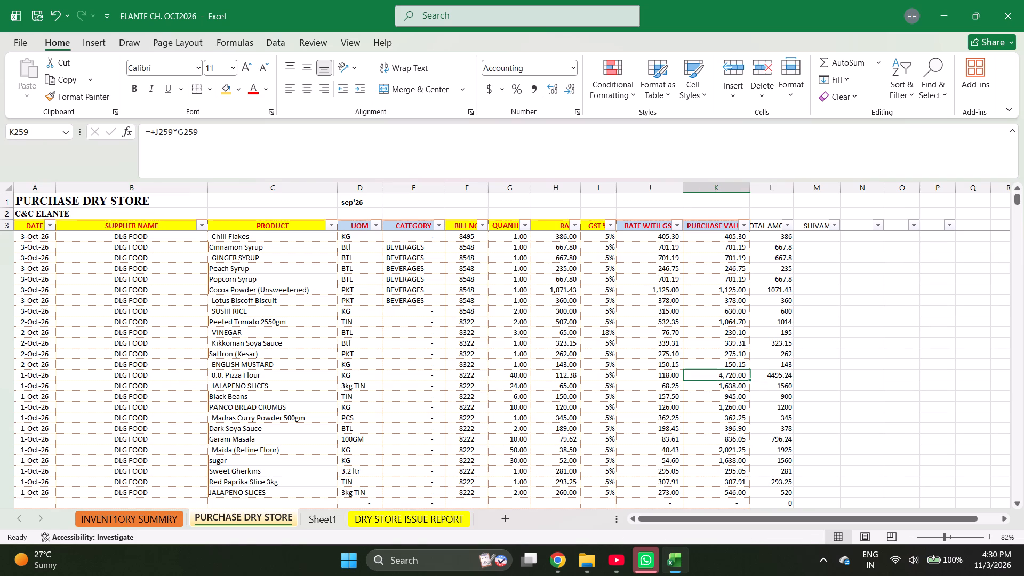
key(shift+Down)
key(shift+Down)
key(shift+Down)
key(shift+Down)
key(shift+Down)
key(shift+Down)
key(shift+Down)
key(shift+Down)
key(shift+Down)
key(shift+Down)
key(shift+Down)
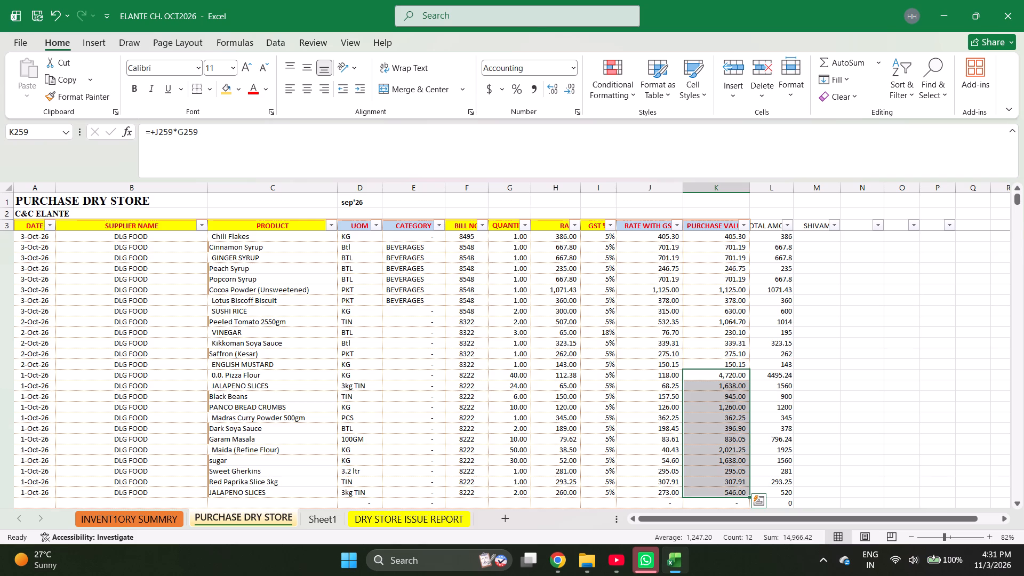
Fill the date 1-Oct-26 and supplier DLG FOOD into the first empty row below the last JALAPENO SLICES.
key(ctrl+Left)
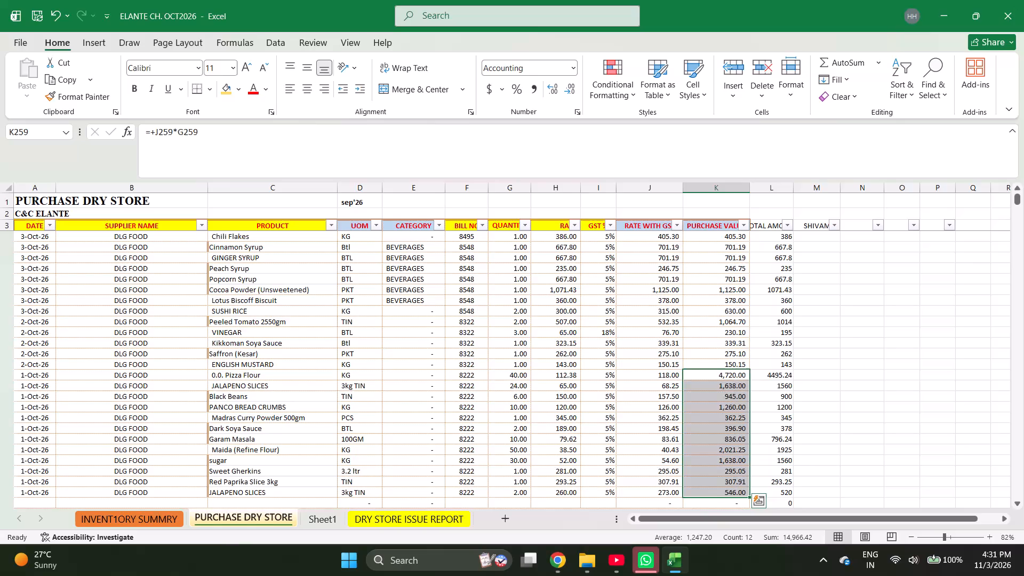
key(Down)
key(ctrl+Down)
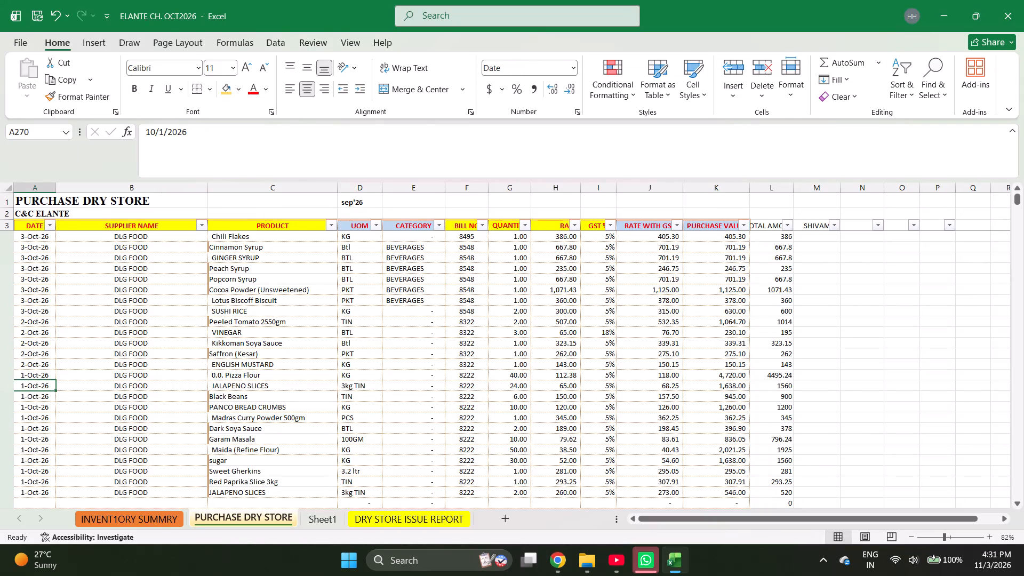
key(shift+Right)
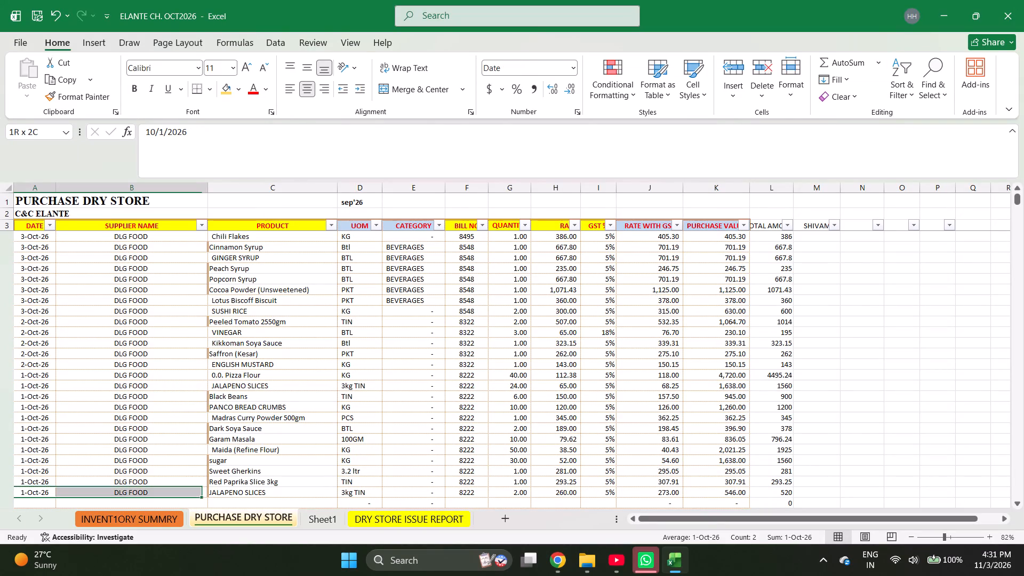
key(shift+Down)
key(ctrl+d)
key(ctrl+Down)
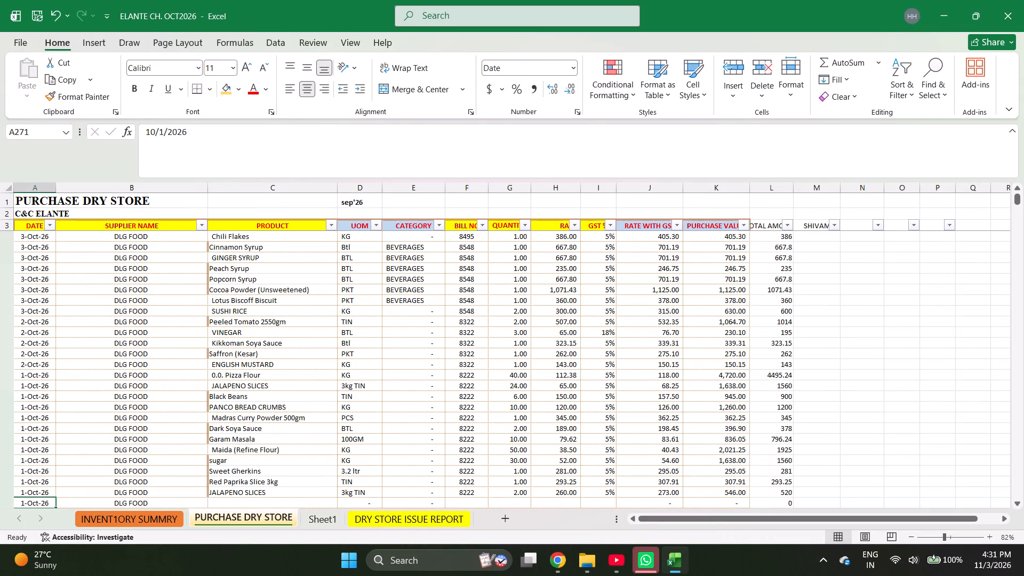
Find AROMATE POWDER 500 GM in the inventory summary sheet and copy it into the new purchase row's product cell.
key(Right)
key(Right)
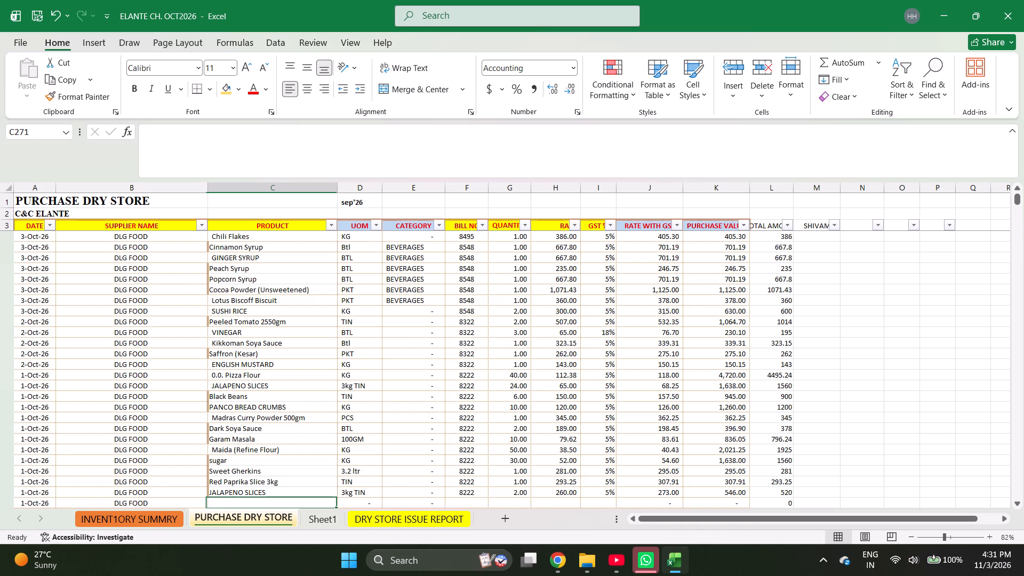
text(ar)
text(om)
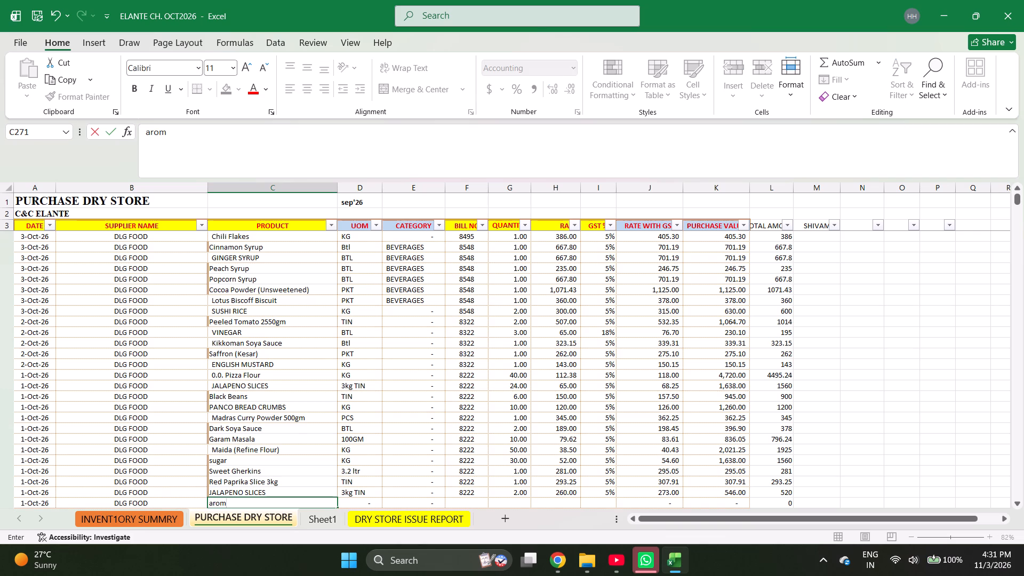
key(ctrl+Page_Up)
key(ctrl+f)
text(arom)
key(Return)
key(Escape)
key(ctrl+c)
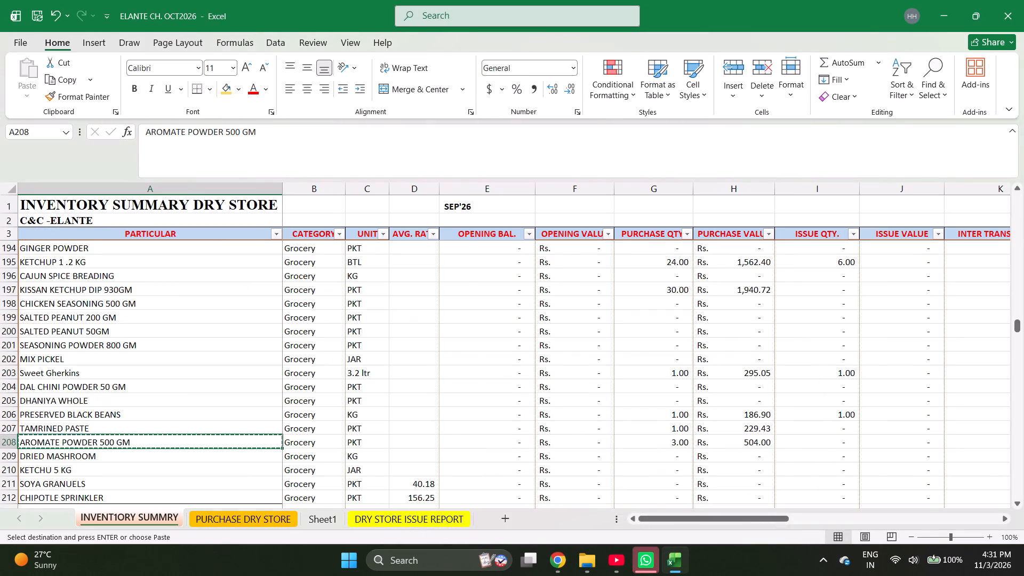
key(ctrl+Page_Down)
key(Return)
key(Return)
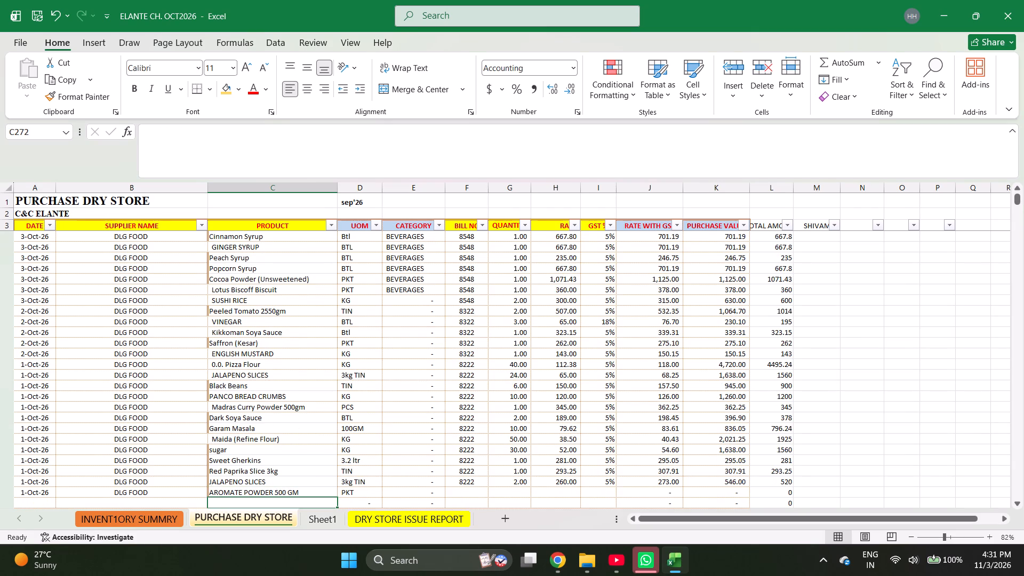
Enter chipotle dip and Teriyaki Sauce as the products in the two rows below AROMATE POWDER 500 GM.
text(chipo)
text(tle dip)
key(Return)
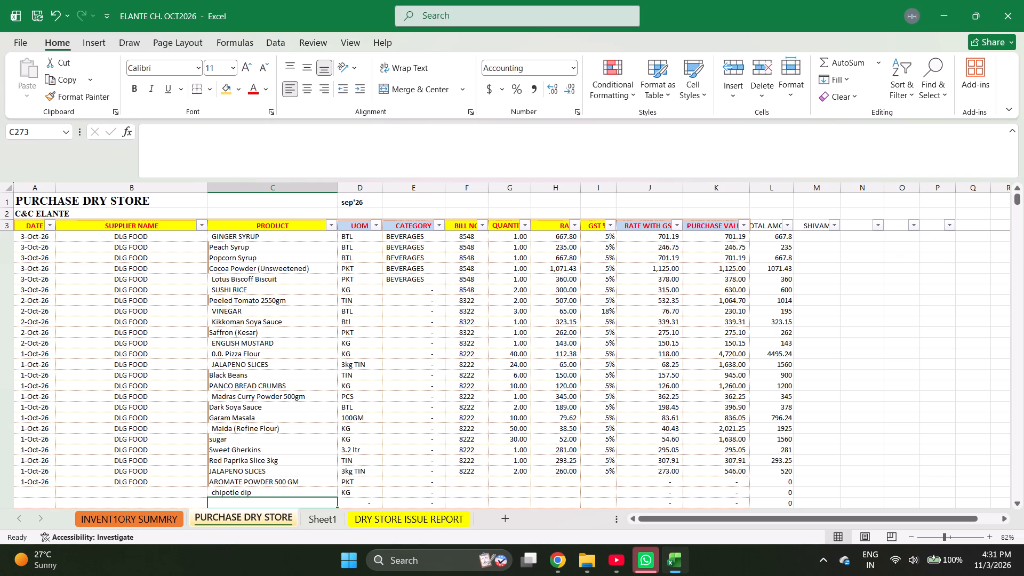
text(ter)
key(Return)
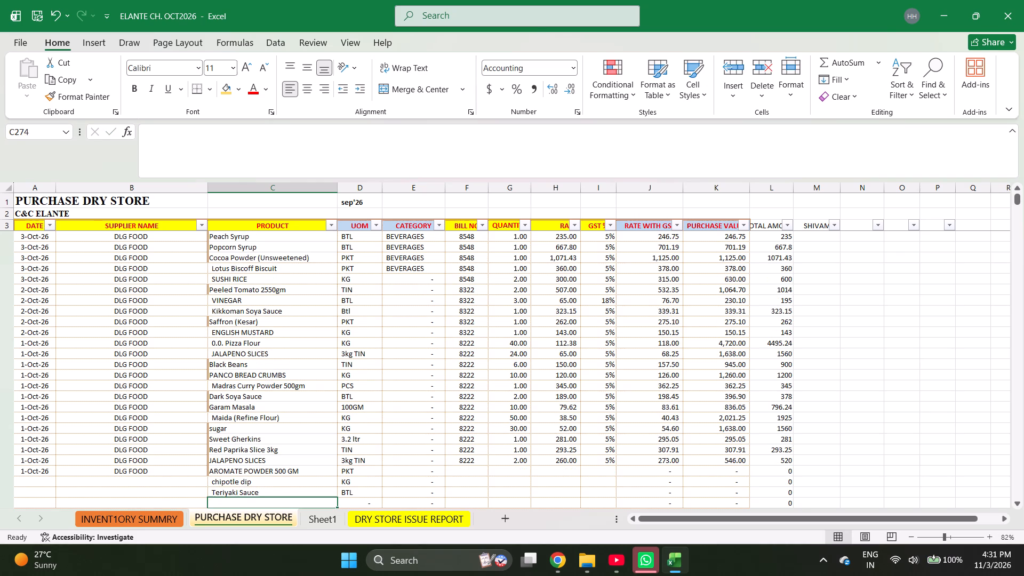
Find PRESERVED BLACK BEANS in the inventory summary sheet and copy it into the product cell below Teriyaki Sauce.
key(p)
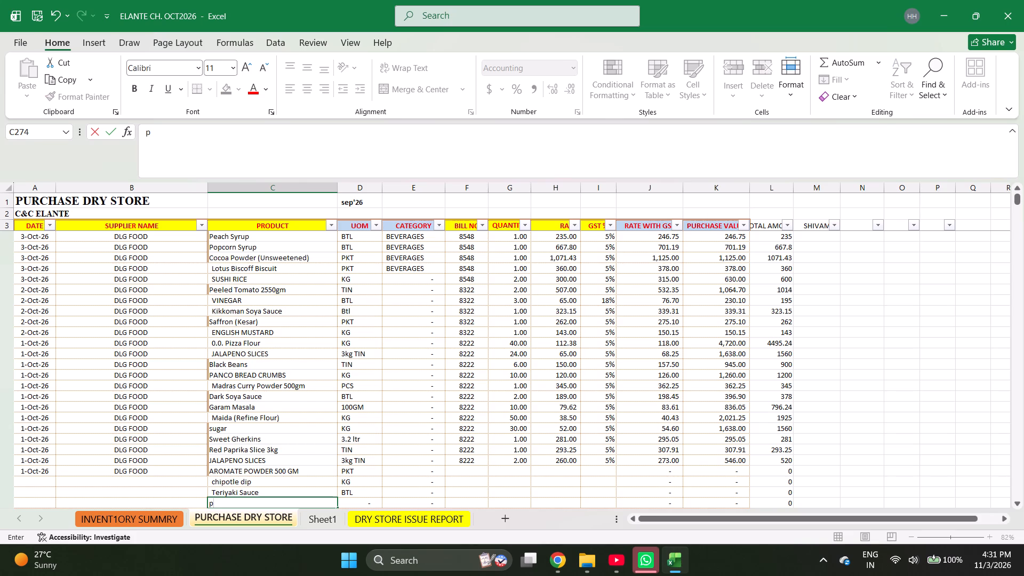
text(rese)
text(rved b)
key(ctrl+Page_Up)
key(ctrl+f)
text(bean)
key(Return)
key(Return)
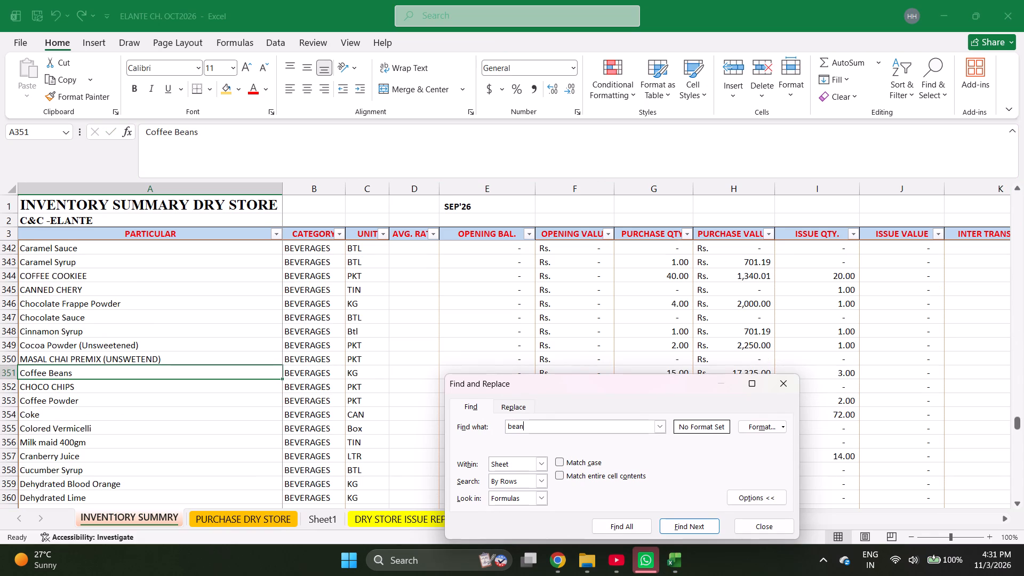
key(Return)
key(Return)
key(Return)
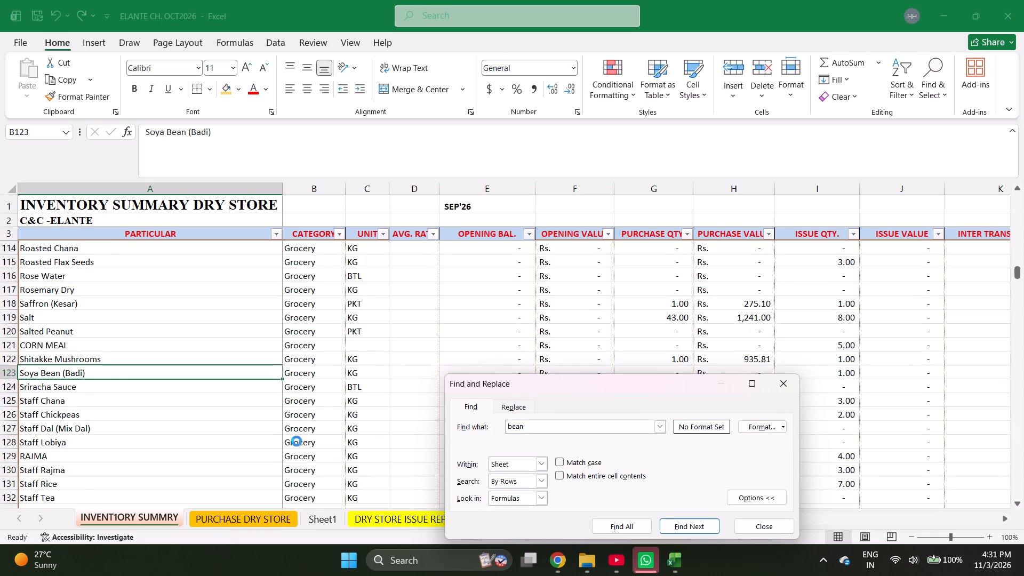
key(Escape)
key(ctrl+c)
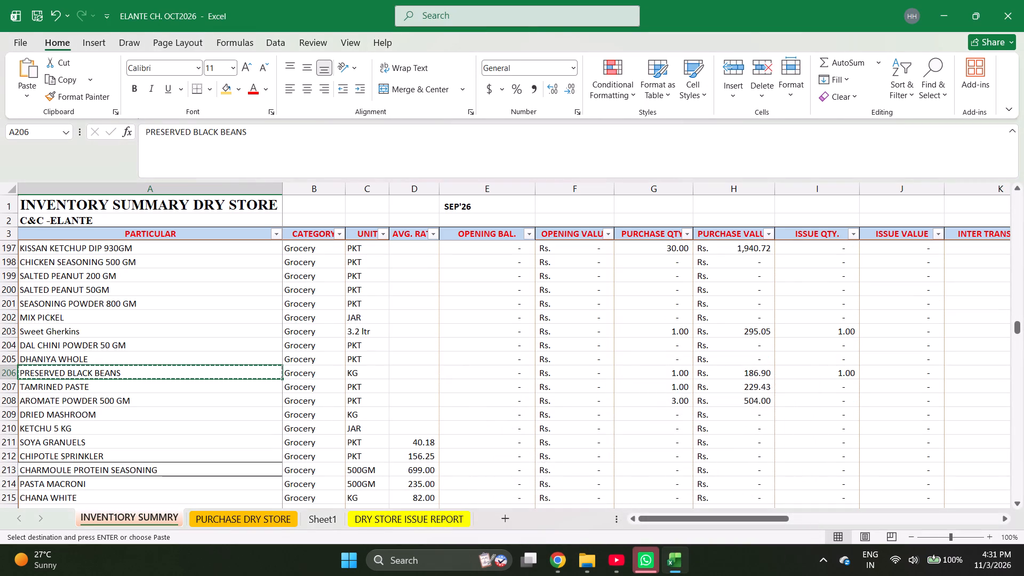
key(ctrl+Page_Down)
key(Return)
key(Return)
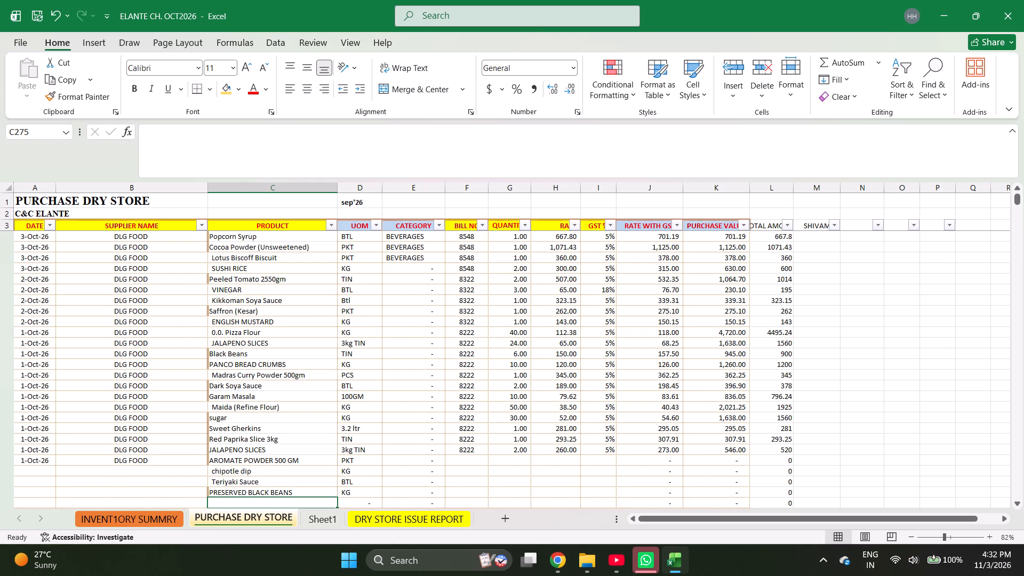
Enter TOMATO PUREE, Water Bottle 1Ltr and SODA 750ML as the products below PRESERVED BLACK BEANS.
text(to)
key(t)
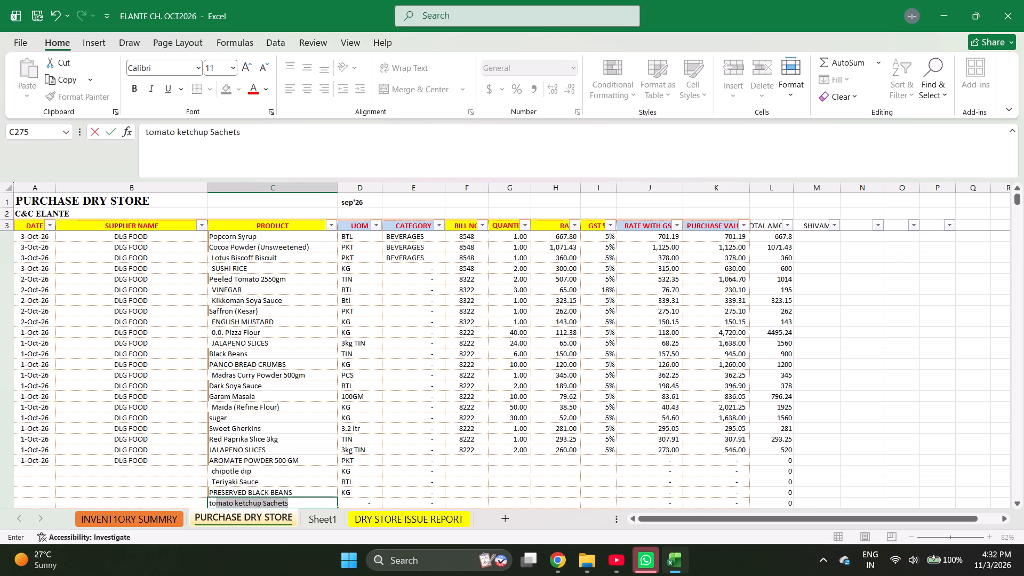
key(BackSpace)
text(mato p)
key(Return)
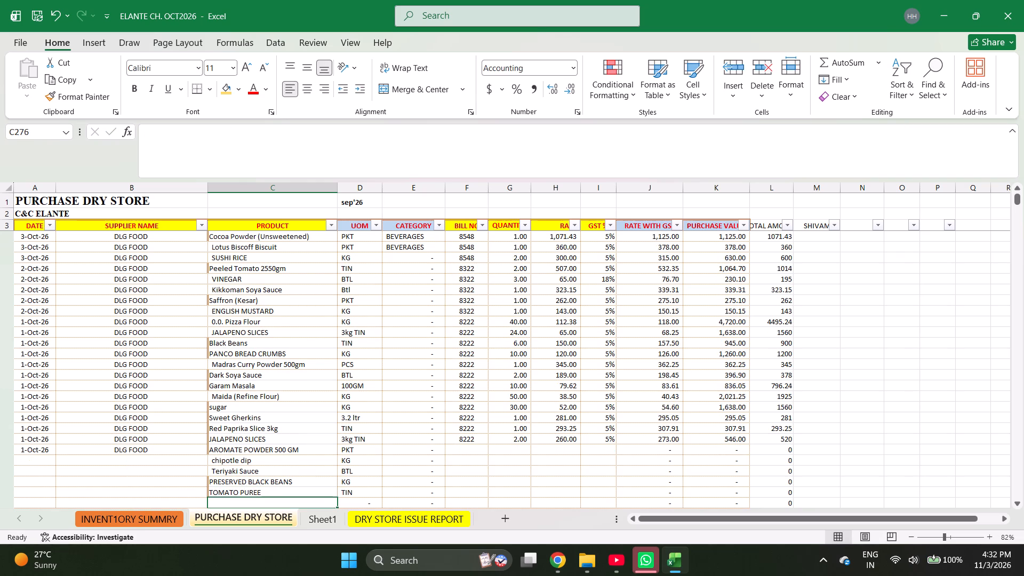
text(wat)
key(Return)
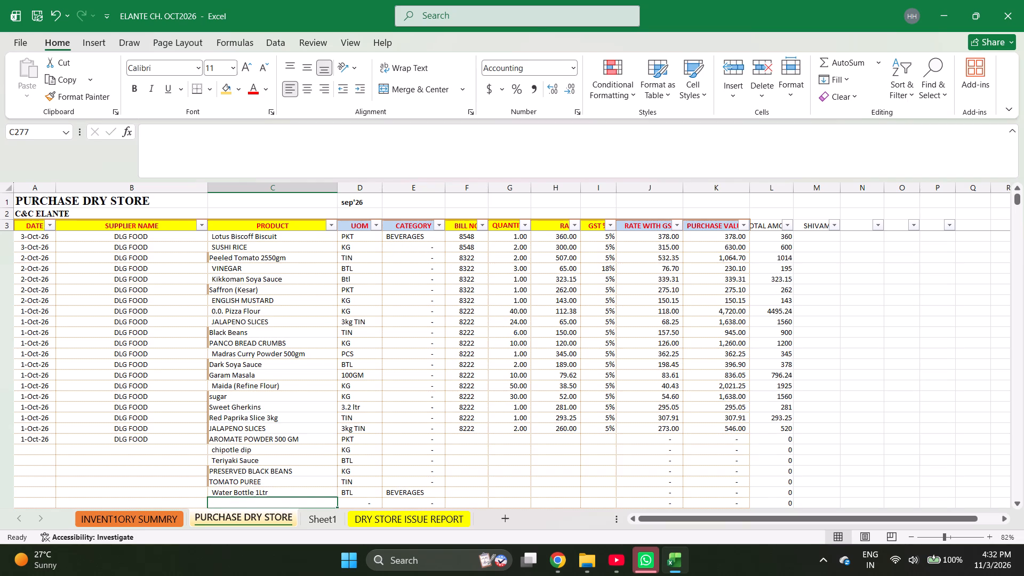
text(sod)
key(Return)
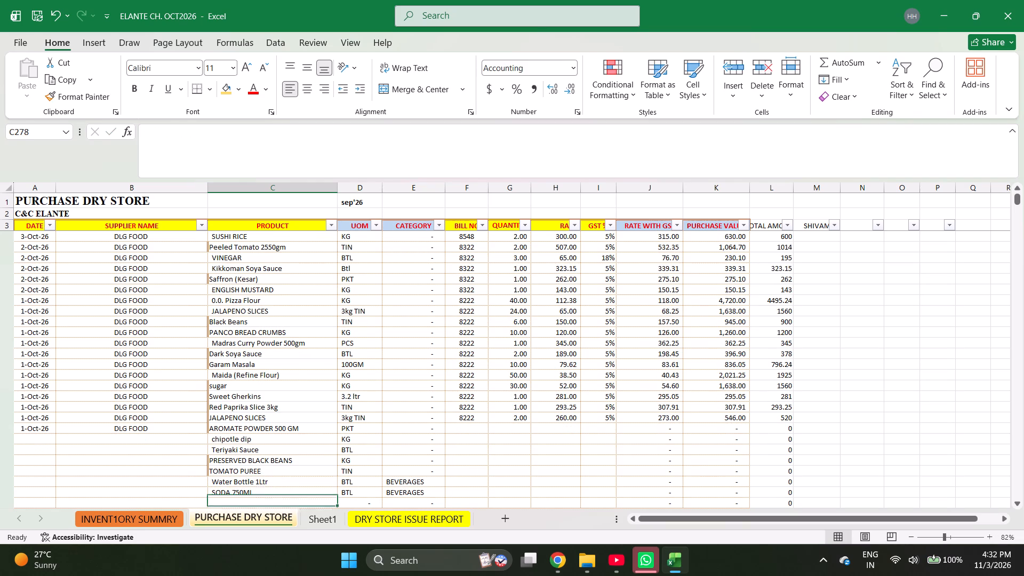
Check the newly added product rows and fill bill number 8222 into the AROMATE POWDER 500 GM row.
key(Left)
key(ctrl+Up)
key(Right)
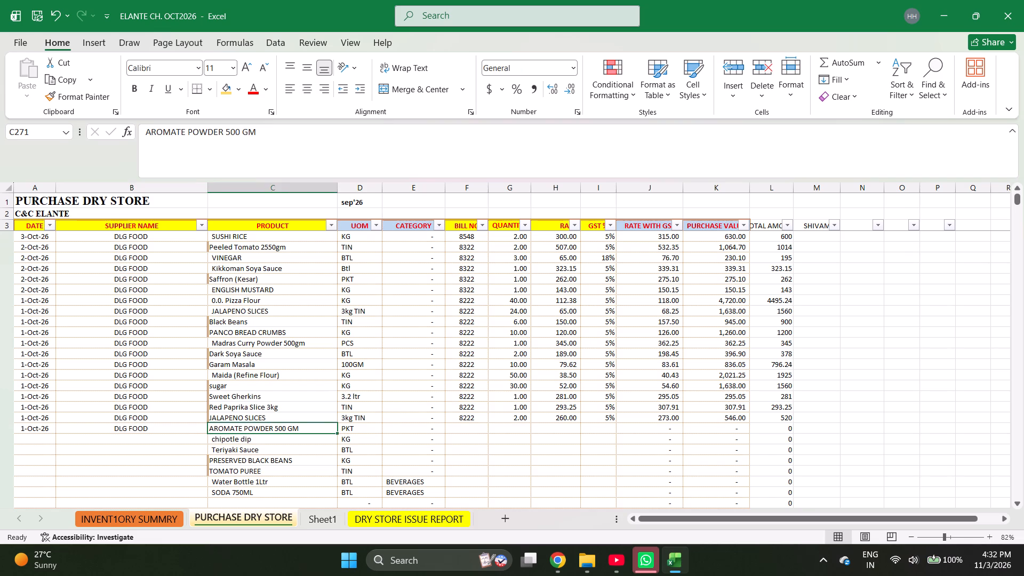
key(ctrl+shift+Down)
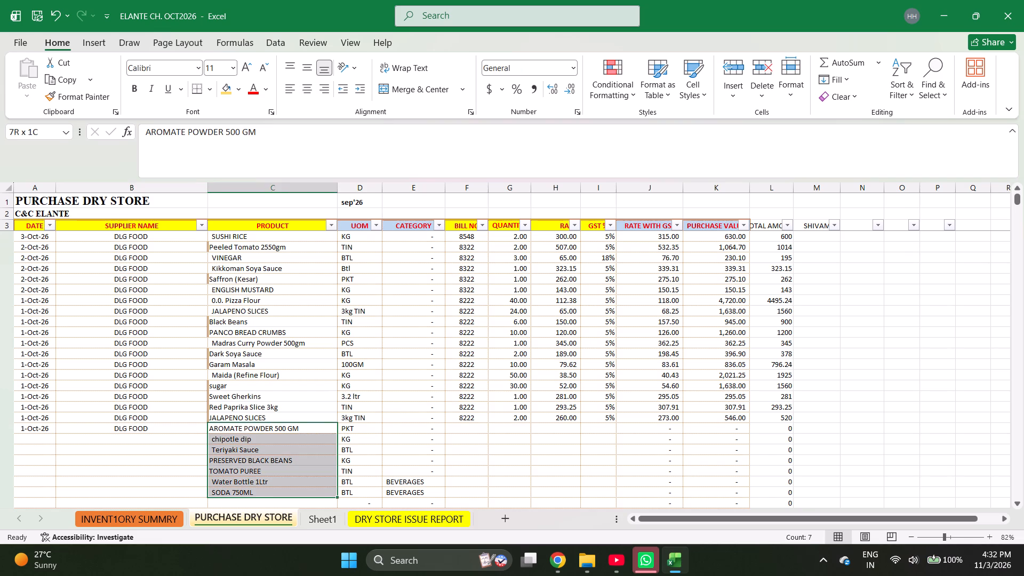
key(Right)
key(Right)
key(Right)
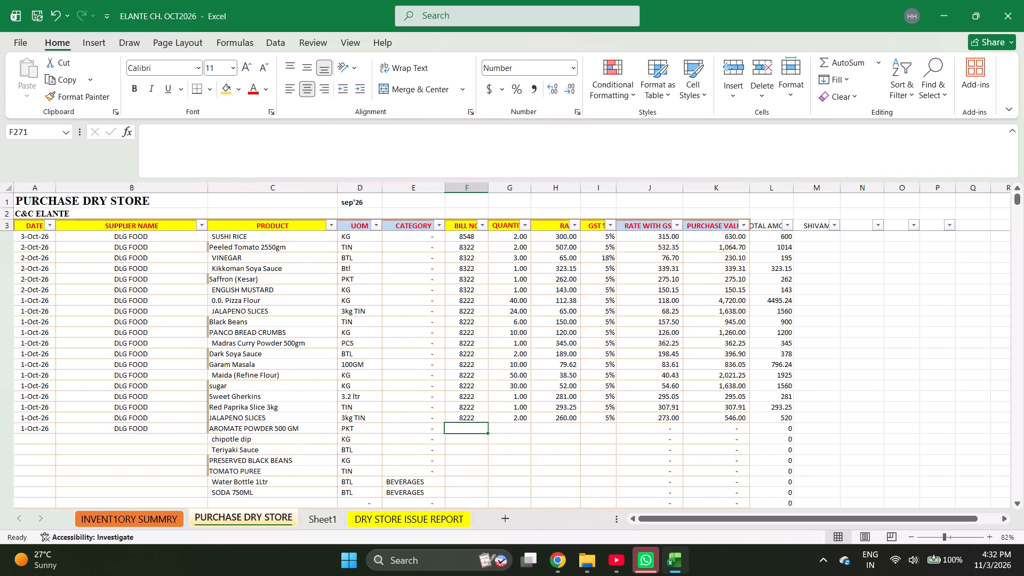
key(ctrl+d)
Enter quantities 1, 6, 1, 1, 10, 36 and 48 for the rows from AROMATE POWDER 500 GM down to SODA 750ML.
key(Right)
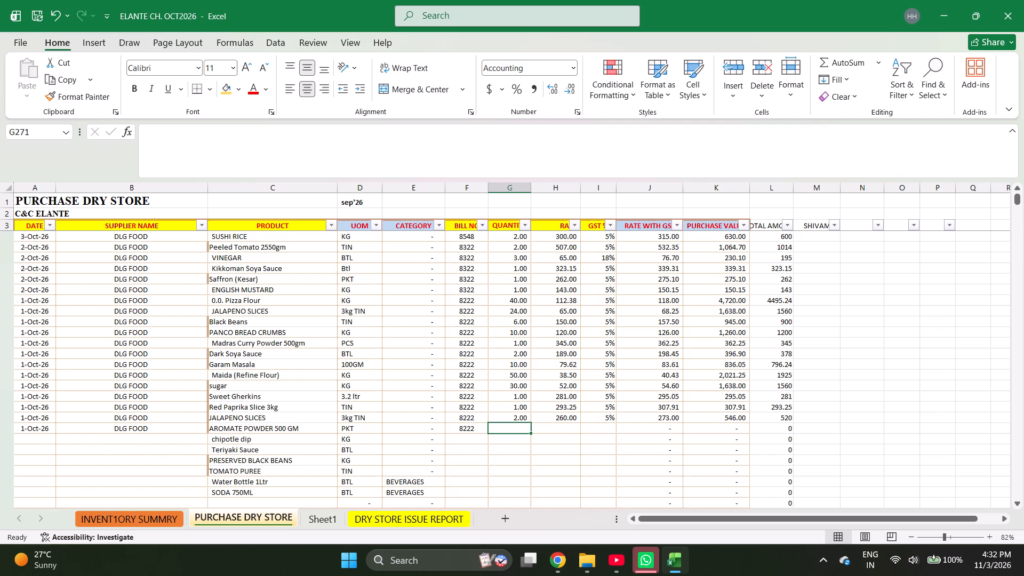
key(1)
key(Return)
key(6)
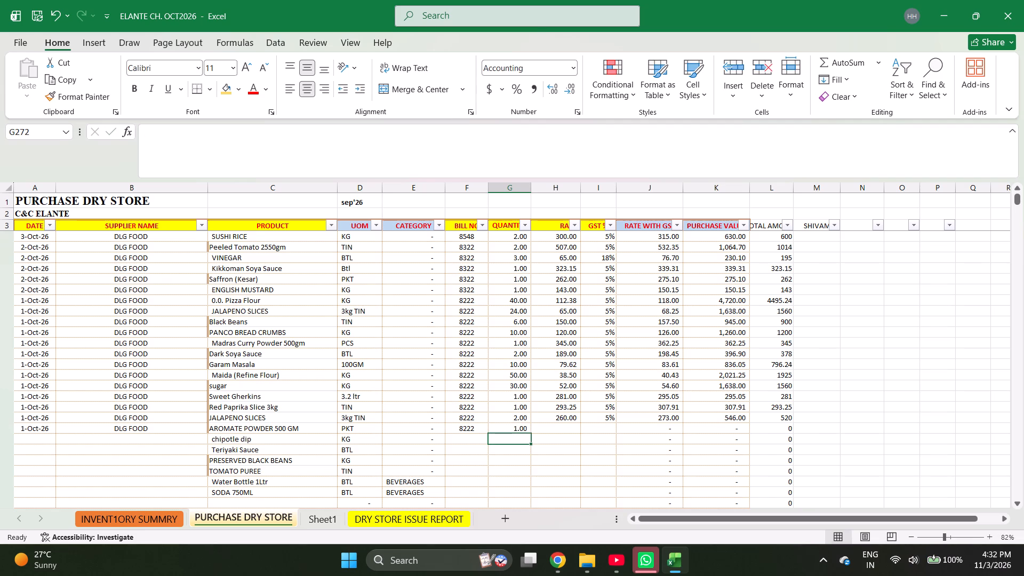
key(Return)
key(1)
key(Return)
key(1)
key(Return)
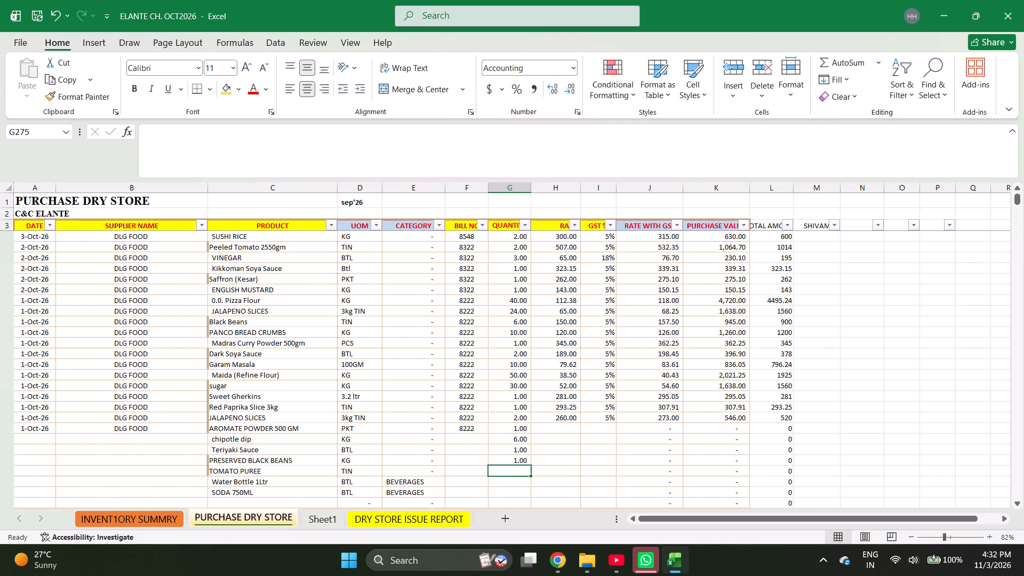
text(10)
key(Return)
text(36)
key(Return)
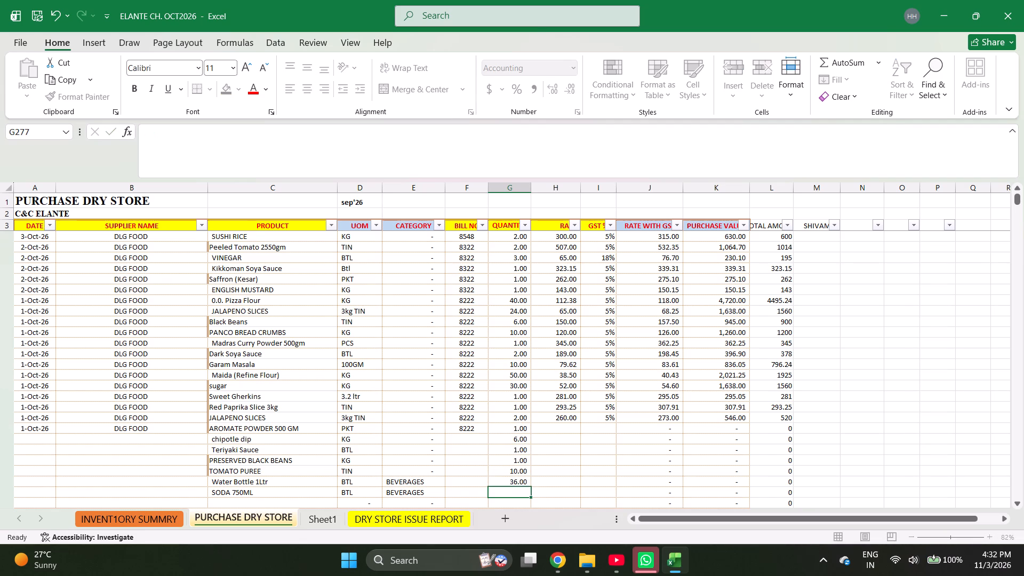
text(48)
key(Return)
Enter rates 160, 220, 218 and 178.25 for AROMATE POWDER 500 GM, chipotle dip, Teriyaki Sauce and PRESERVED BLACK BEANS.
key(Right)
key(ctrl+Up)
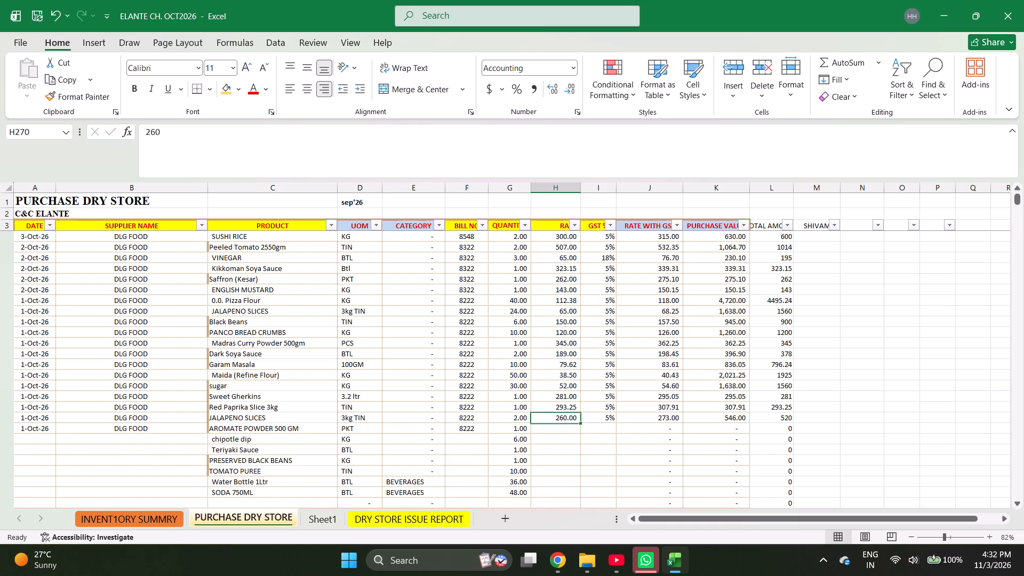
key(Down)
text(160)
key(Return)
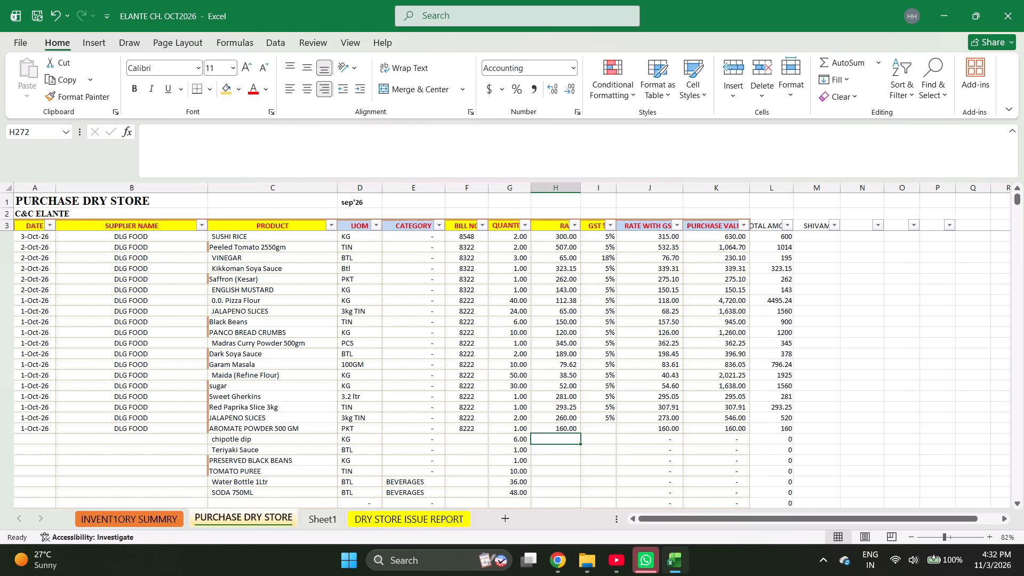
text(220)
key(Return)
text(218)
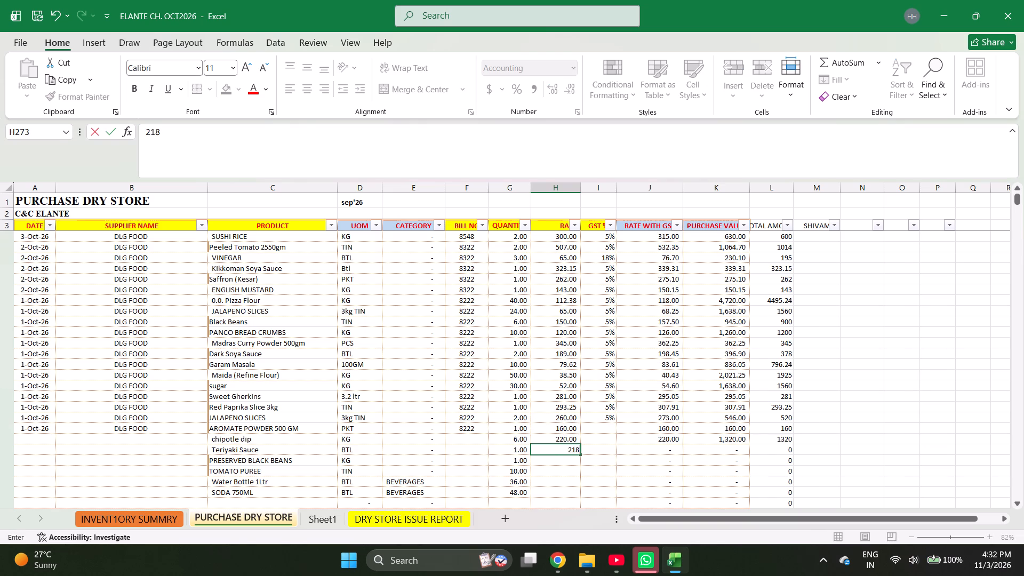
key(Return)
text(178)
key(Return)
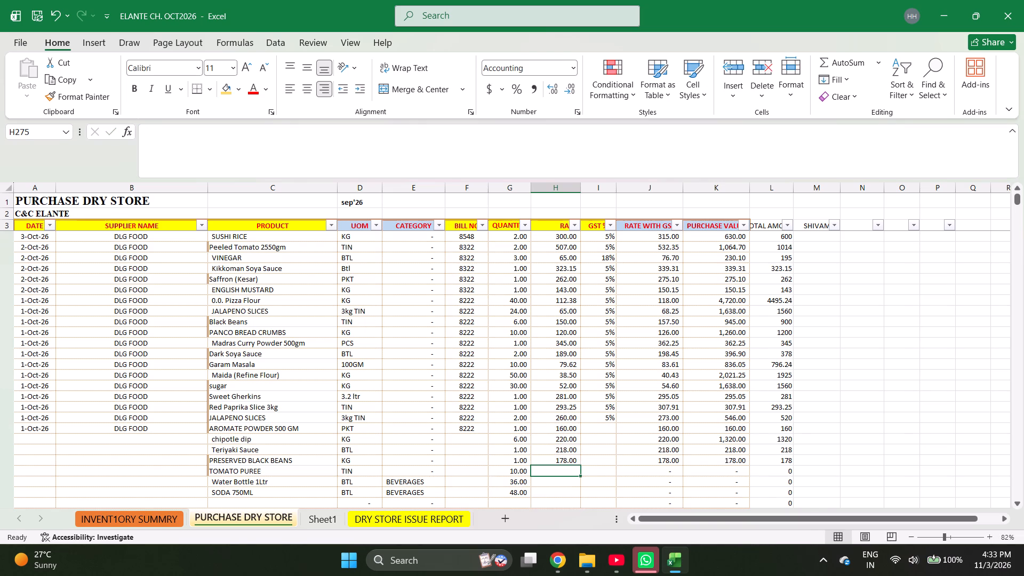
key(Up)
text(178.25)
key(Return)
Enter rates 58, 20.54 and 13.09 for TOMATO PUREE, Water Bottle 1Ltr and SODA 750ML.
text(58)
key(Return)
text(20.54)
key(Return)
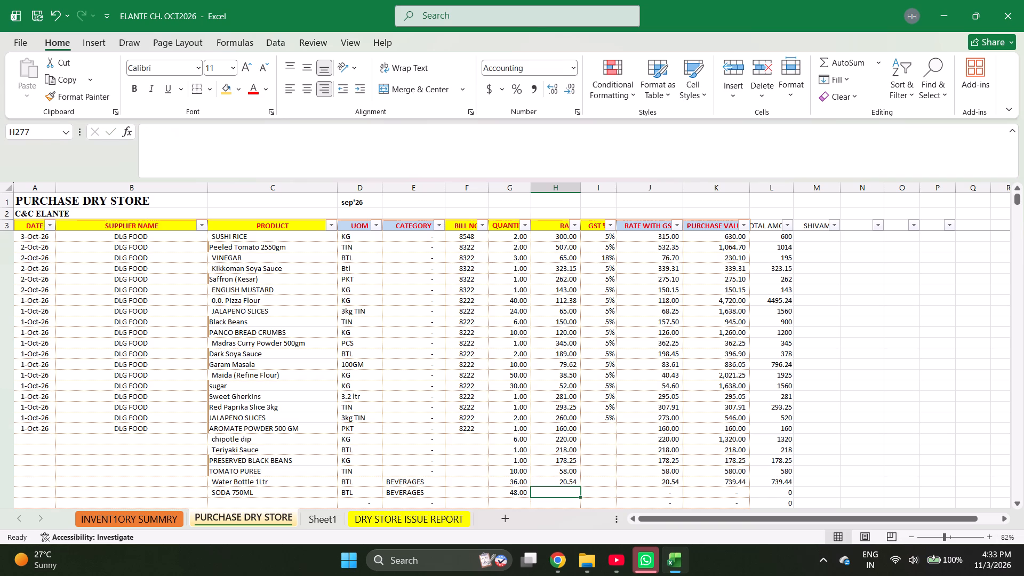
text(13.09)
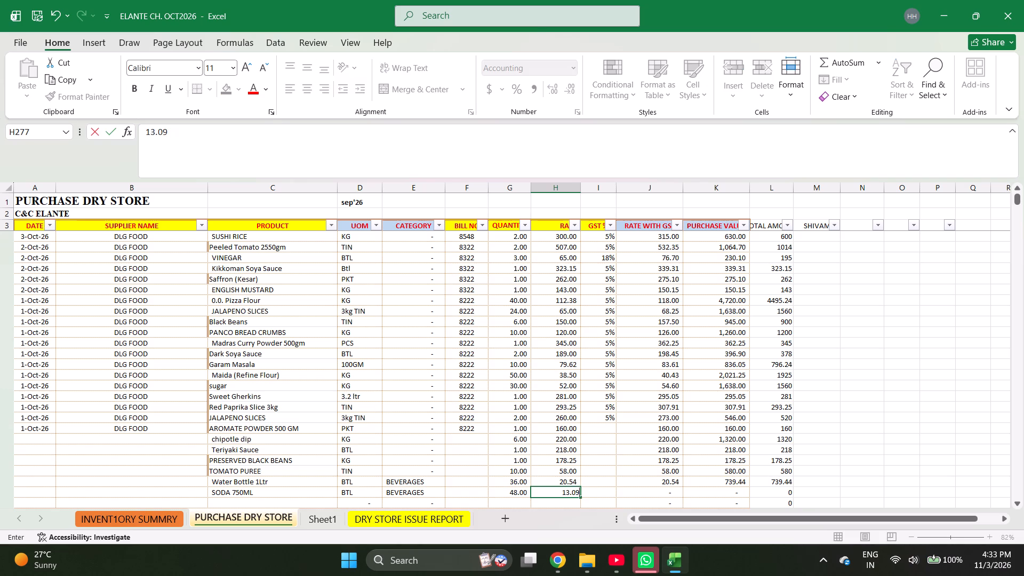
key(Right)
Fill the 5% GST rate down from the last JALAPENO SLICES row through the SODA 750ML row.
key(ctrl+Up)
key(Down)
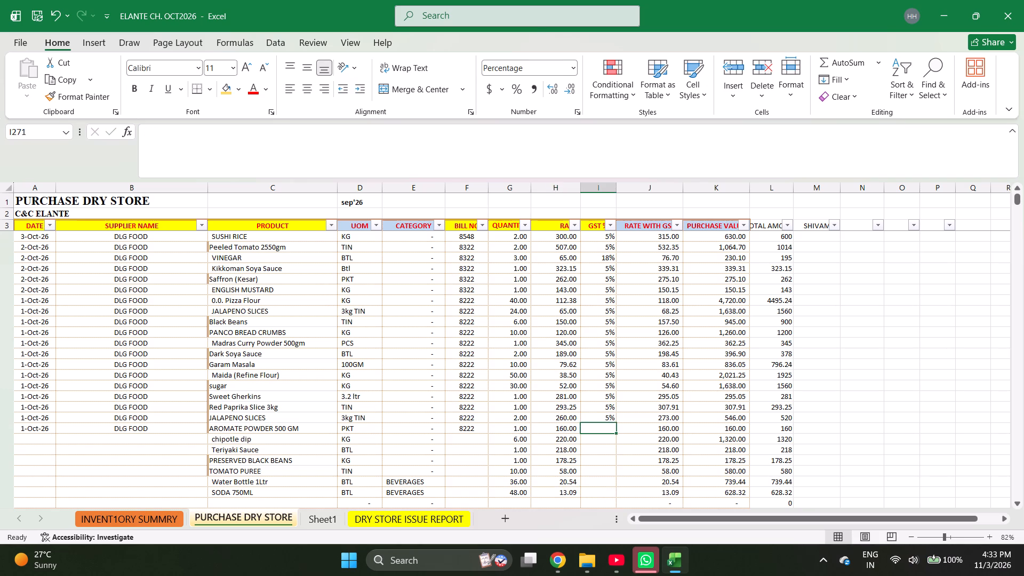
key(Up)
key(shift+Down)
key(shift+Down)
key(shift+Down)
key(shift+Down)
key(shift+Down)
key(shift+Down)
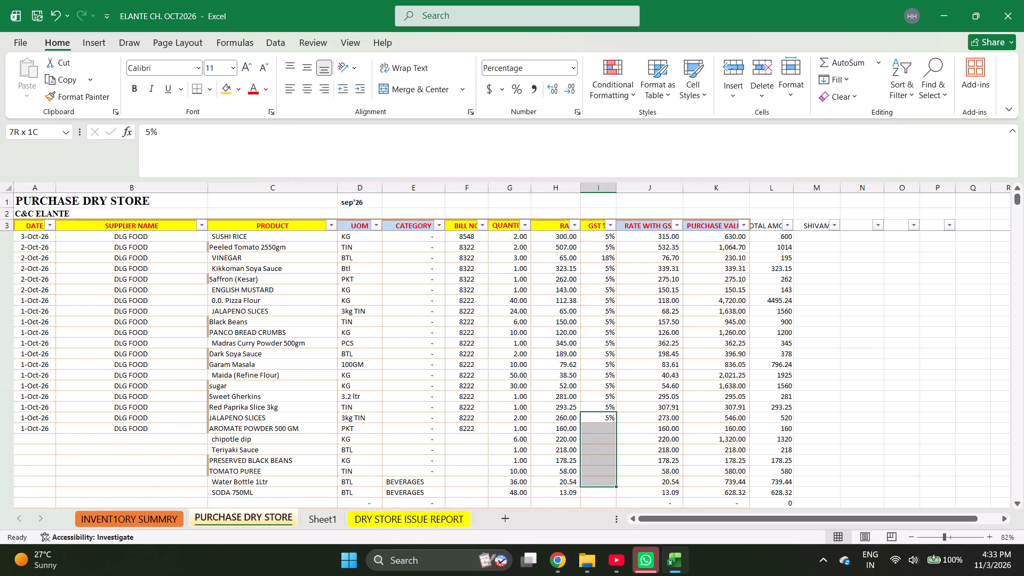
key(shift+Down)
key(ctrl+d)
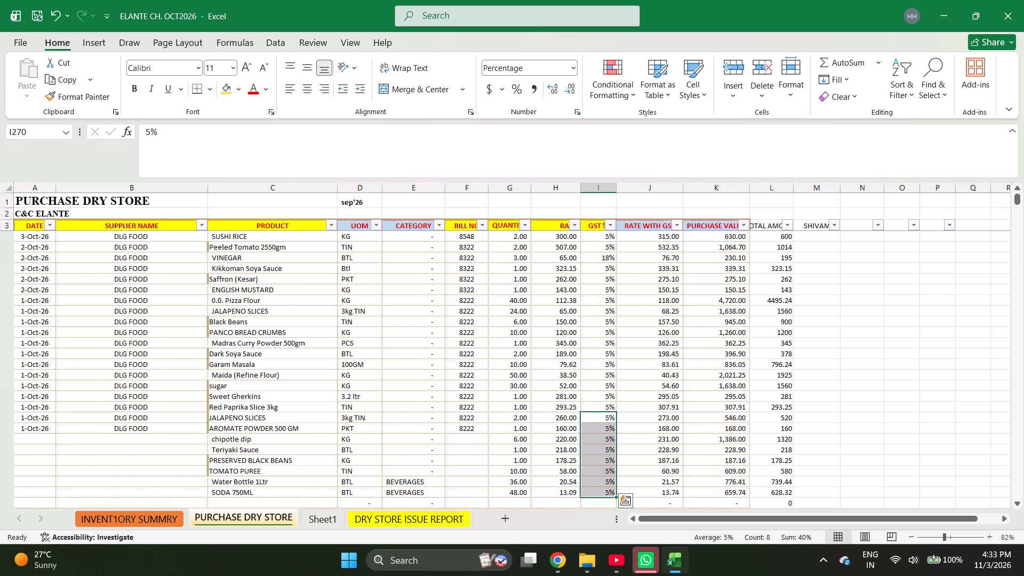
Fill bill number 8222 down from the AROMATE POWDER 500 GM row through the SODA 750ML row.
key(Down)
key(Down)
key(Left)
key(Left)
key(Left)
key(Up)
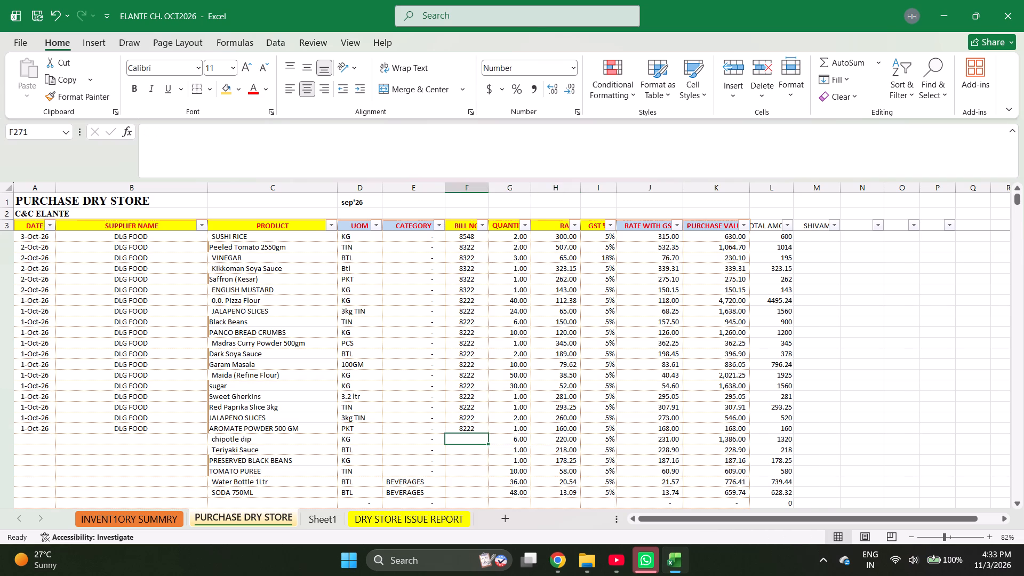
key(shift+Down)
key(shift+Down)
key(shift+Down)
key(shift+Down)
key(shift+Down)
key(shift+Down)
key(ctrl+d)
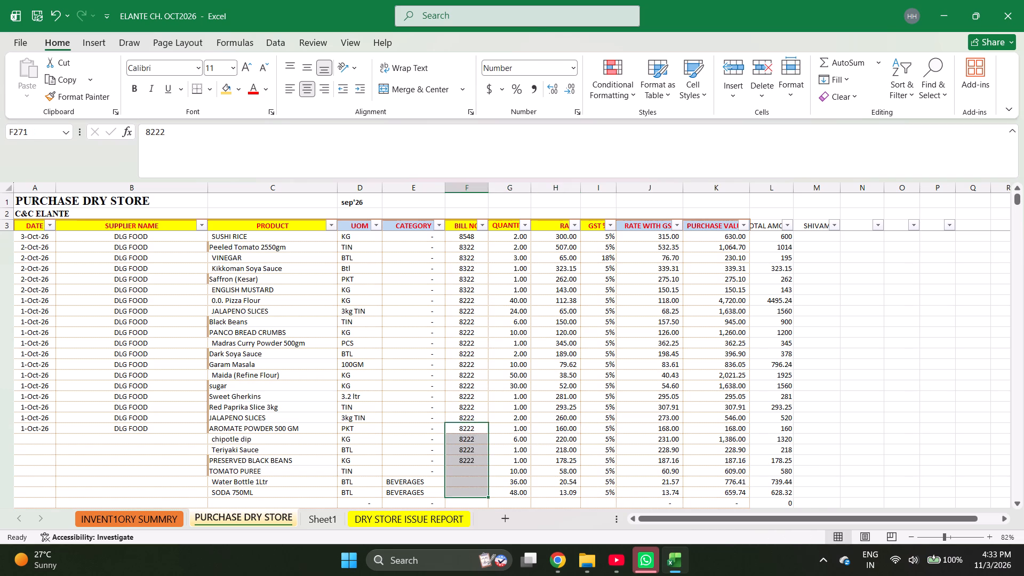
Fill the date 1-Oct-26 and supplier DLG FOOD down from the AROMATE POWDER 500 GM row through SODA 750ML.
key(ctrl+Left)
key(shift+Right)
key(shift+Down)
key(shift+Down)
key(shift+Down)
key(shift+Down)
key(shift+Down)
key(shift+Down)
key(shift+Down)
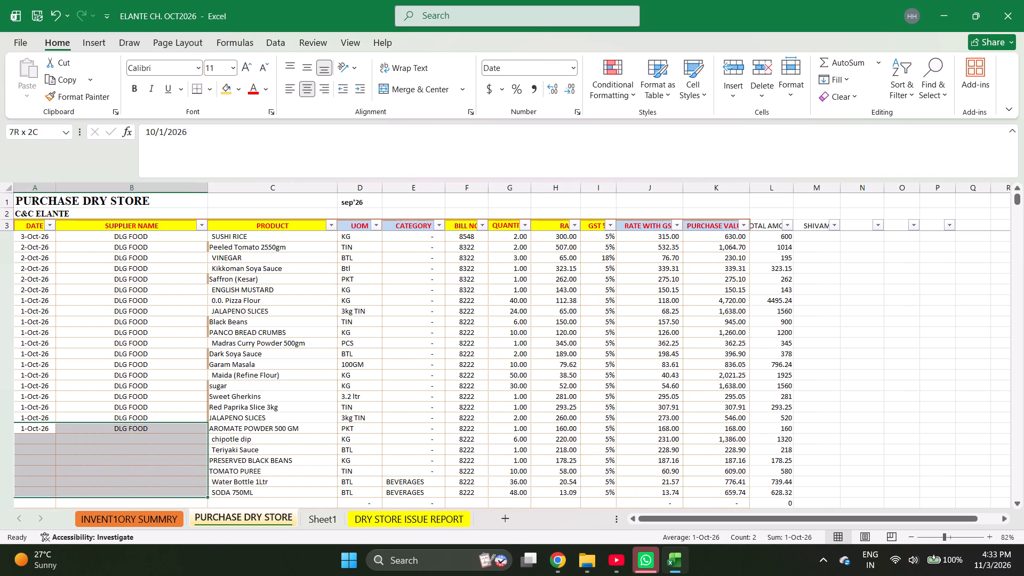
key(shift+Up)
key(ctrl+d)
Start a new purchase row below SODA 750ML with the date 24-Oct-26.
key(ctrl+Right)
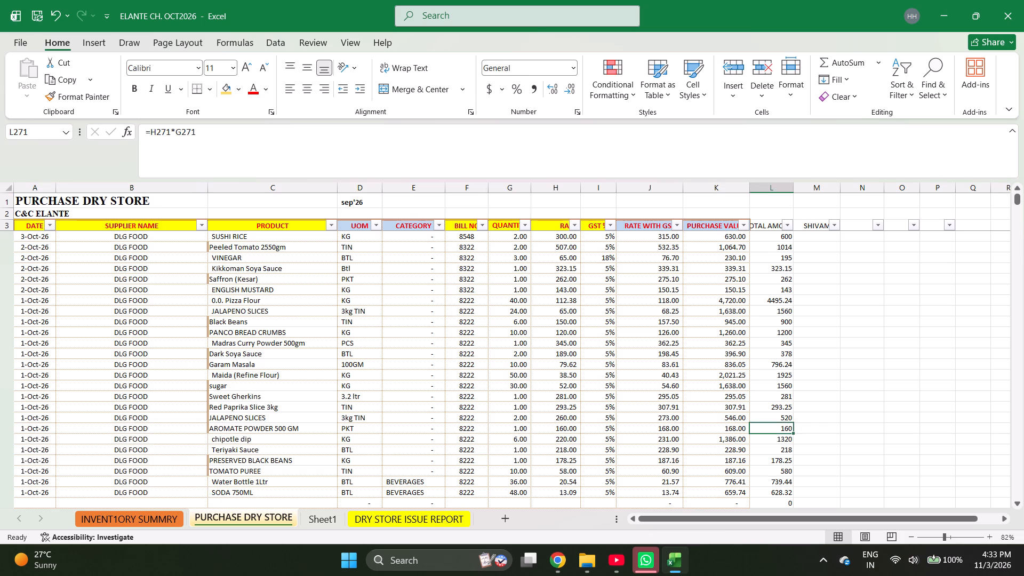
key(Left)
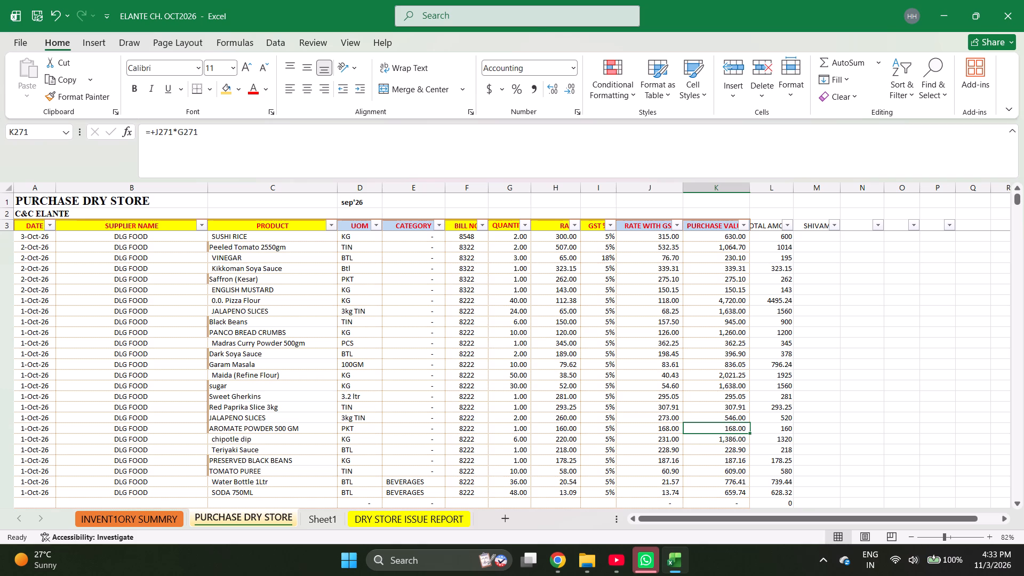
key(ctrl+Left)
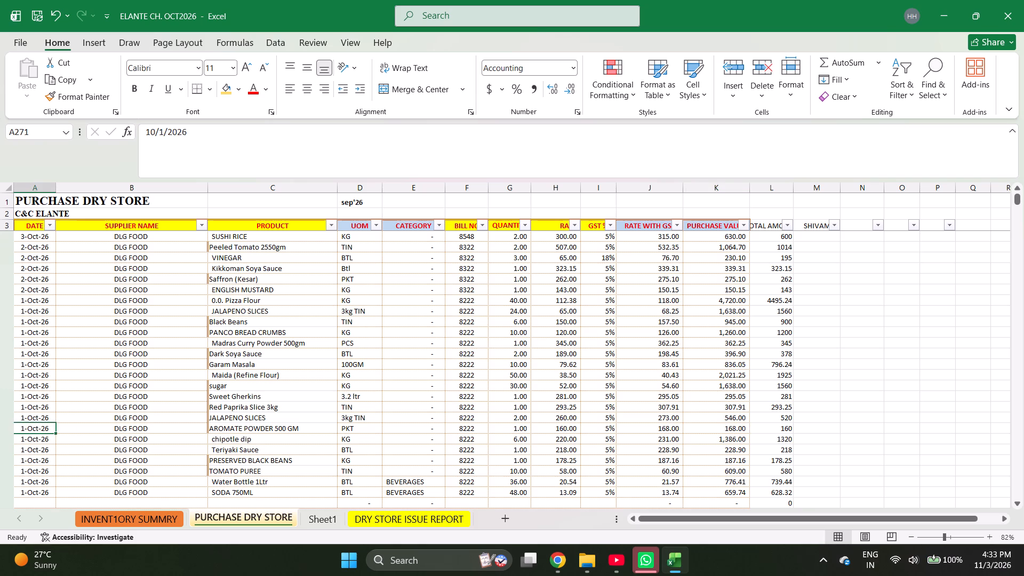
key(ctrl+Left)
key(ctrl+Down)
key(Down)
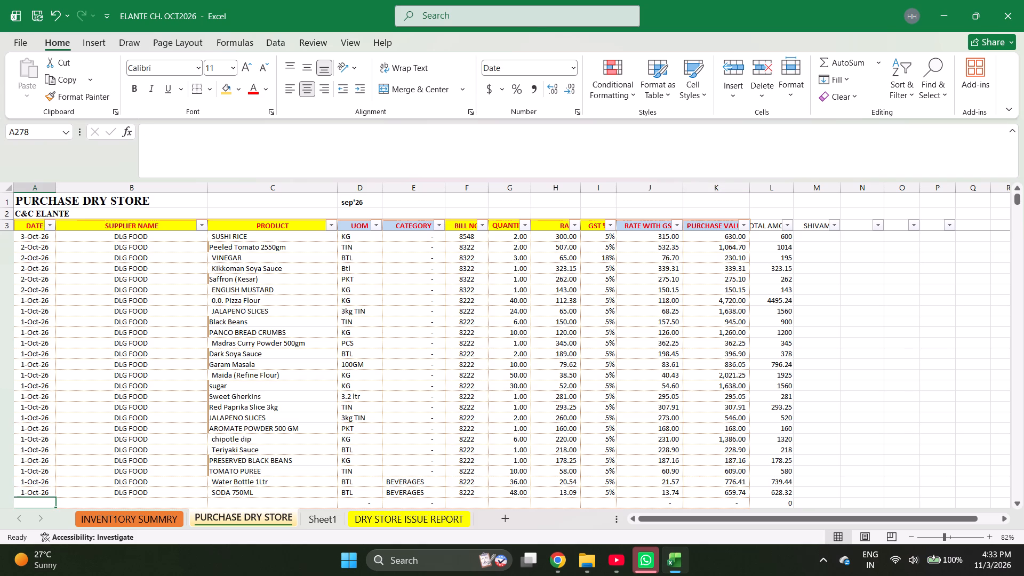
text(10-24-2026)
key(Right)
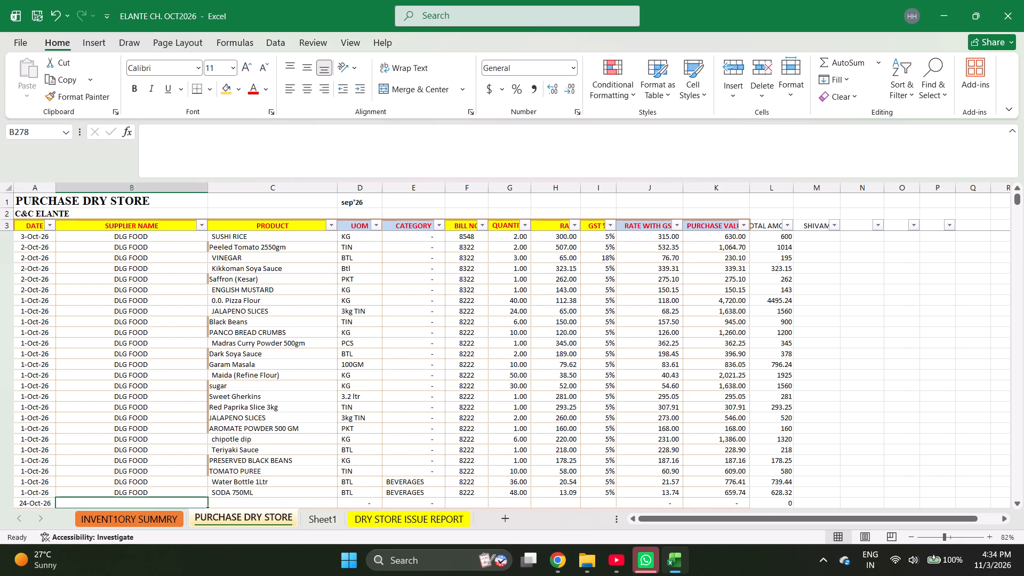
Enter GANNAYAK MARKET as the supplier in the 24-Oct-26 row.
text(ga)
key(BackSpace)
key(BackSpace)
key(BackSpace)
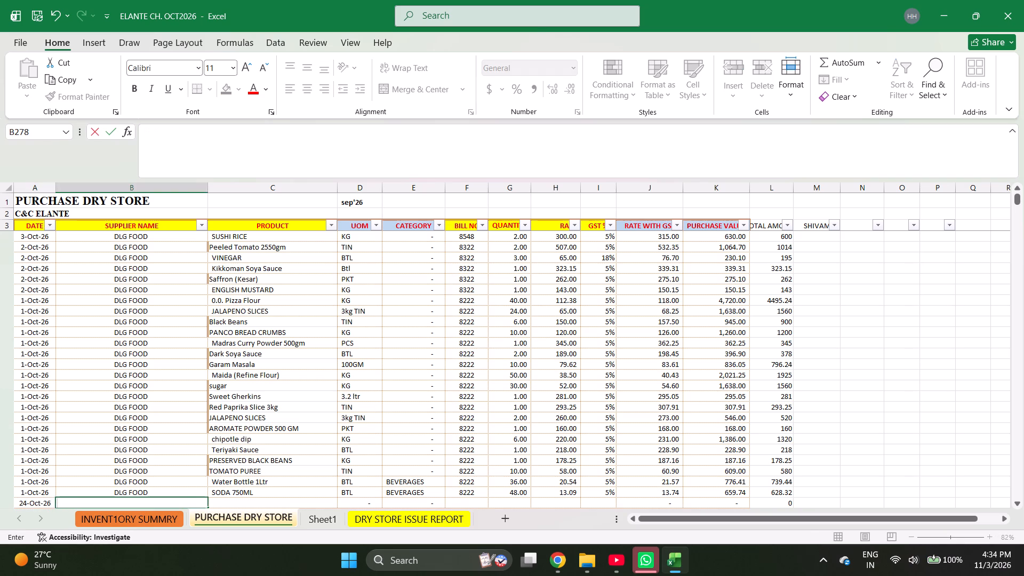
text(GAN)
text(NAY)
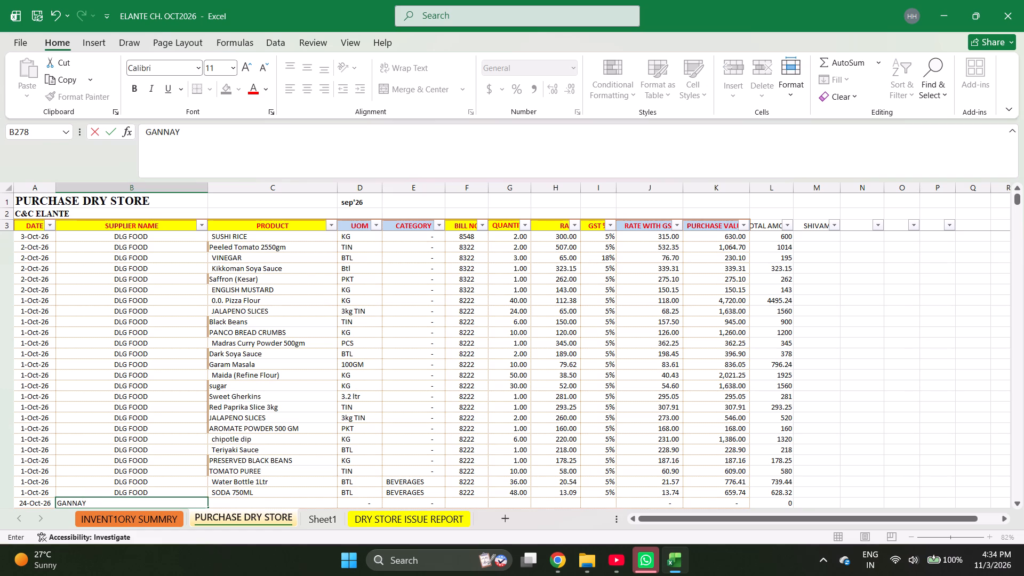
text(AK)
key(space)
text(MARKE)
key(t)
key(Right)
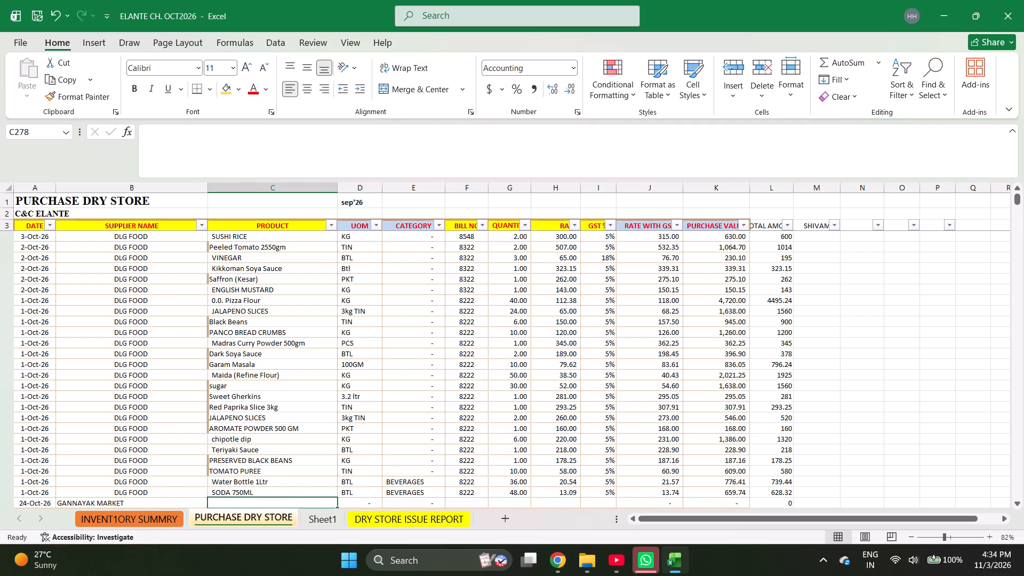
Enter SODA 750ML as the product and 580 as the bill number in the GANNAYAK MARKET row.
text(SOD)
key(Right)
key(Right)
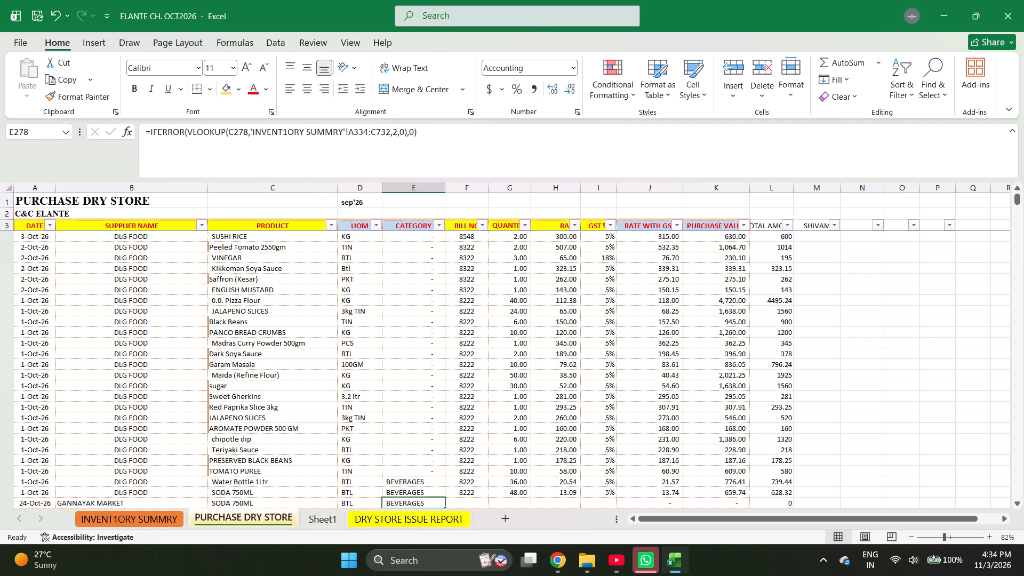
key(Right)
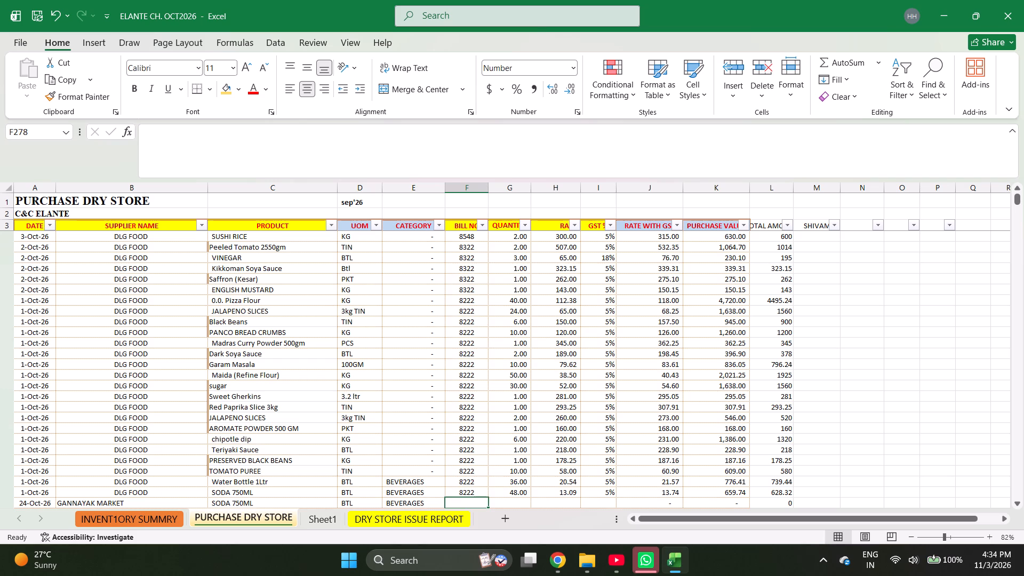
text(580)
key(Right)
Enter a quantity of 48 for SODA 750ML in the GANNAYAK MARKET row.
key(Page_Down)
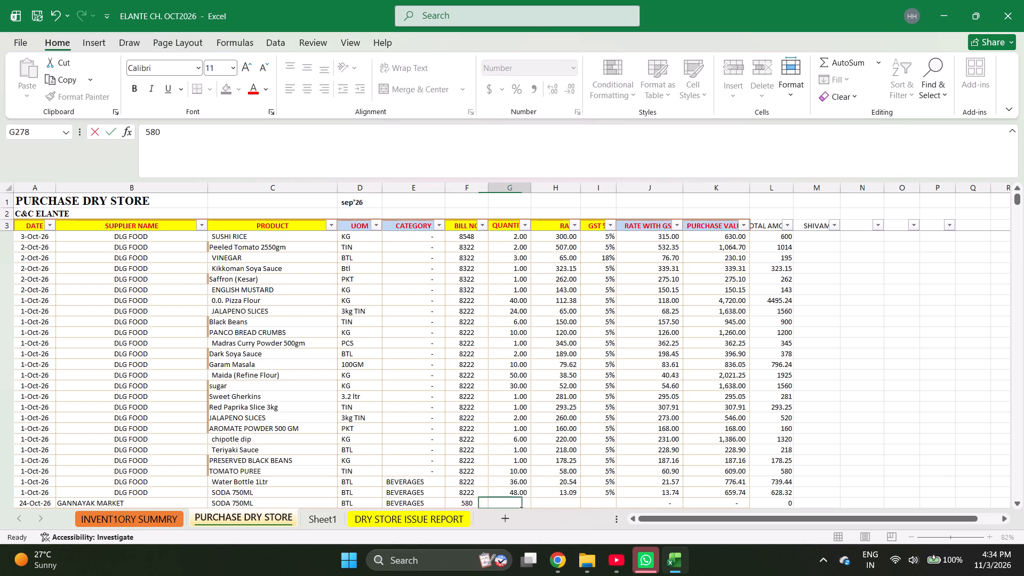
key(Page_Up)
key(Right)
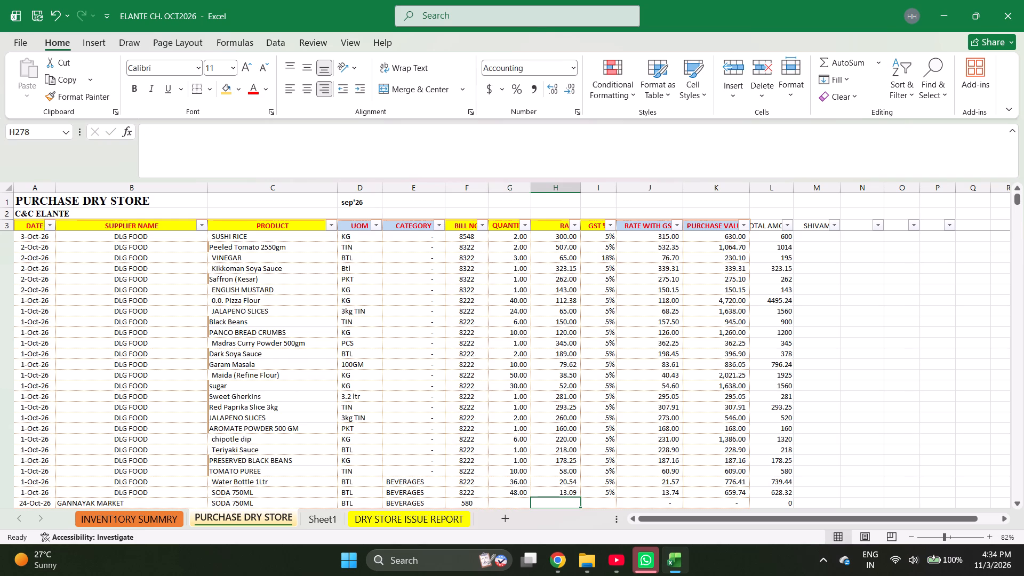
key(Left)
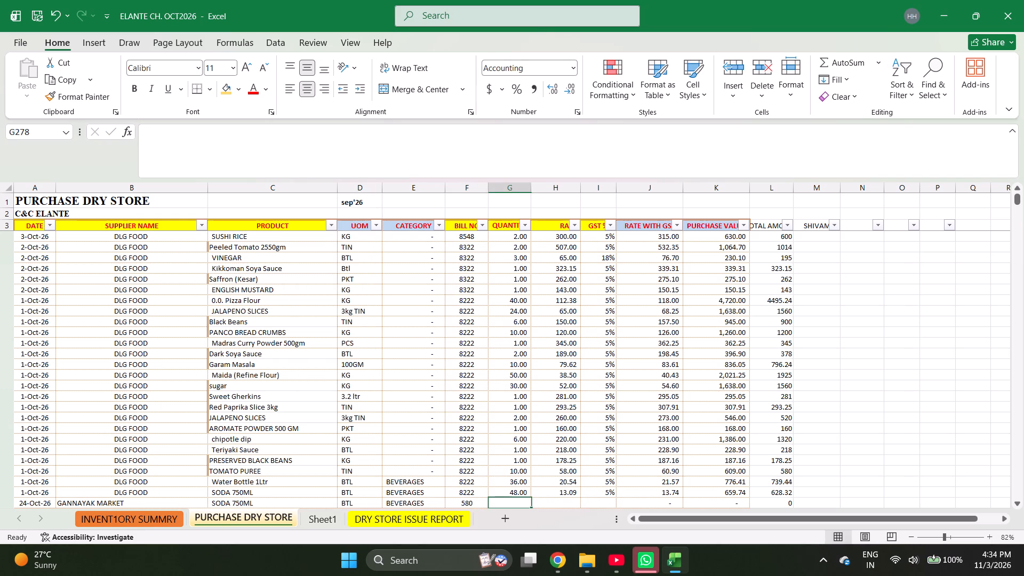
text(48)
key(Page_Down)
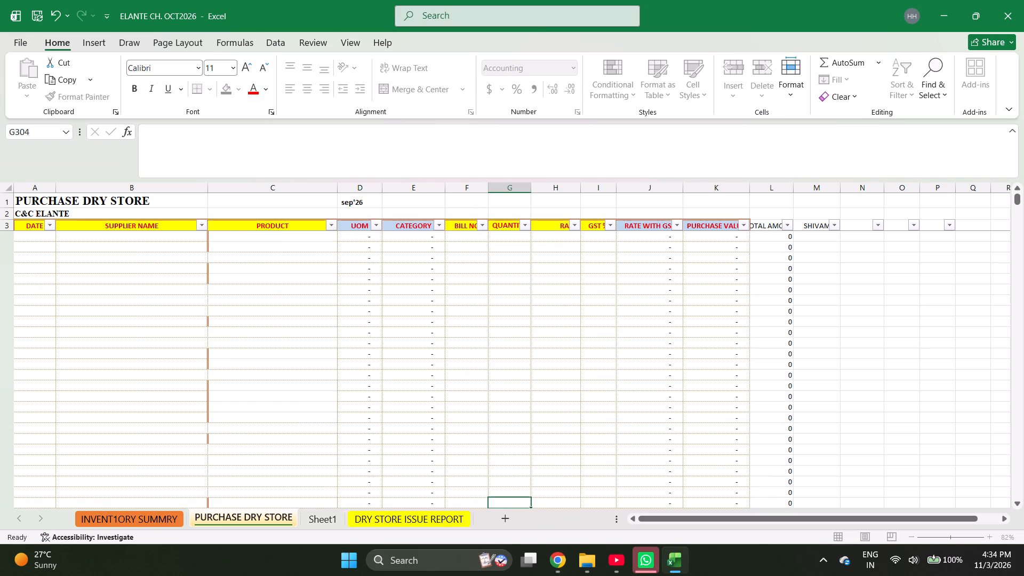
key(Page_Up)
key(Right)
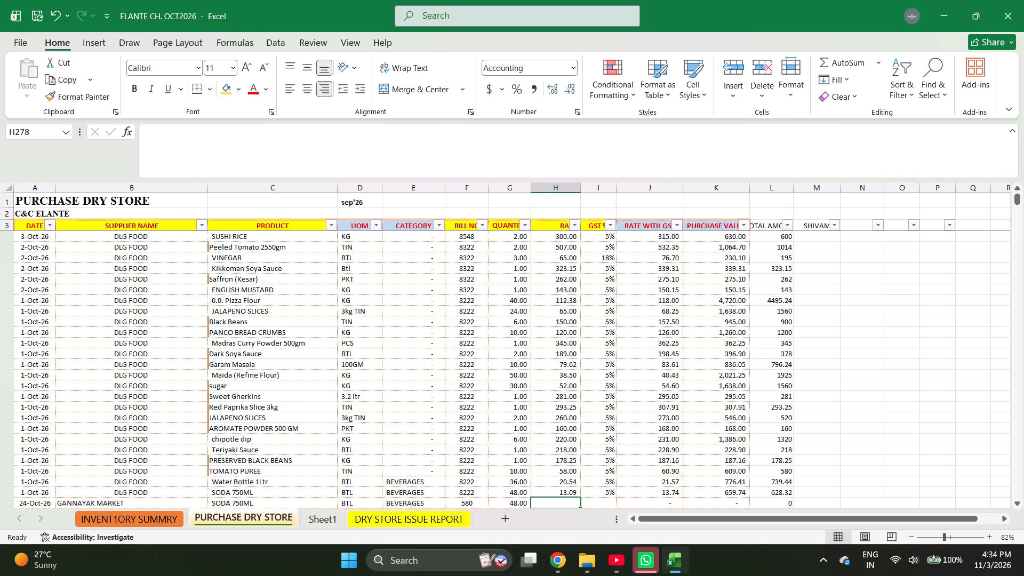
Enter the rate as =342.84/24 and GST as 5% for SODA 750ML in the GANNAYAK MARKET row.
text(=342)
key(7)
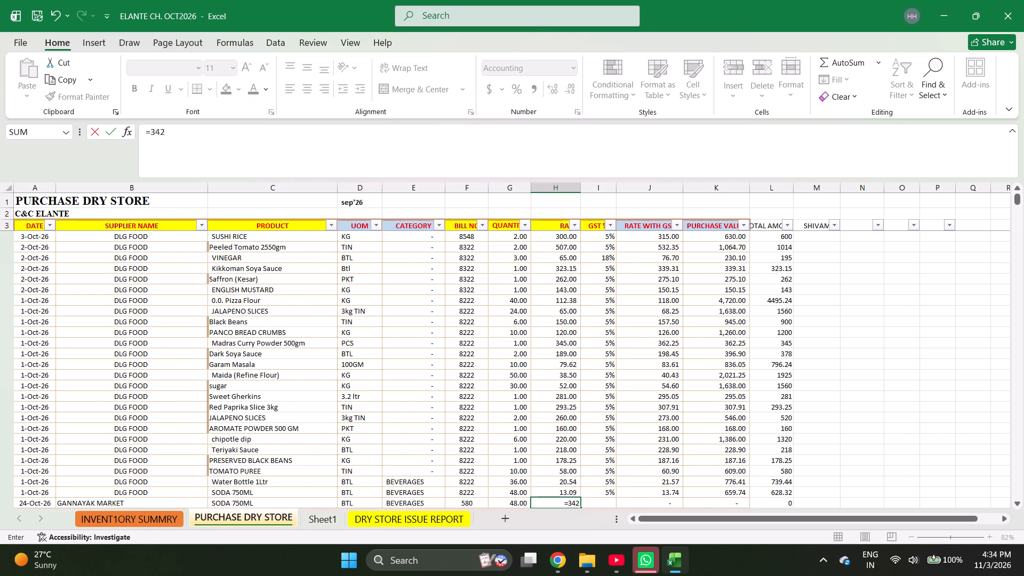
key(BackSpace)
text(.84/)
text(24)
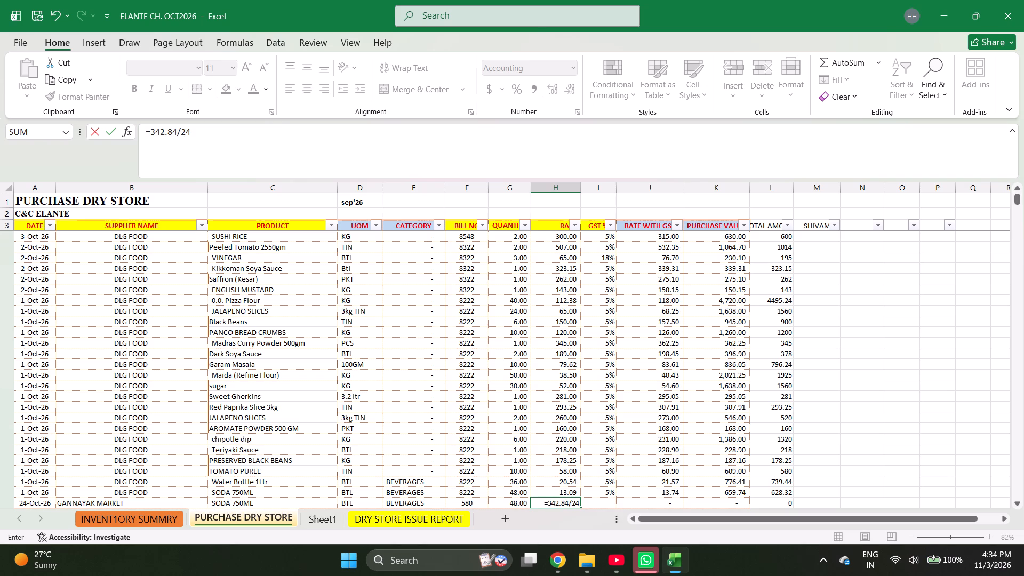
key(Return)
key(Up)
key(Right)
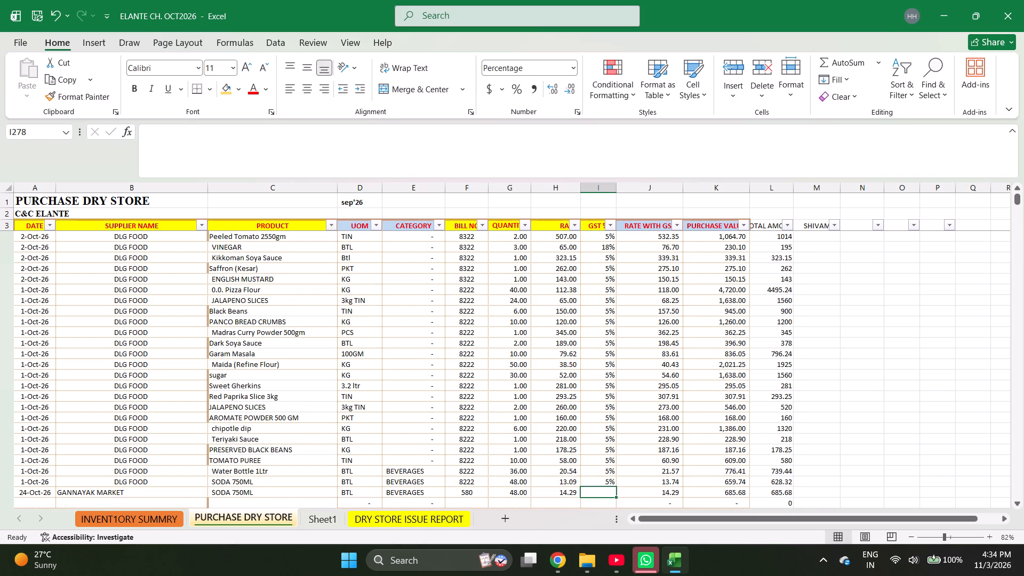
key(5)
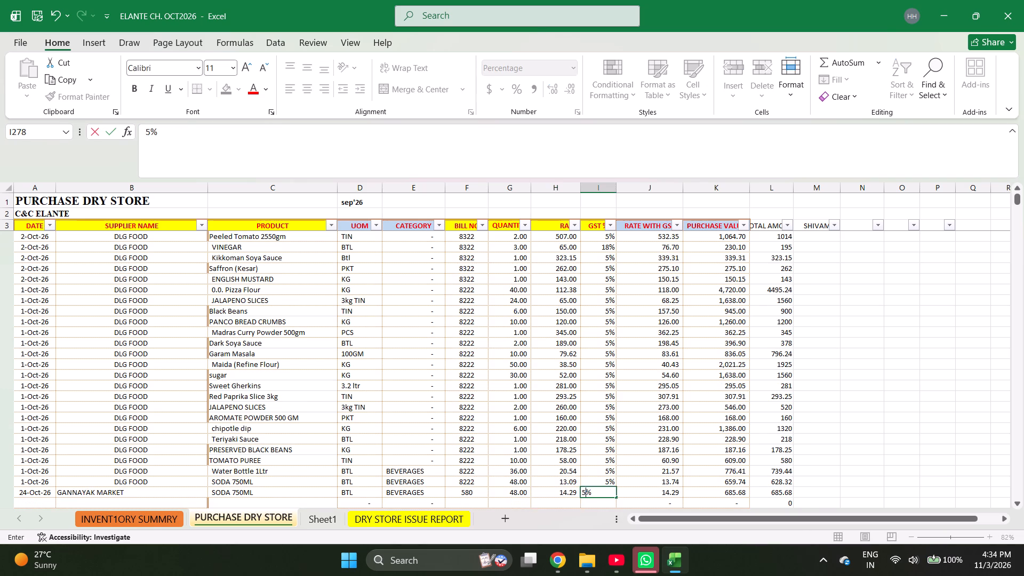
key(Right)
key(Right)
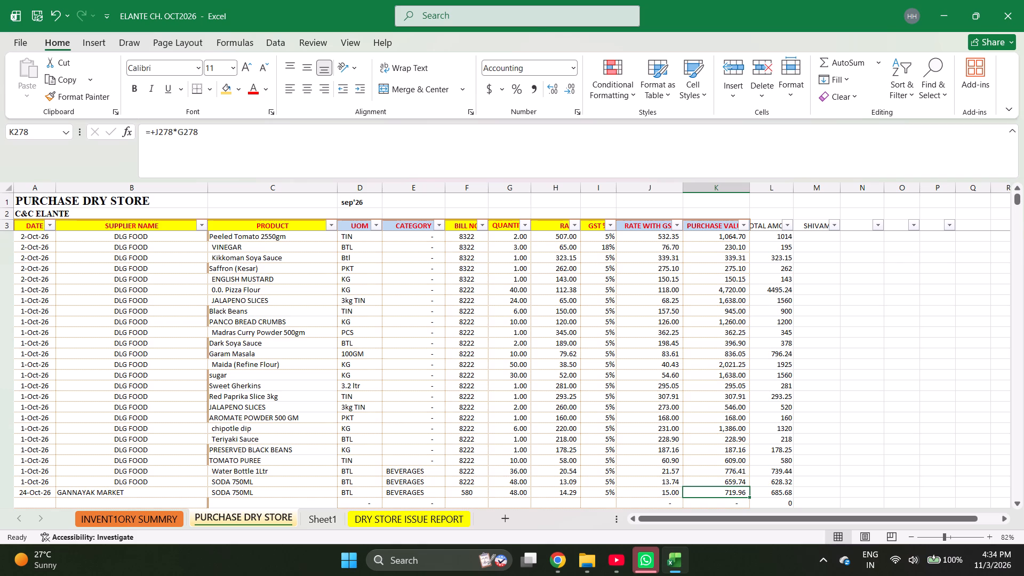
Start a new purchase row below it, dated 24-Oct-26, with GANNAYAK MARKET as the supplier.
key(ctrl+Left)
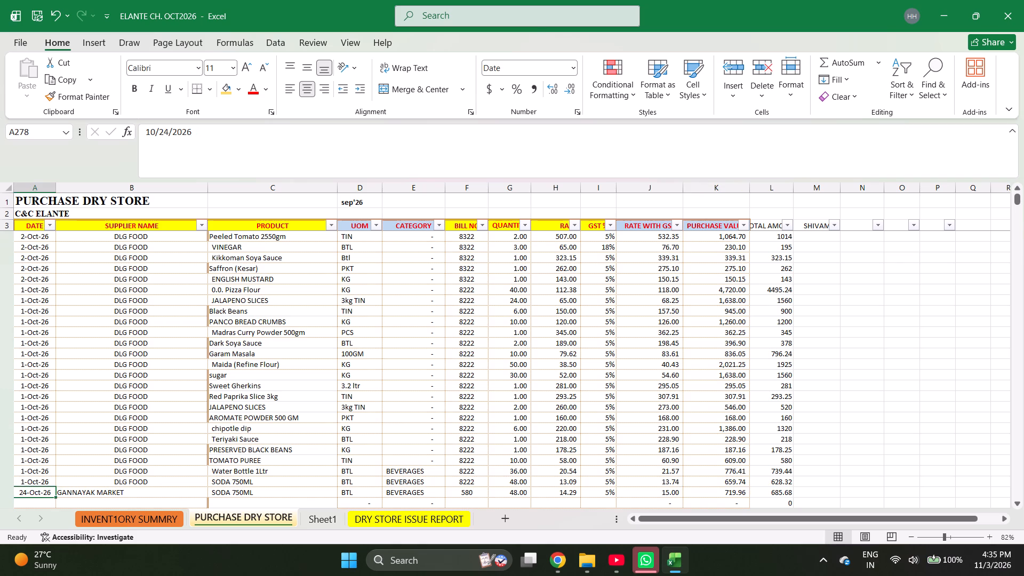
key(Down)
text(10-)
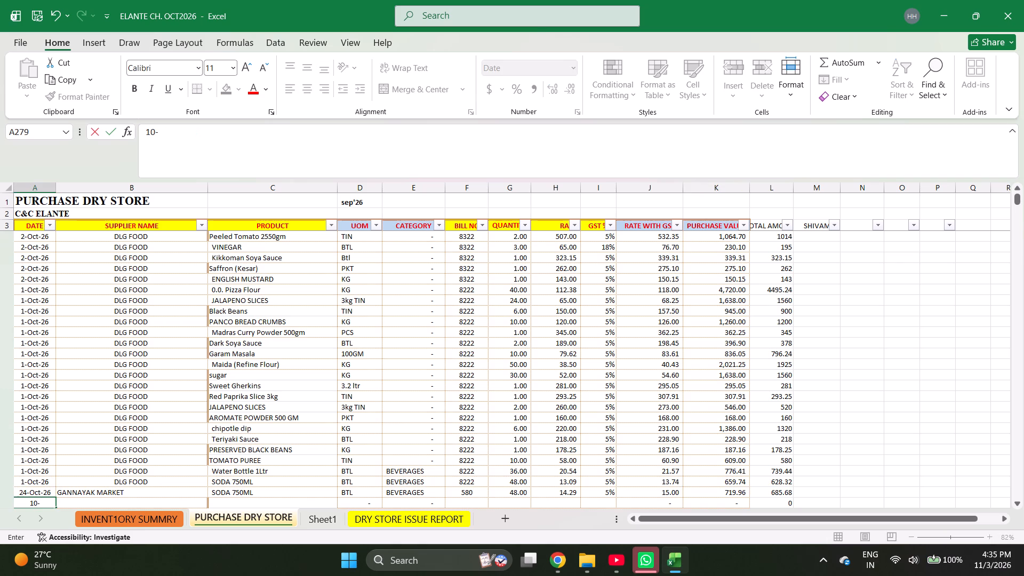
text(24-2026)
key(Right)
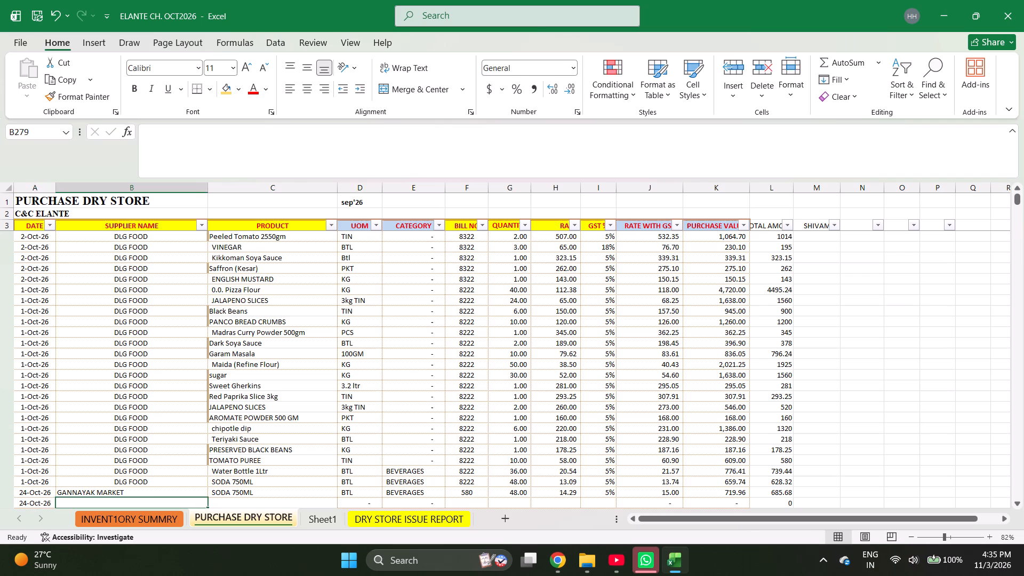
key(ctrl+d)
key(Right)
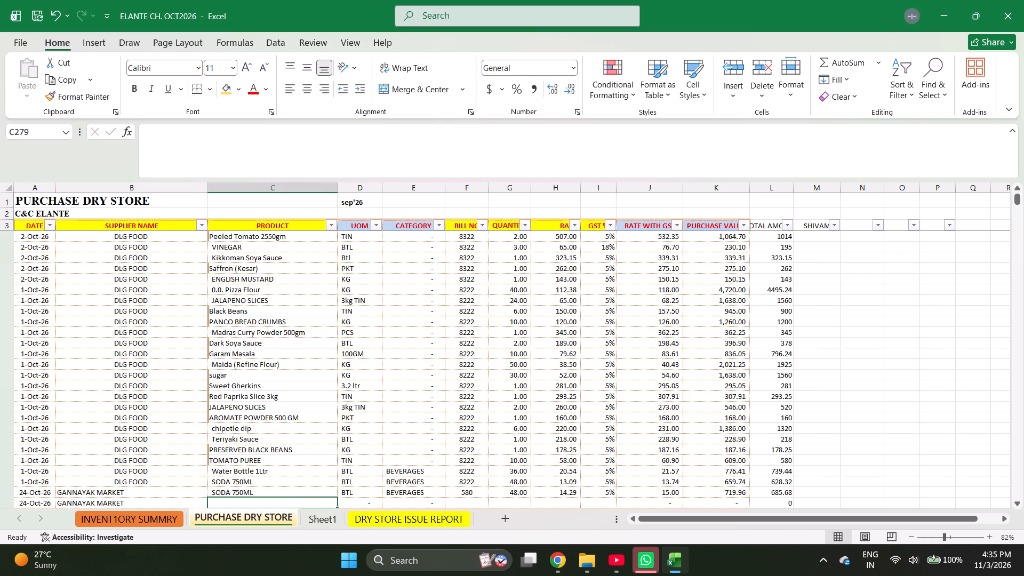
Enter Water Bottle 1Ltr as the product and 4924 as the bill number in the new GANNAYAK MARKET row.
text(WATER)
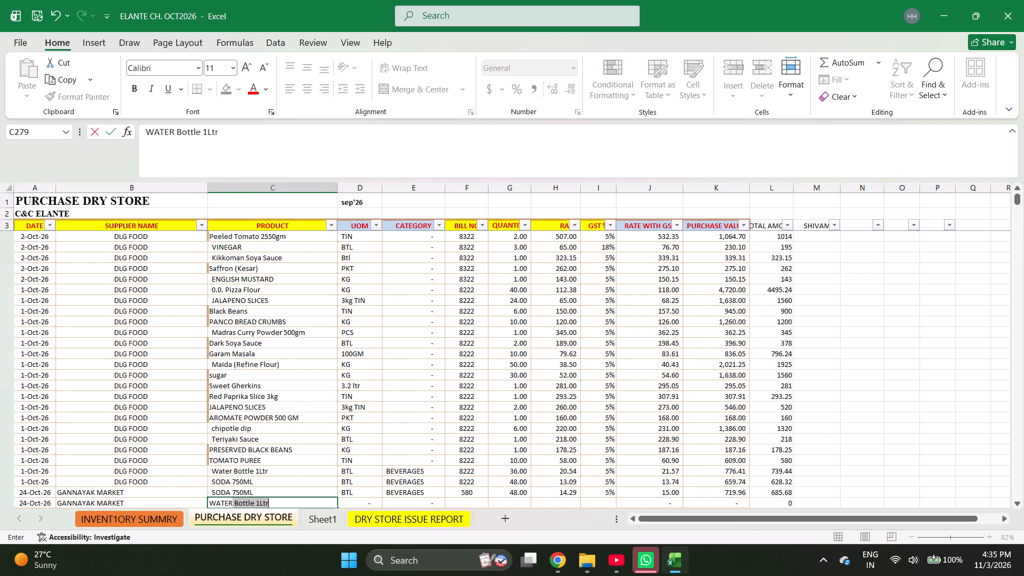
key(Return)
key(Up)
key(Right)
key(Right)
key(Right)
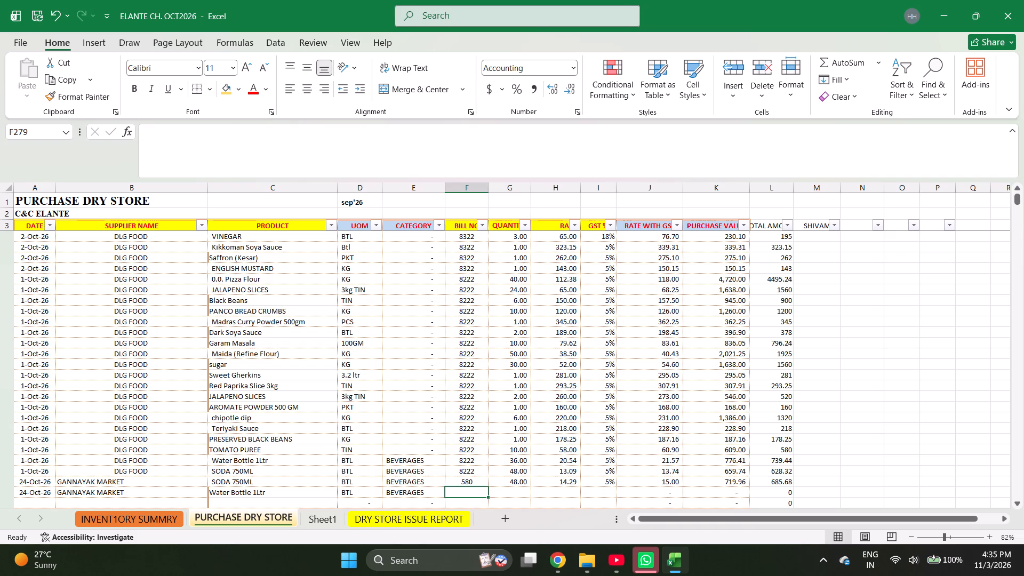
text(4924)
key(Right)
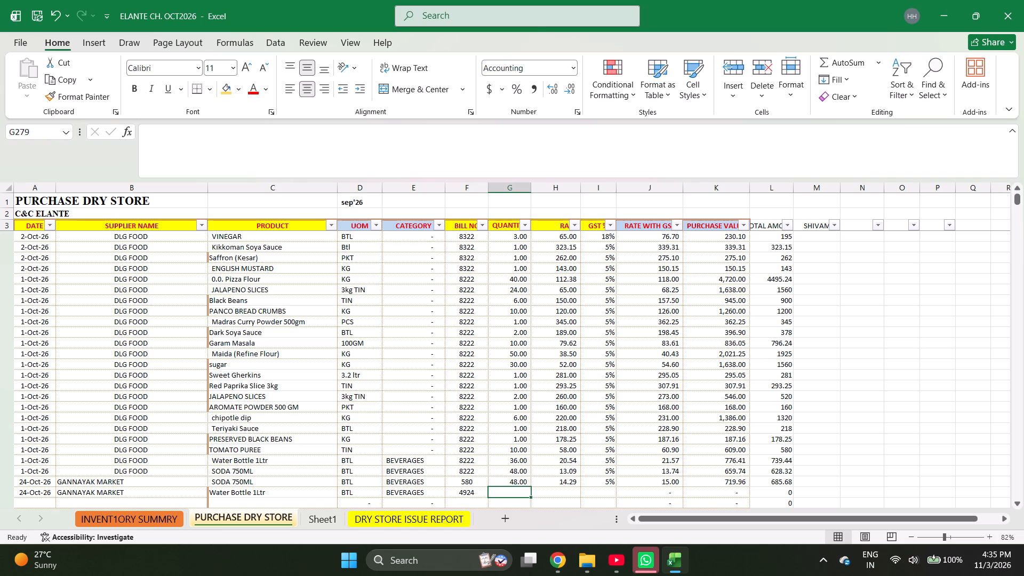
Enter the quantity as =4*12 for Water Bottle 1Ltr in the GANNAYAK MARKET row.
key(equal)
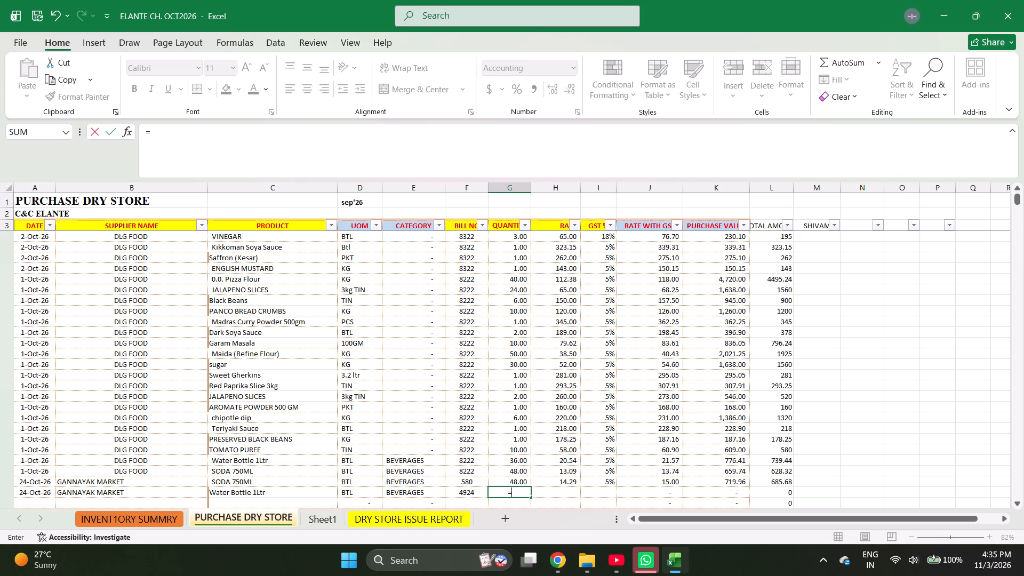
text(4*)
text(12)
key(Return)
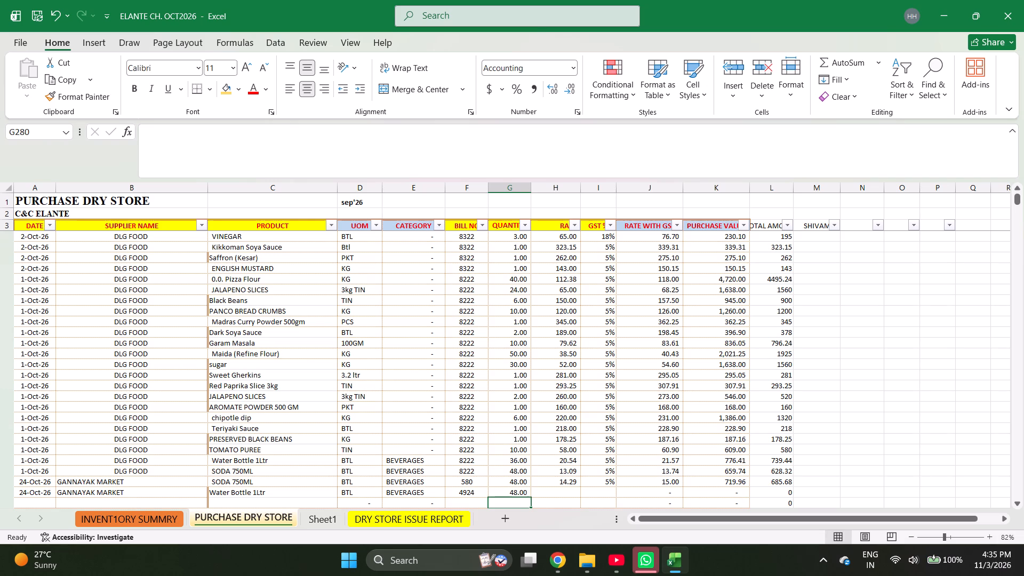
Enter the rate as =257.15/12 and GST as 5% for Water Bottle 1Ltr in the GANNAYAK MARKET row.
key(Right)
key(Up)
key(equal)
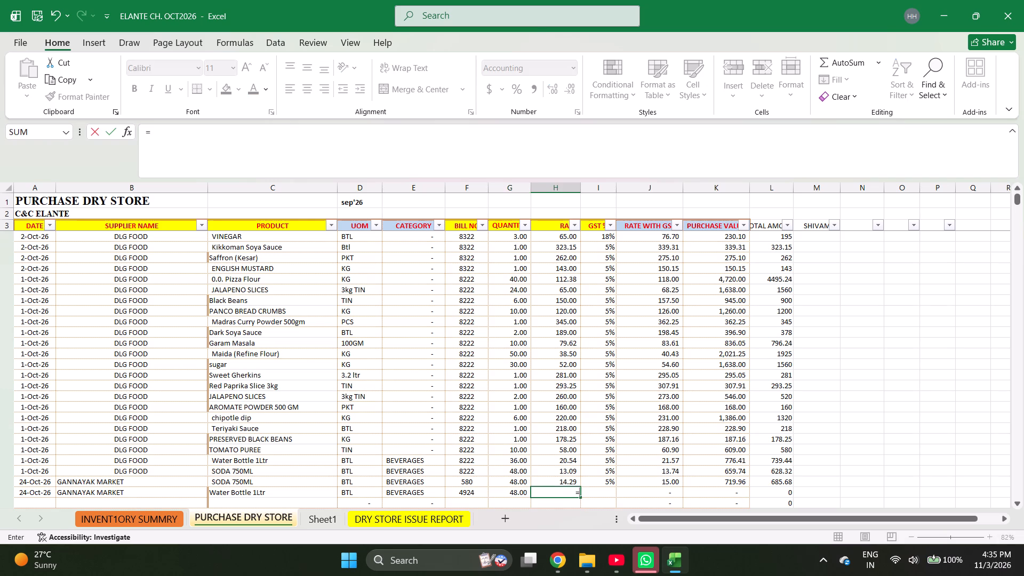
text(257.)
text(15/)
text(12)
key(Right)
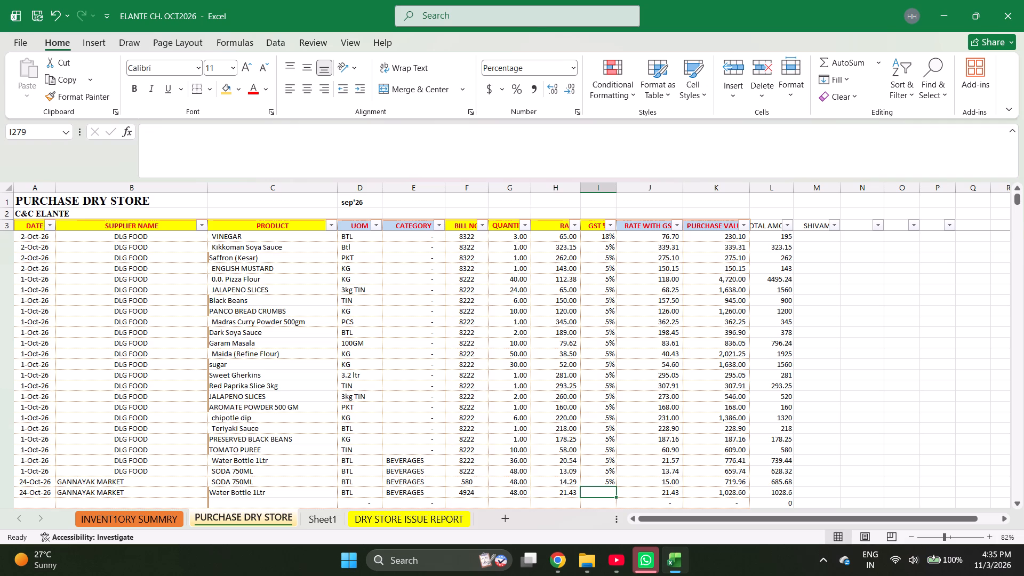
key(5)
key(Right)
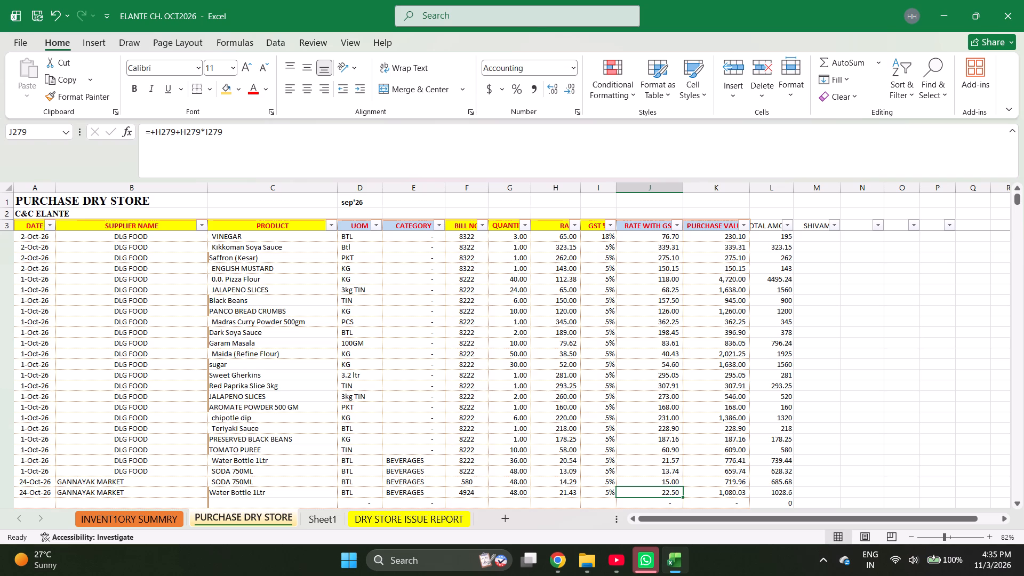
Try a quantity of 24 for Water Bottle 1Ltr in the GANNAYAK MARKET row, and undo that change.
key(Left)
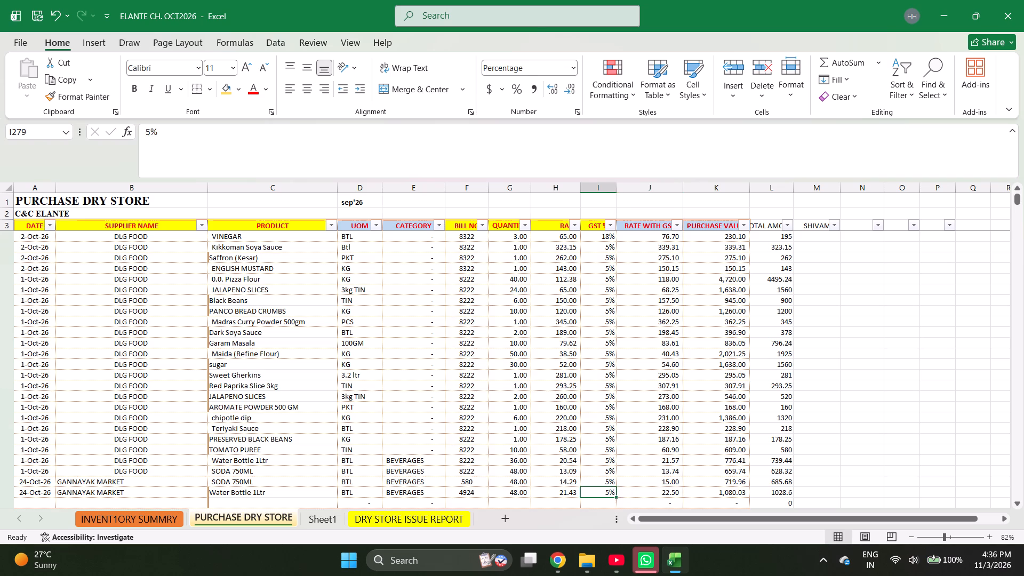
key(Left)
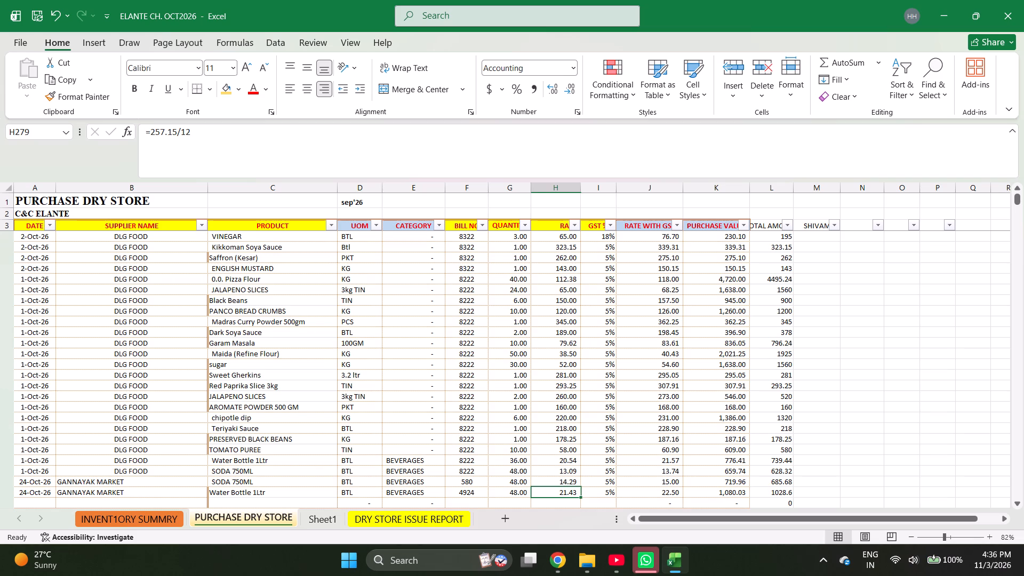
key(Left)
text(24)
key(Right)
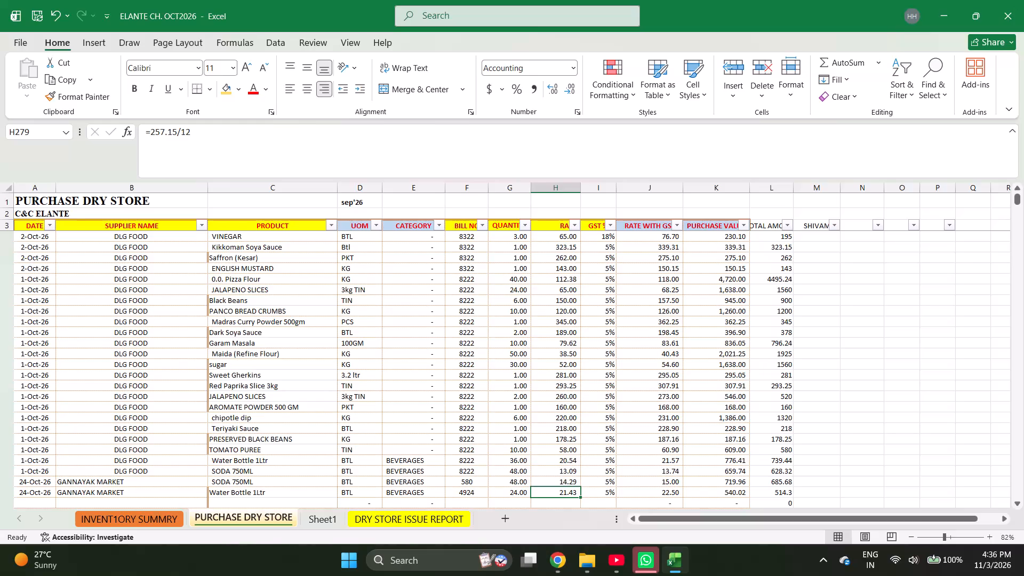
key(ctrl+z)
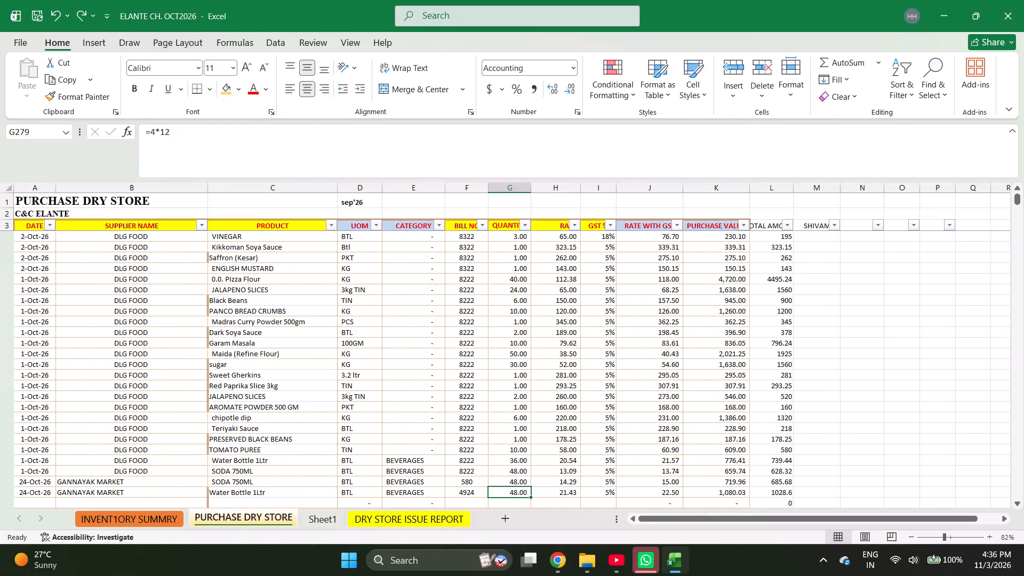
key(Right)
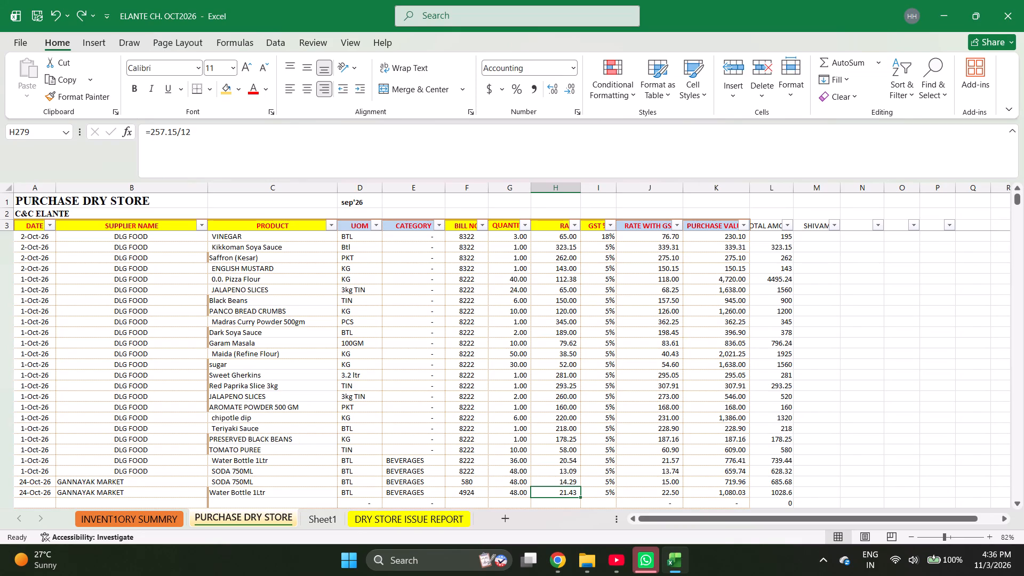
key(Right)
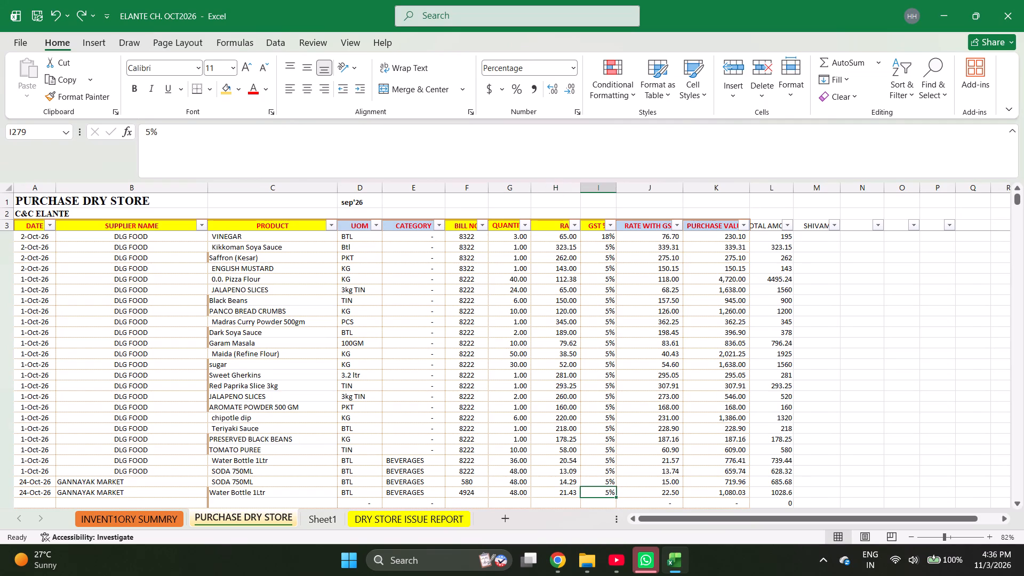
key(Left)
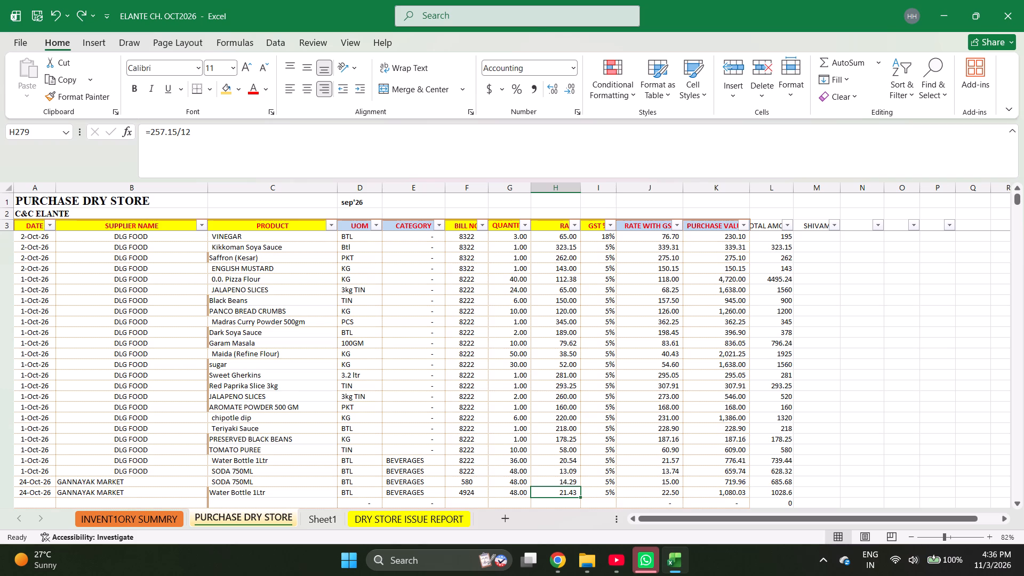
Start a new purchase row below the GANNAYAK MARKET Water Bottle 1Ltr entry with the date 6-Oct-26.
key(Left)
key(Left)
key(Left)
key(Left)
key(Left)
key(Left)
key(Left)
key(Left)
key(Left)
key(Left)
key(Left)
key(Left)
key(Left)
key(Left)
key(Left)
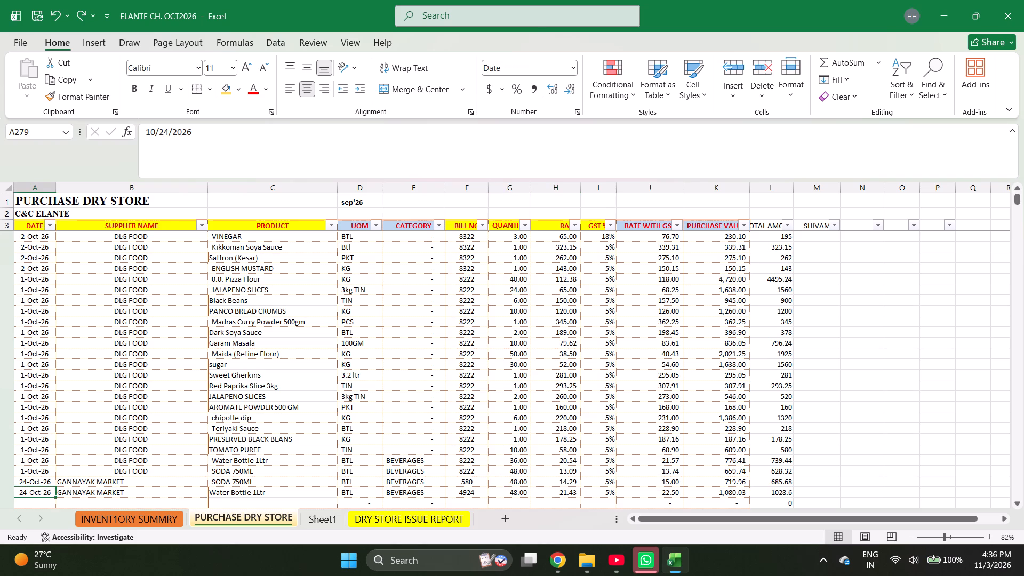
key(Down)
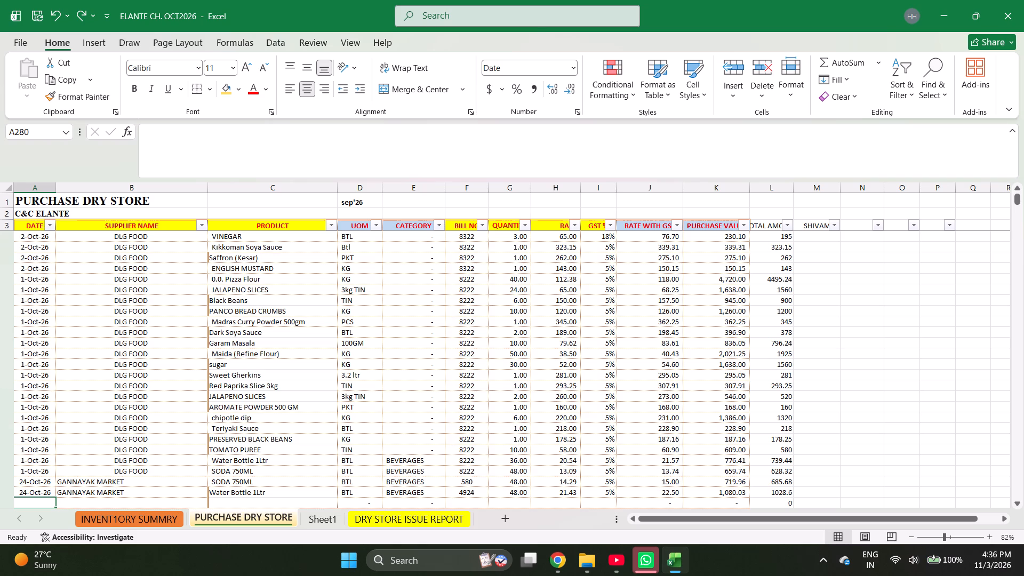
text(10-)
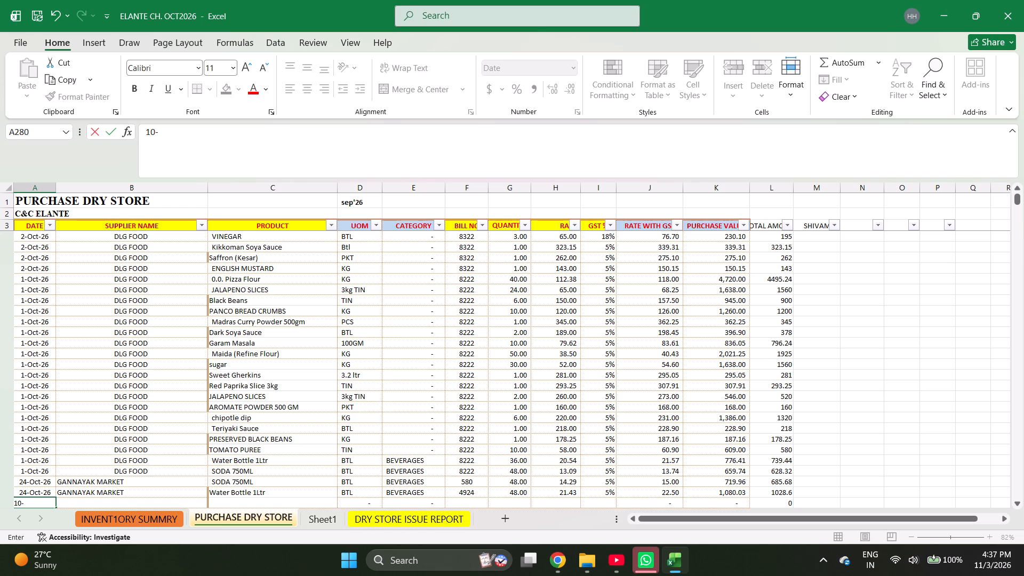
key(6)
text(-026)
key(BackSpace)
key(BackSpace)
key(BackSpace)
text(2026)
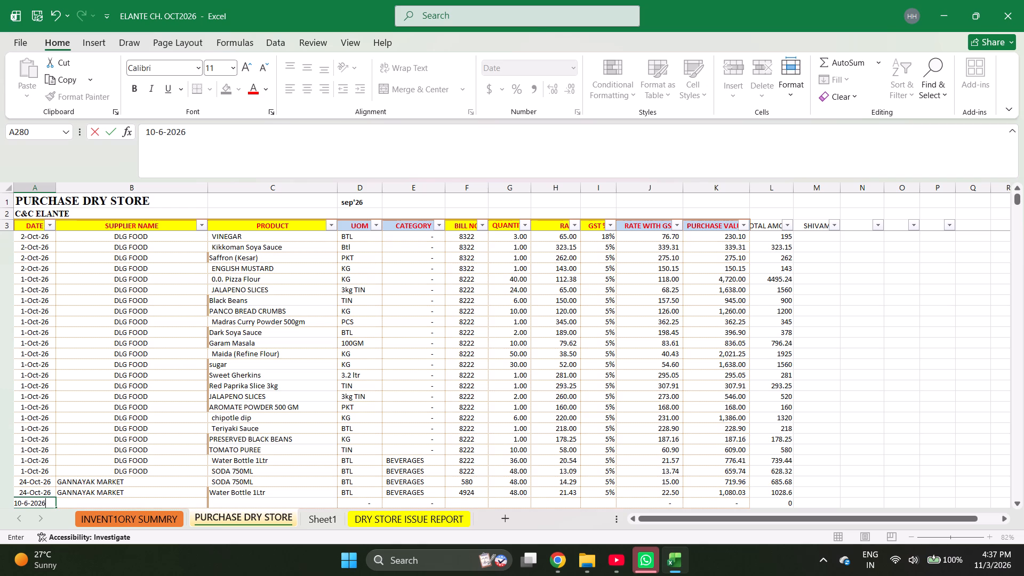
key(Right)
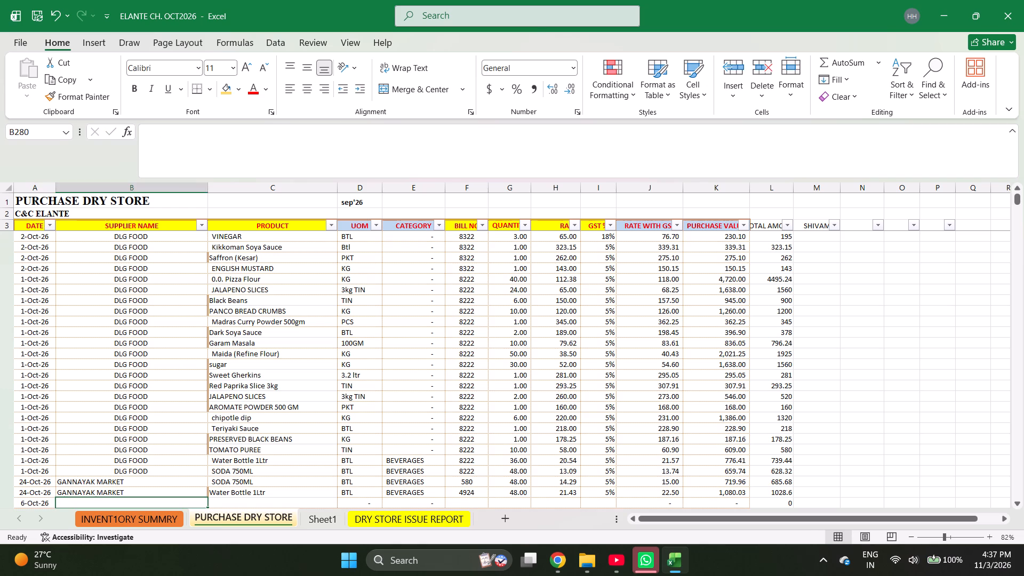
Enter JAGAT SINGH AND SONS as the supplier name in the new 6-Oct-26 purchase row.
text(JA)
text(GAR)
key(BackSpace)
key(t)
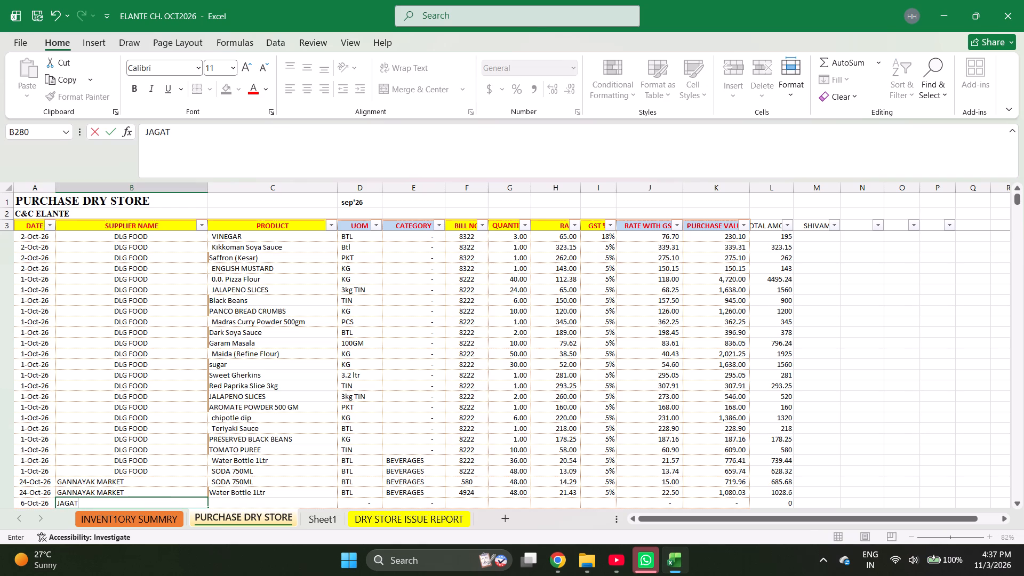
key(space)
text(SINGH)
key(space)
text(AND SONS)
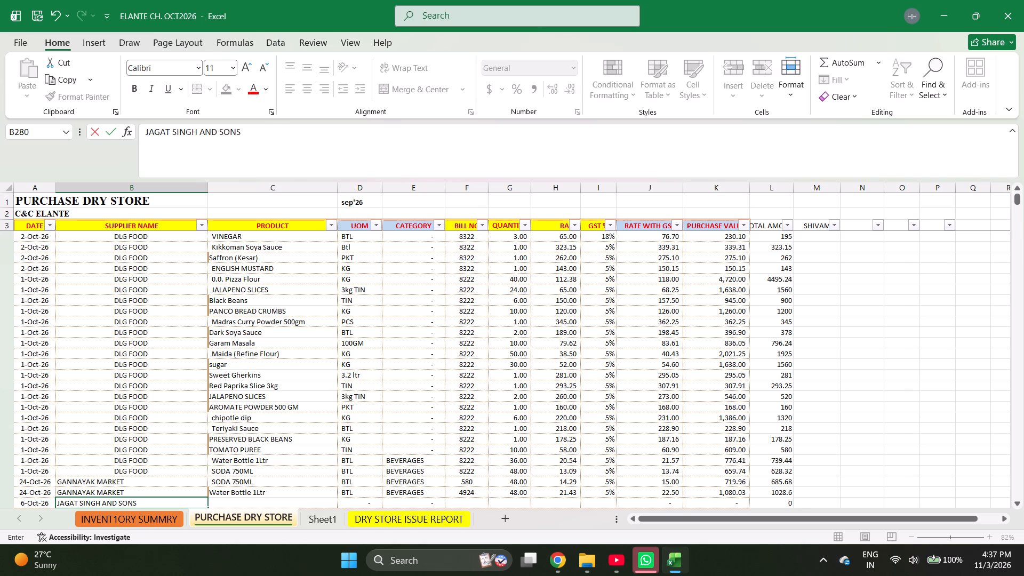
key(Right)
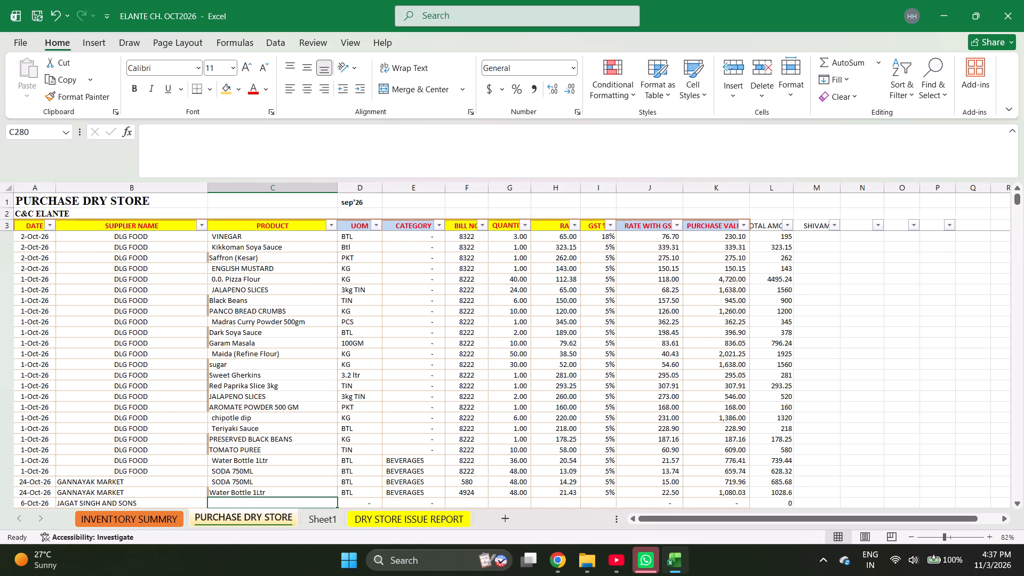
Find CRUSH in the inventory summary sheet and copy Kokum Crush into the product cell of the JAGAT SINGH AND SONS row.
key(ctrl+Page_Up)
key(ctrl+f)
text(CRUSH)
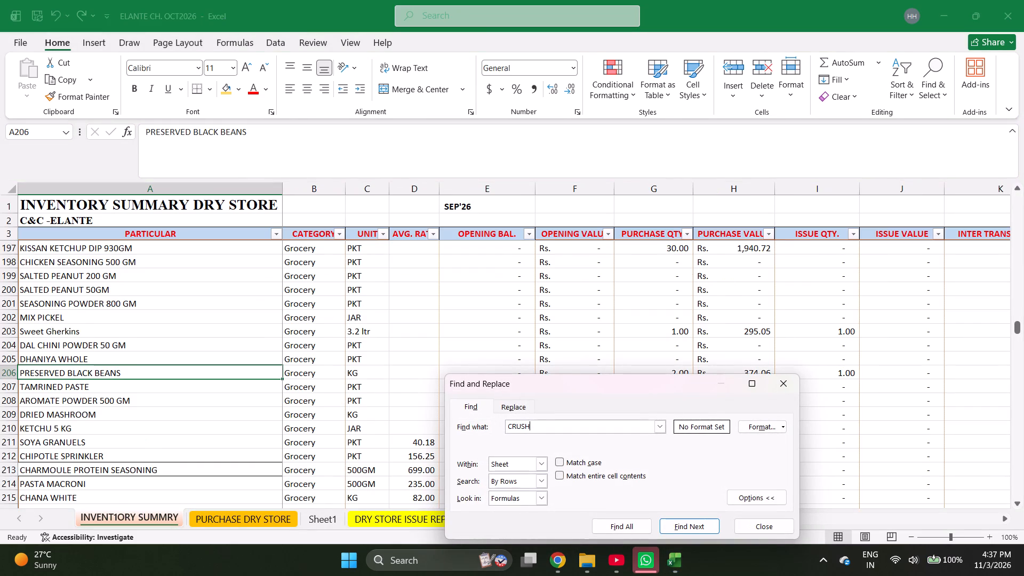
key(Return)
key(Escape)
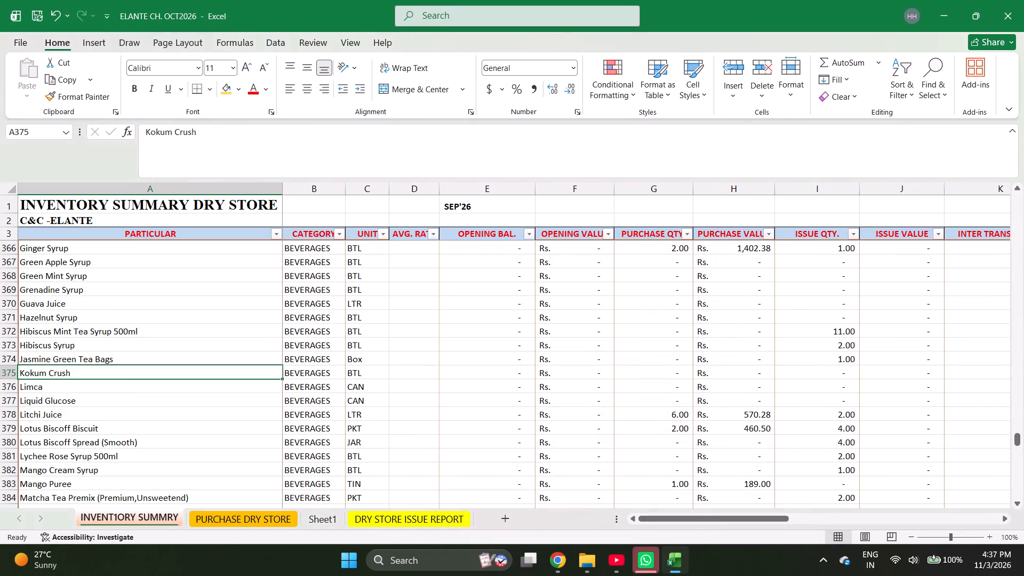
key(ctrl+c)
key(ctrl+Page_Down)
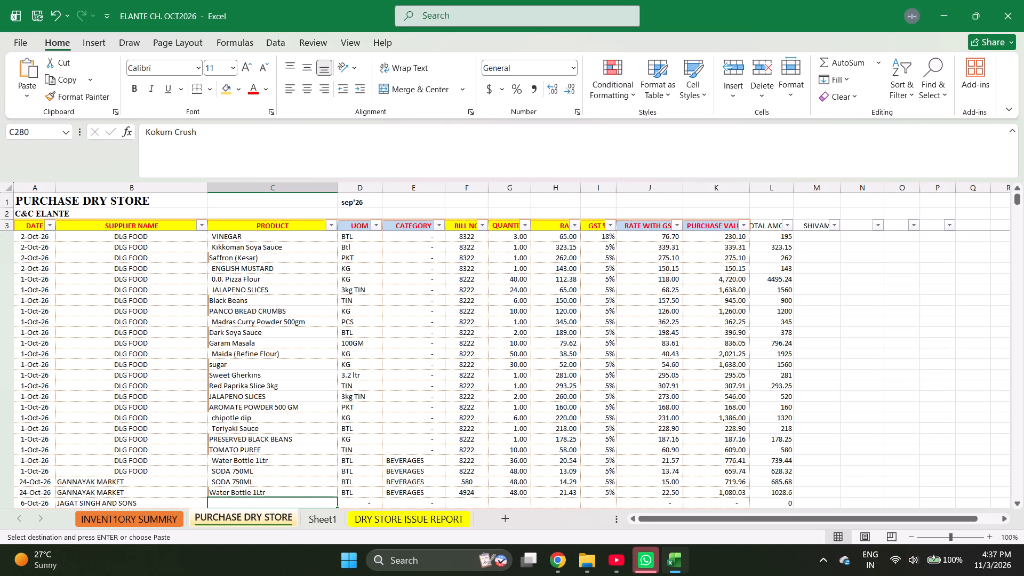
key(Return)
key(Return)
Enter bill number 9766, quantity 6, rate 178 and GST 5% for Kokum Crush in the JAGAT SINGH AND SONS row.
key(Up)
key(Right)
key(Right)
key(Right)
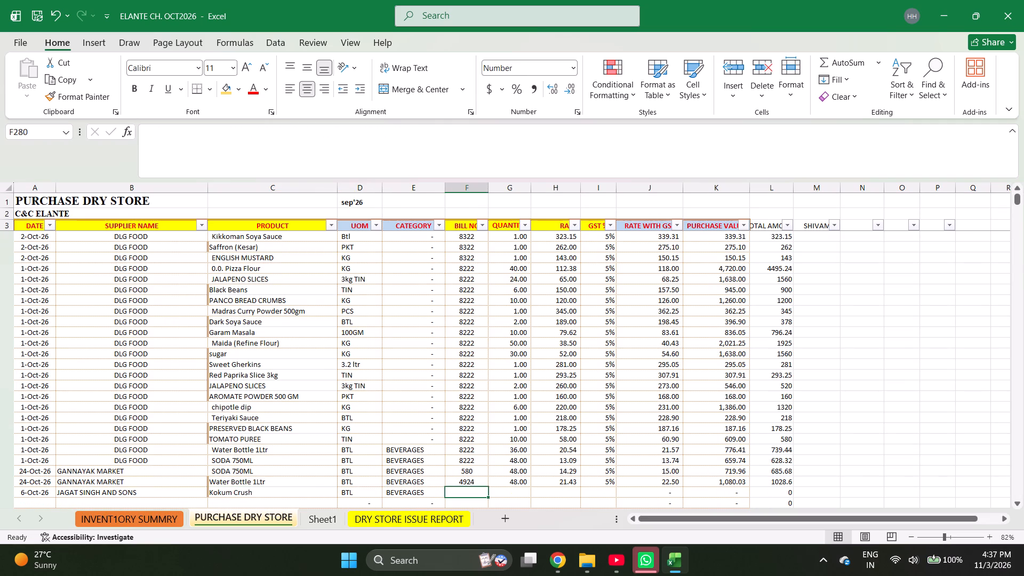
text(9766)
key(Right)
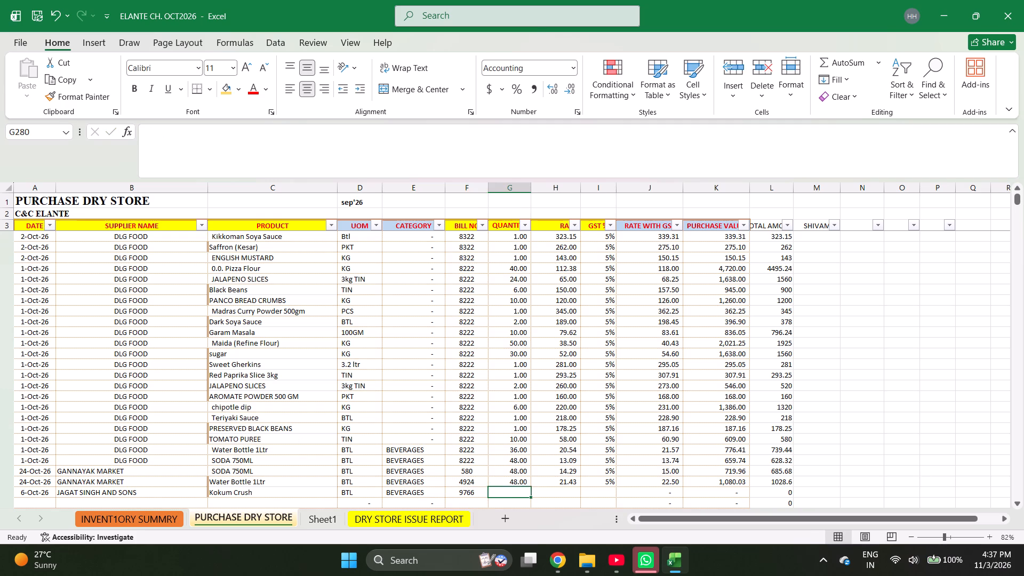
key(6)
key(Right)
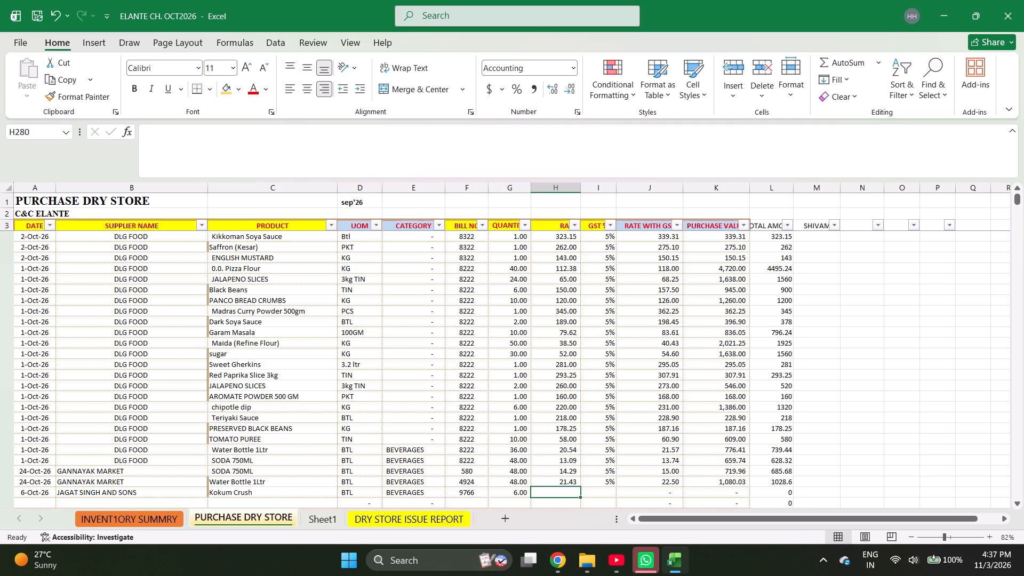
text(178)
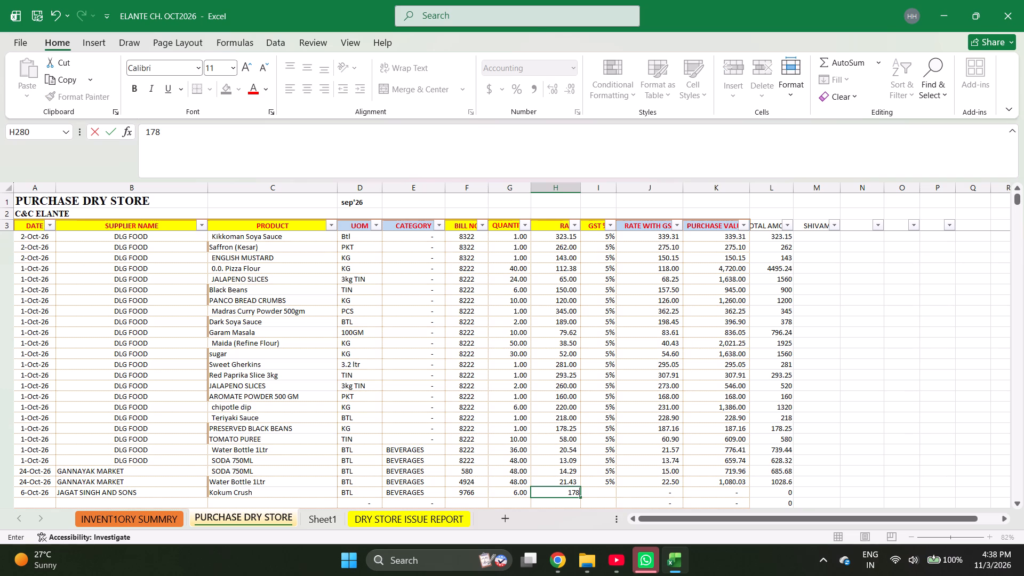
key(Right)
key(5)
key(Right)
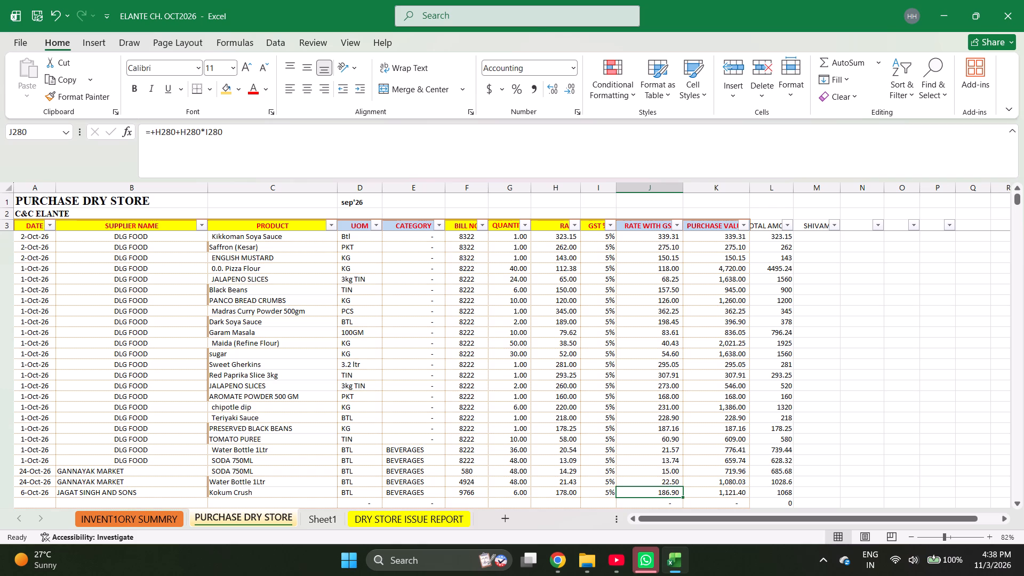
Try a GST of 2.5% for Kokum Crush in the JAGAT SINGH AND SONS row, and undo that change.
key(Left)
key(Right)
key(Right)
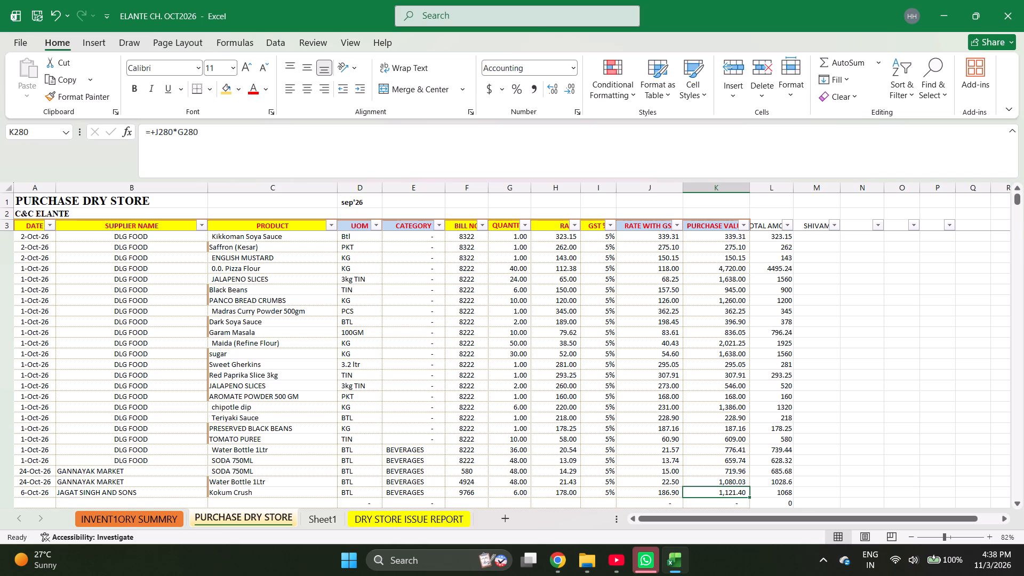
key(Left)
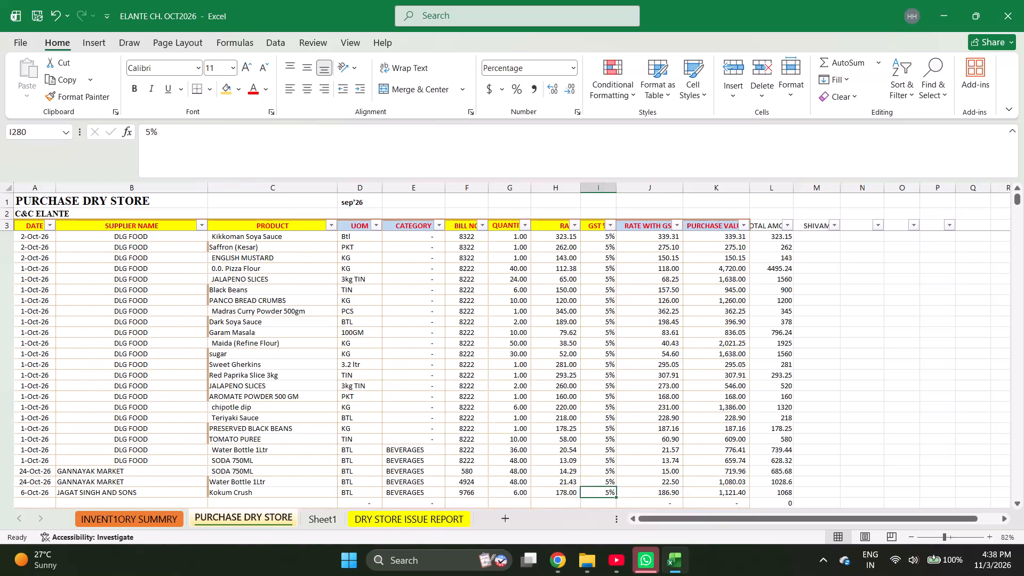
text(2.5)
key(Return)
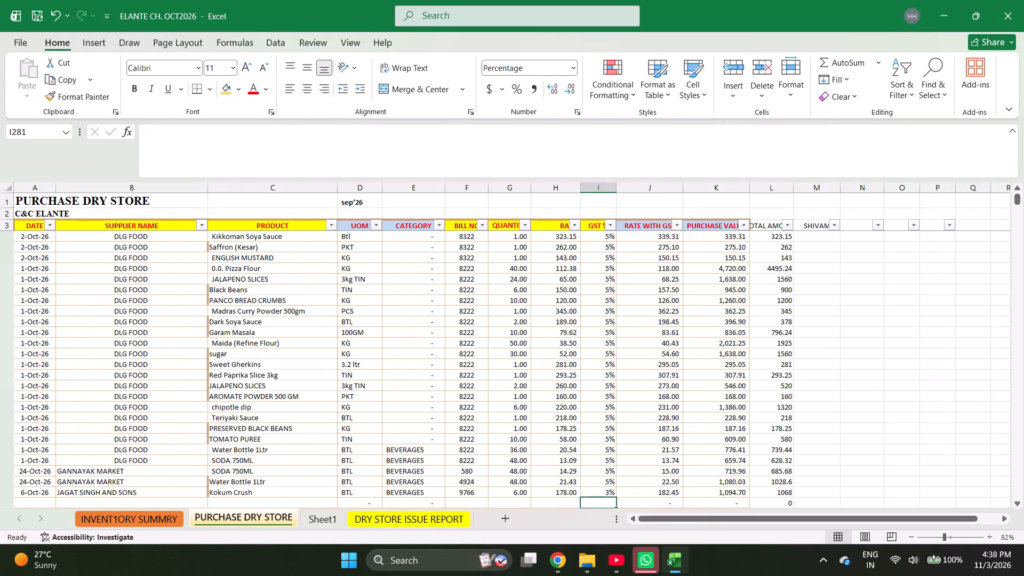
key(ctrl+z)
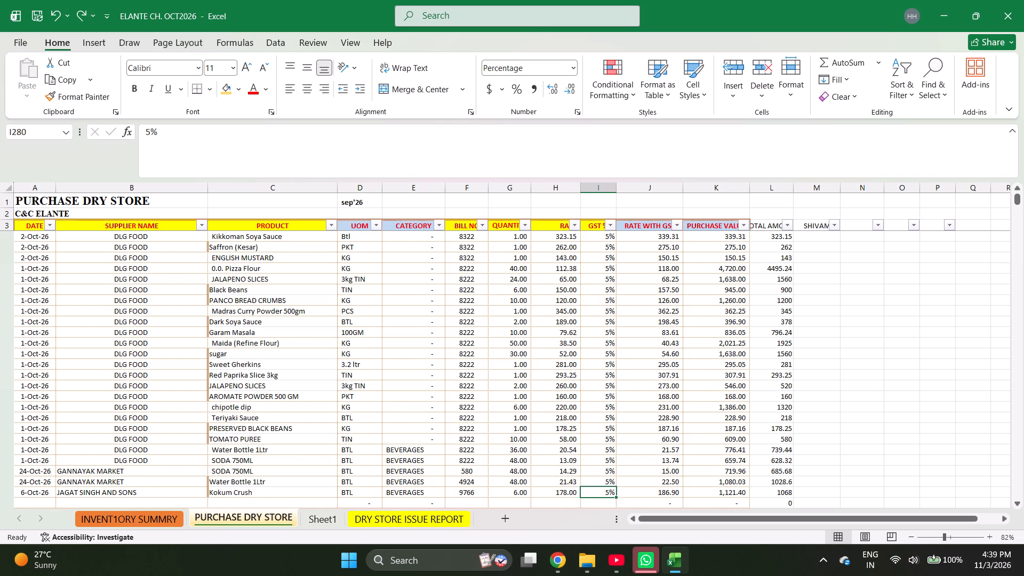
Calculate +178*6 in blank cell N271, beside the purchase table, as a check of the Kokum Crush amount.
click(847, 395)
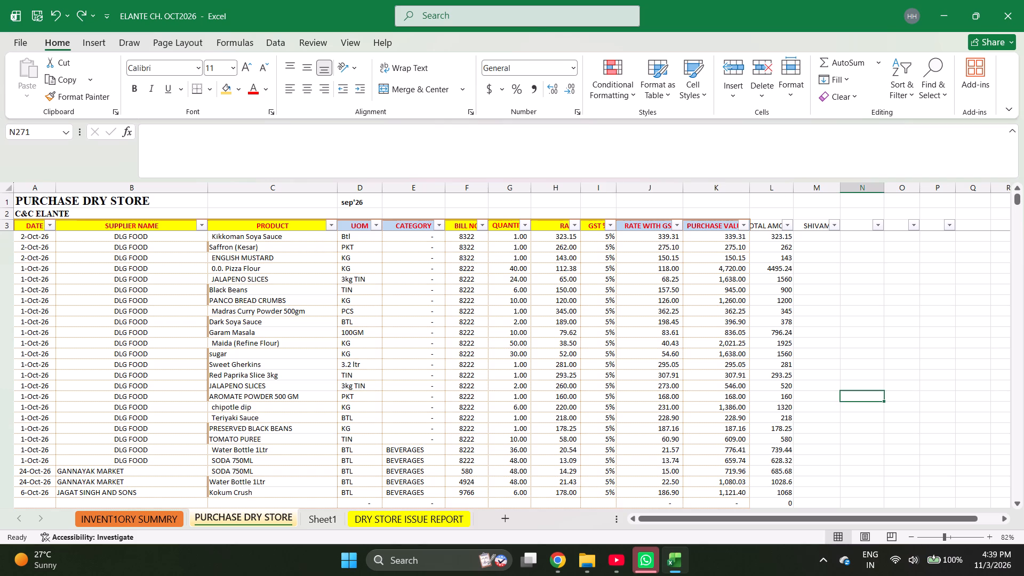
key(plus)
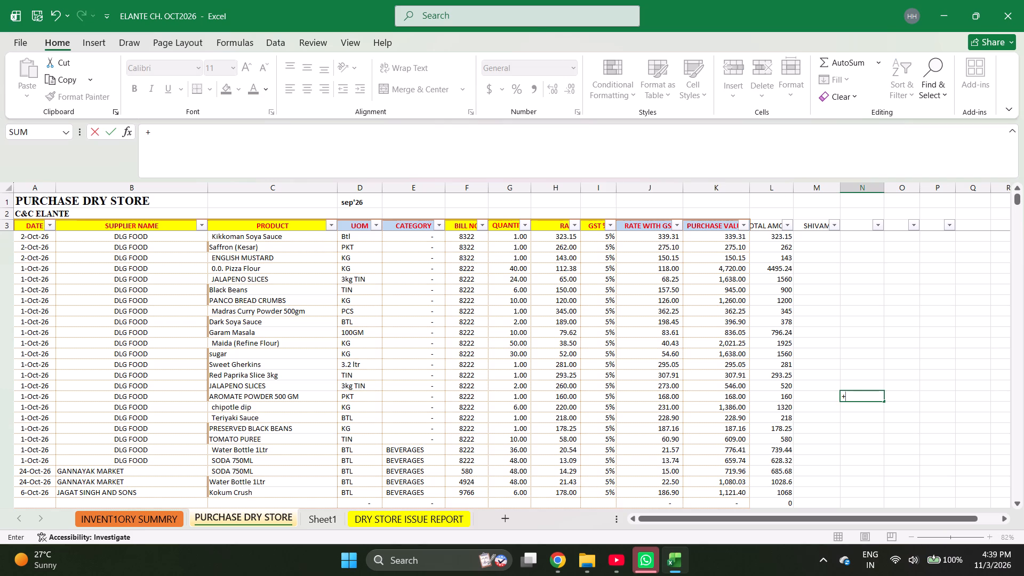
text(178)
key(asterisk)
key(6)
key(Return)
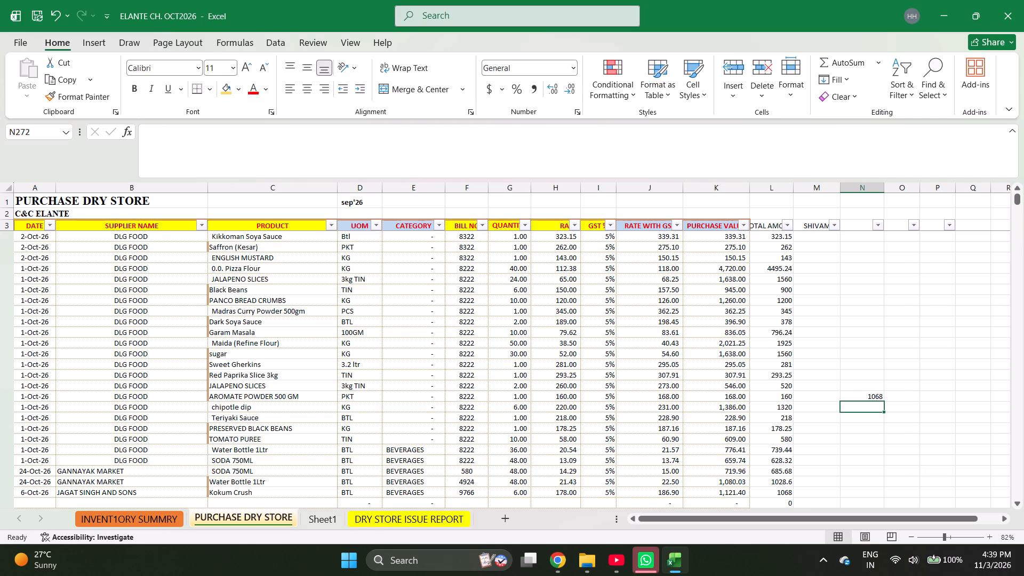
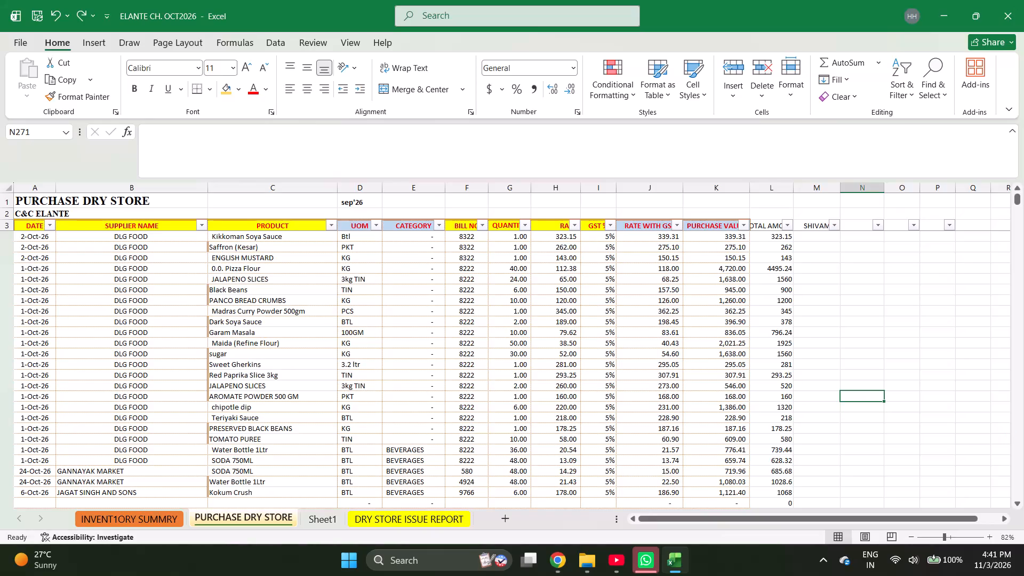
Go to the blank rate cell H281, directly below the Kokum Crush entry in the purchase table.
key(Left)
key(Left)
key(Left)
key(Left)
key(Left)
key(Left)
key(Left)
key(Left)
key(Left)
key(Left)
key(Left)
key(Right)
key(Right)
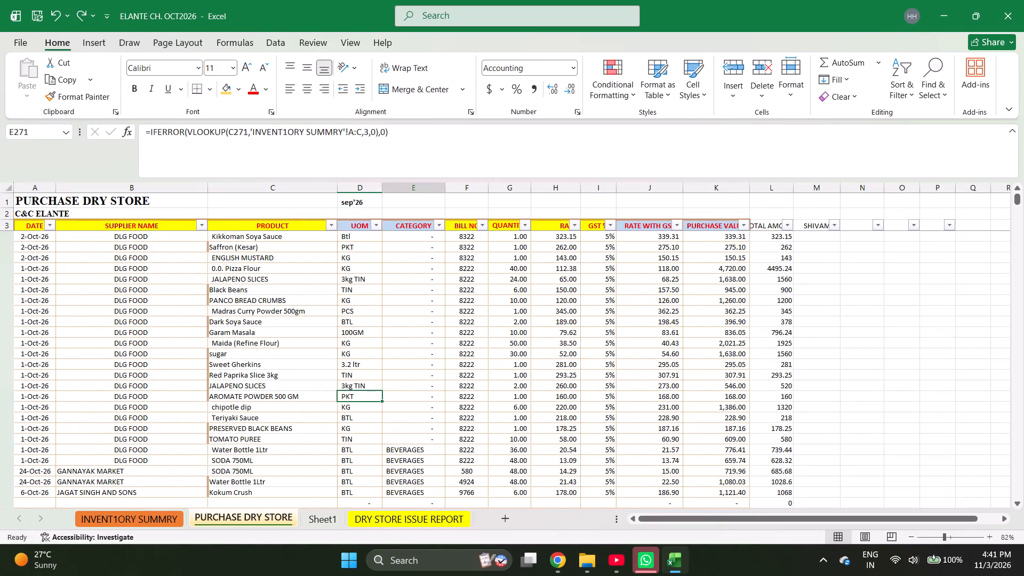
key(Right)
key(Right)
key(Right)
key(ctrl+Down)
key(Down)
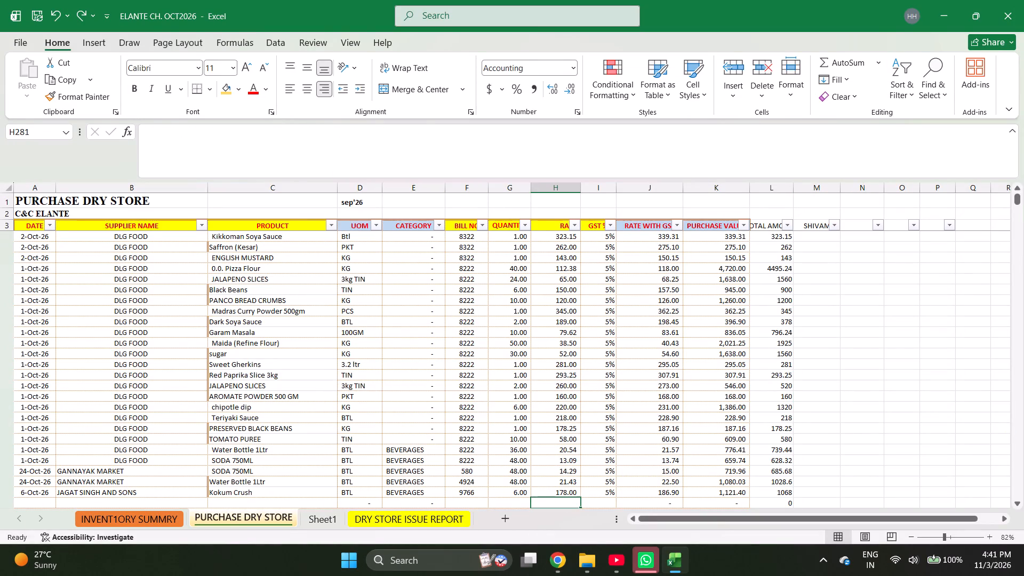
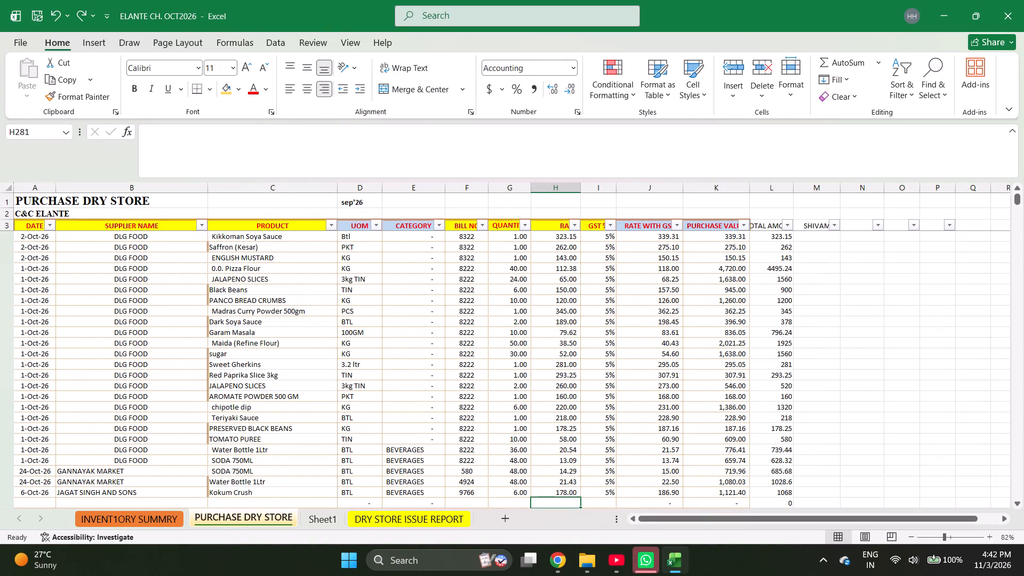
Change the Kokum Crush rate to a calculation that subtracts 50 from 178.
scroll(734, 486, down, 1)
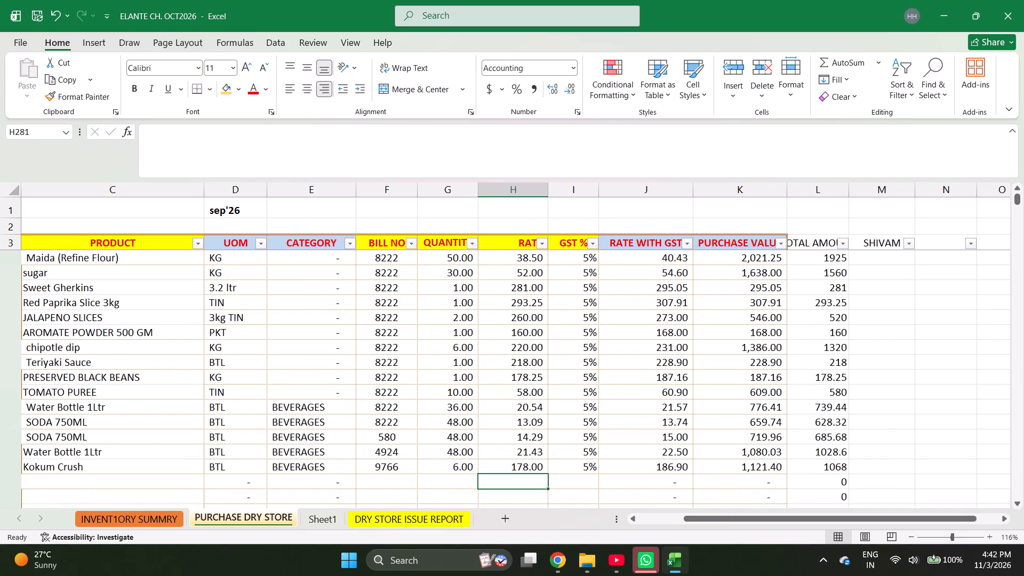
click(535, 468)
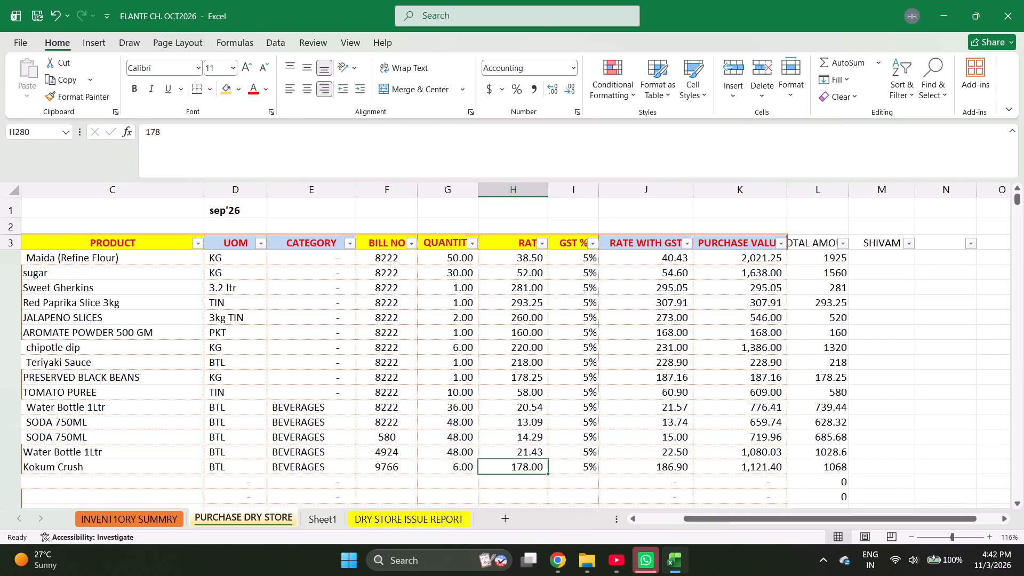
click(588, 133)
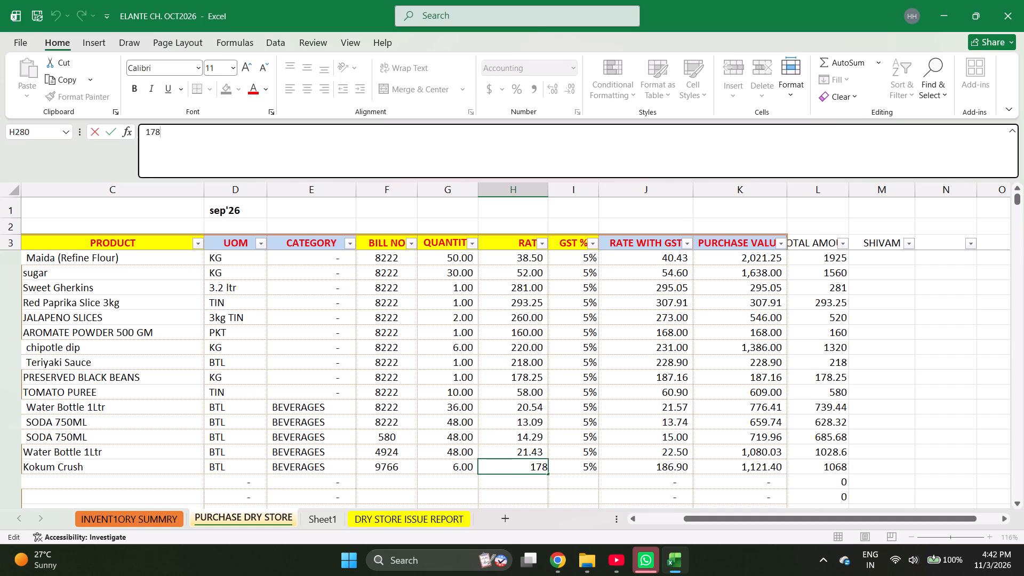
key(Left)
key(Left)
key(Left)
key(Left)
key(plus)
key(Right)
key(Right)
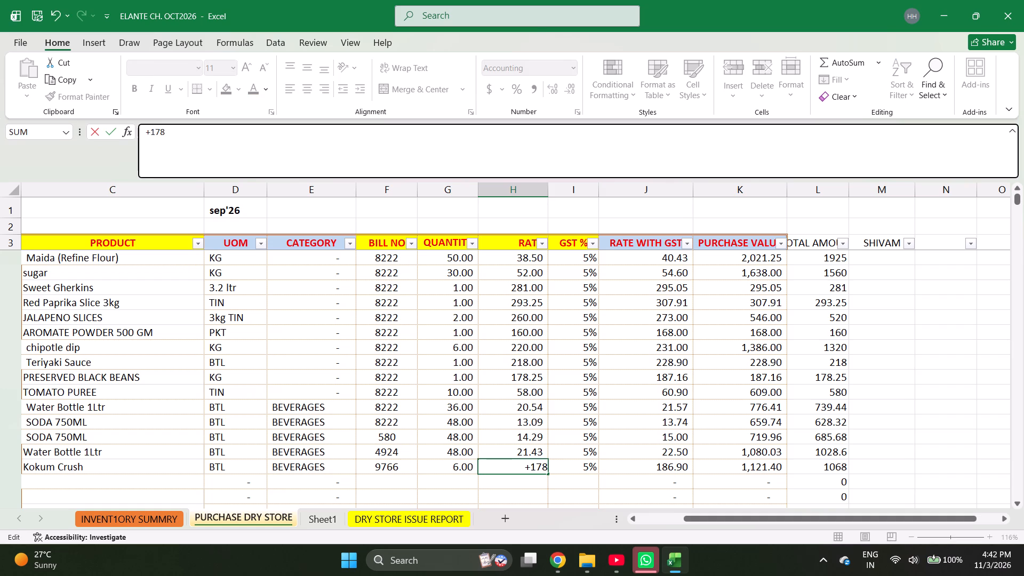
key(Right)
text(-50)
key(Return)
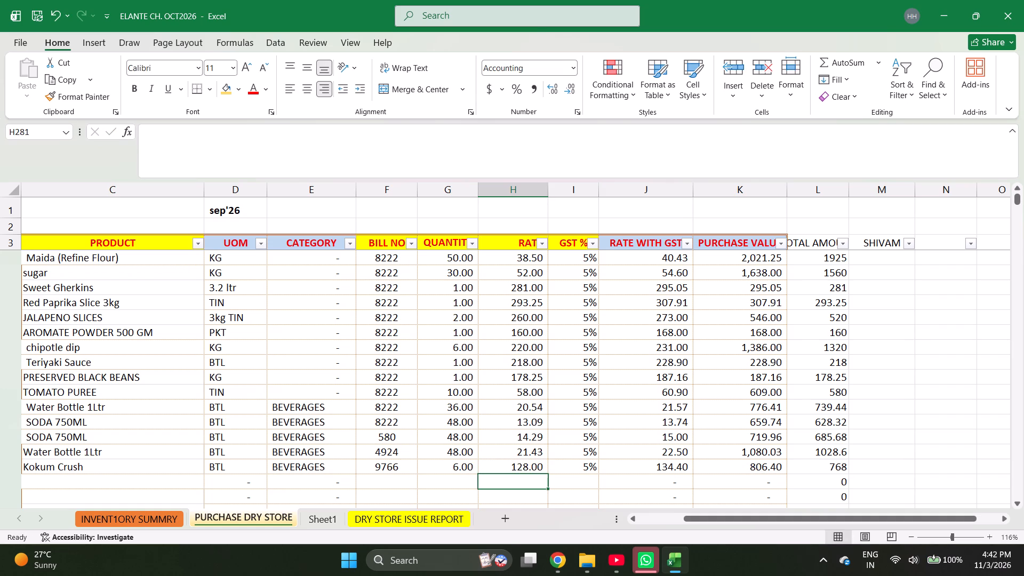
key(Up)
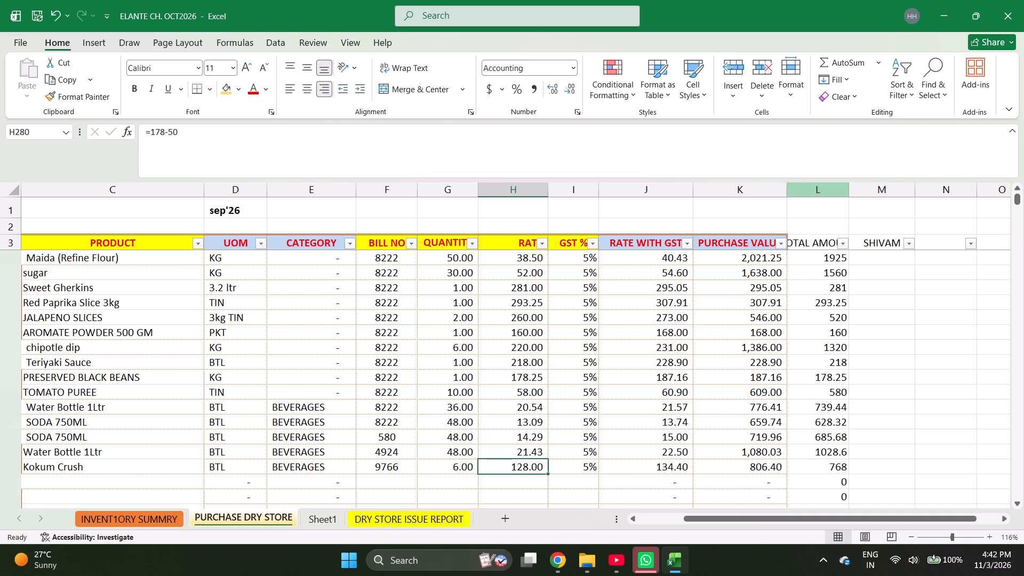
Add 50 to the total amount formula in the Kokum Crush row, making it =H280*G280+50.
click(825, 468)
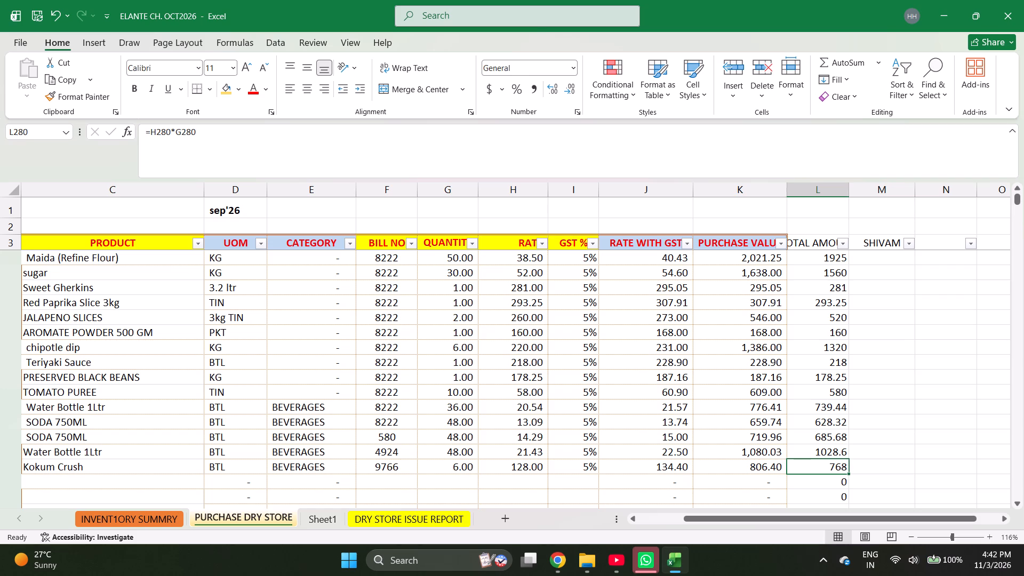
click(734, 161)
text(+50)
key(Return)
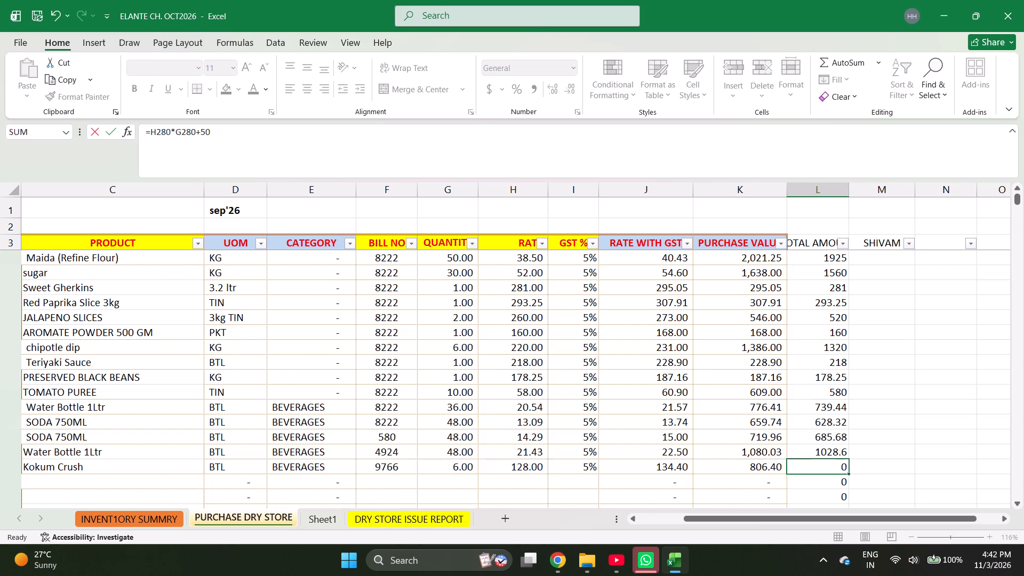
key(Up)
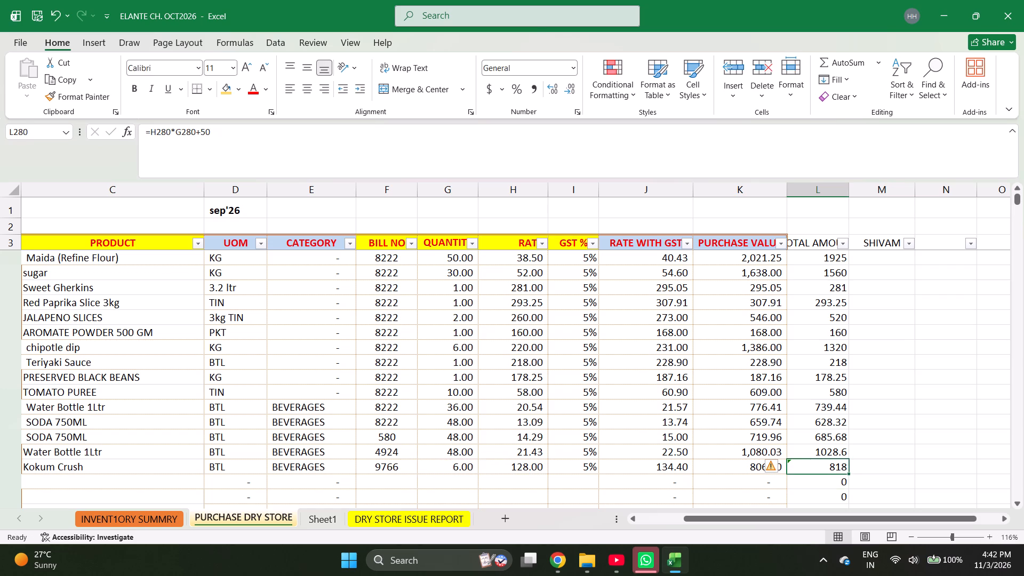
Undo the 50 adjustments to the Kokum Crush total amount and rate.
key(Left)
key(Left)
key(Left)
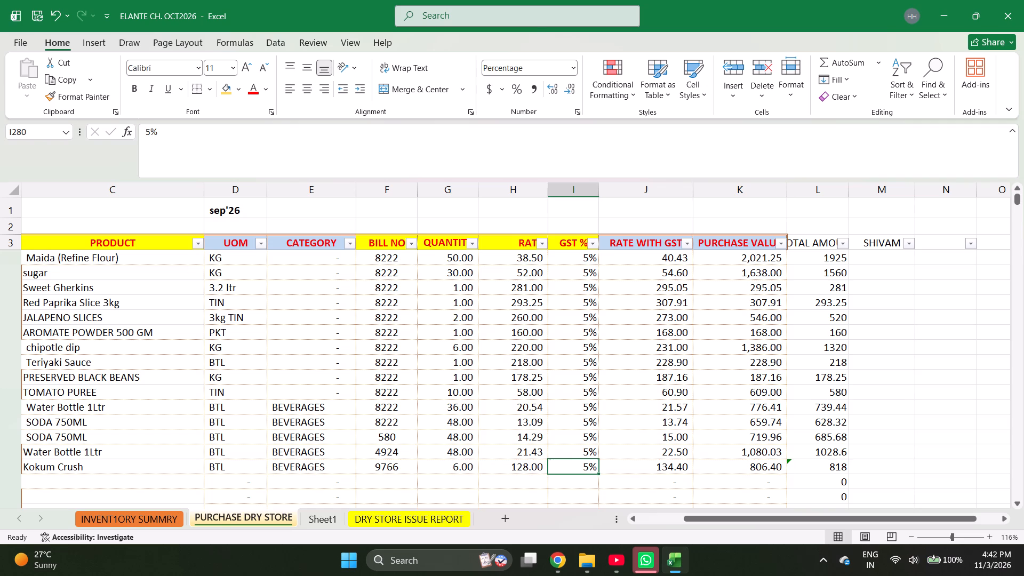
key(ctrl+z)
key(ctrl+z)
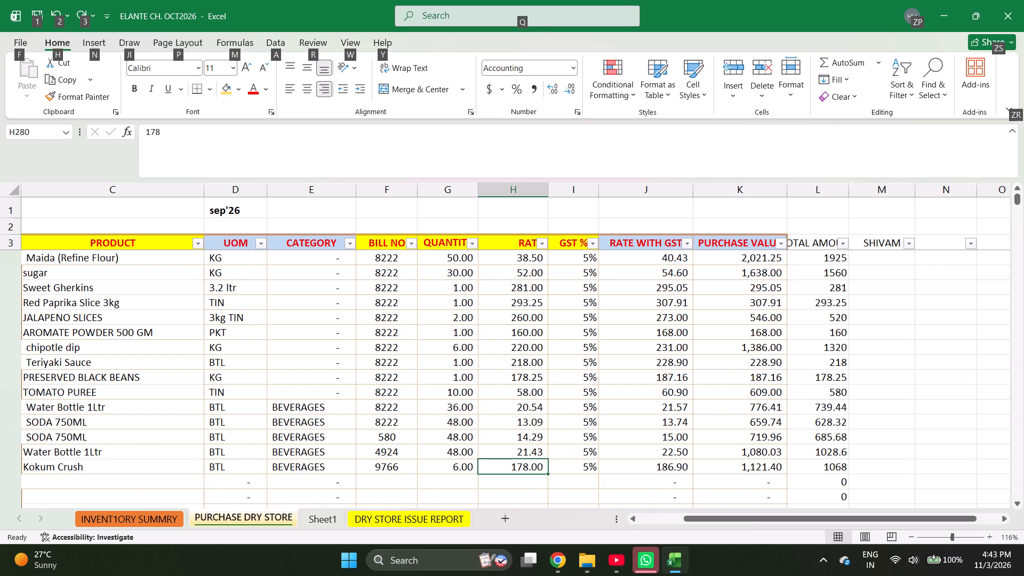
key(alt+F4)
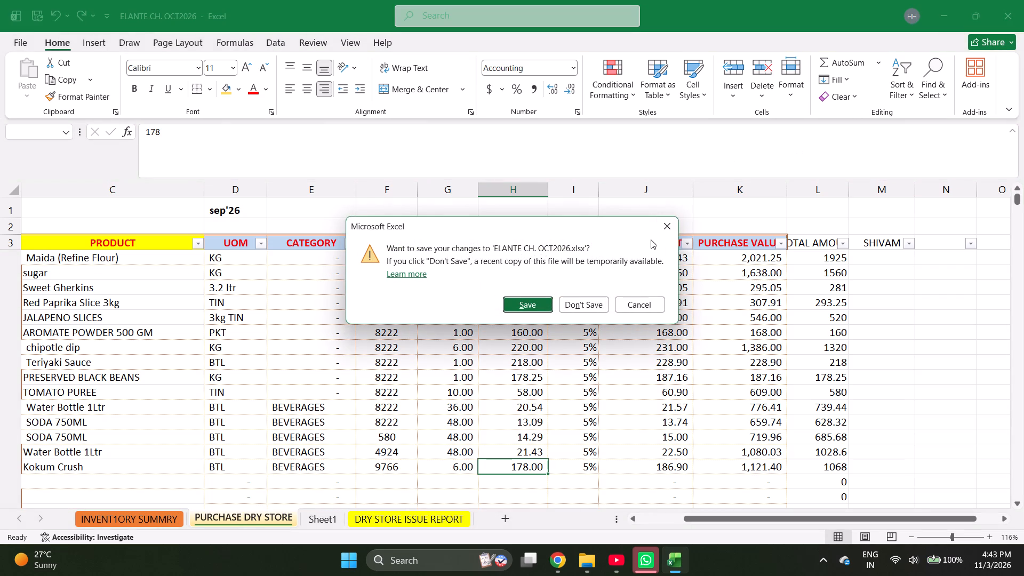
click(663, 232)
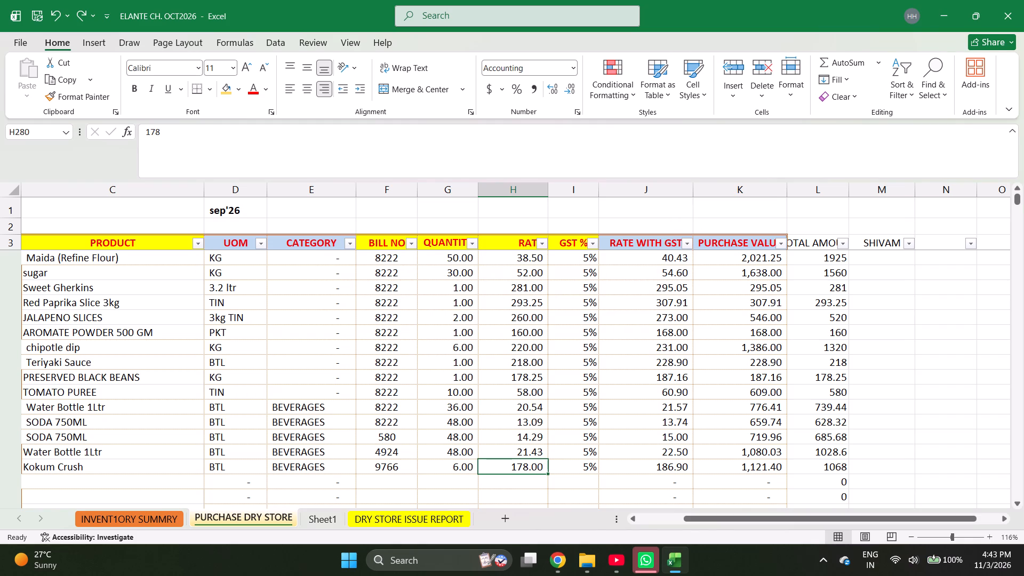
Save the workbook.
key(ctrl+s)
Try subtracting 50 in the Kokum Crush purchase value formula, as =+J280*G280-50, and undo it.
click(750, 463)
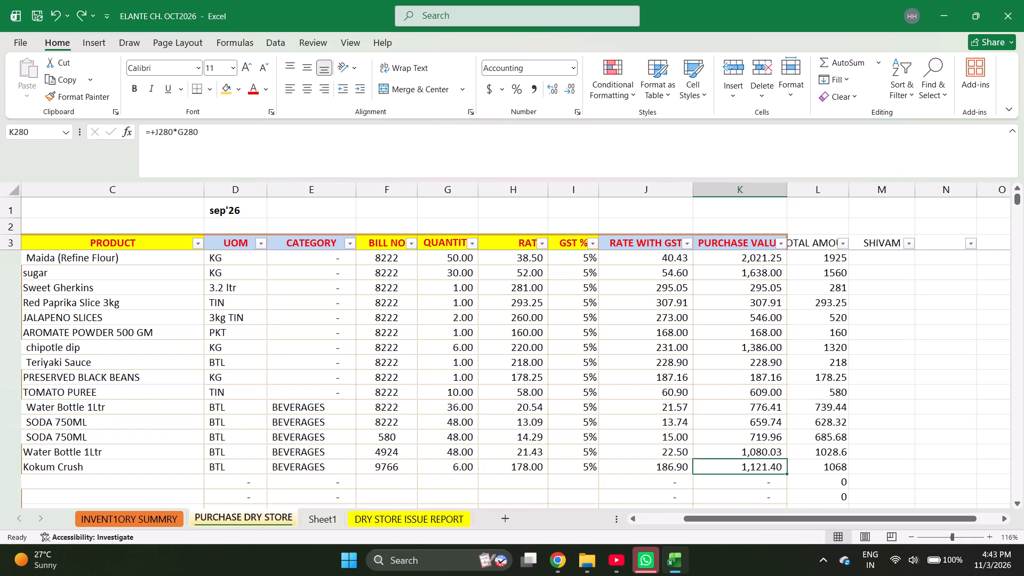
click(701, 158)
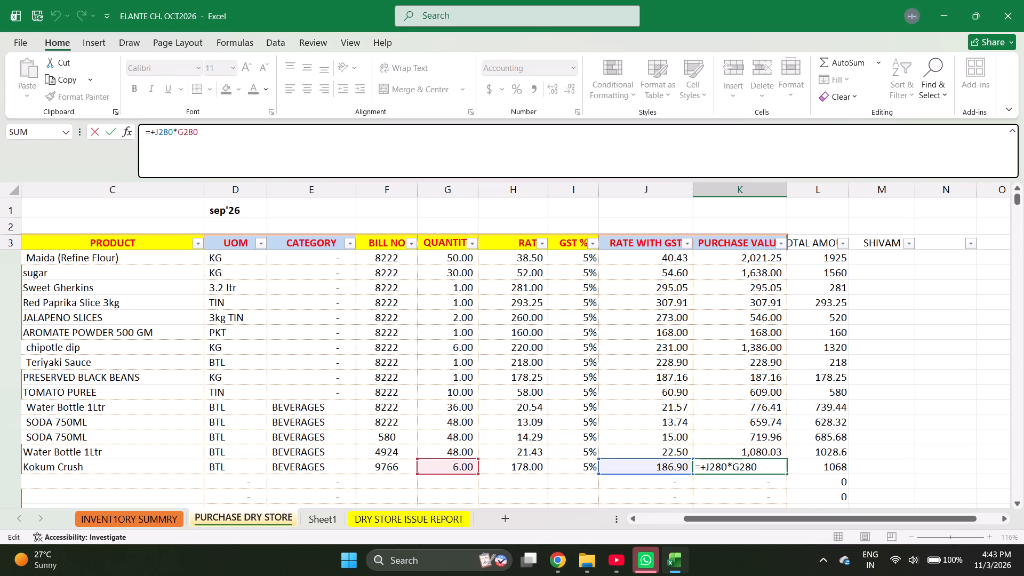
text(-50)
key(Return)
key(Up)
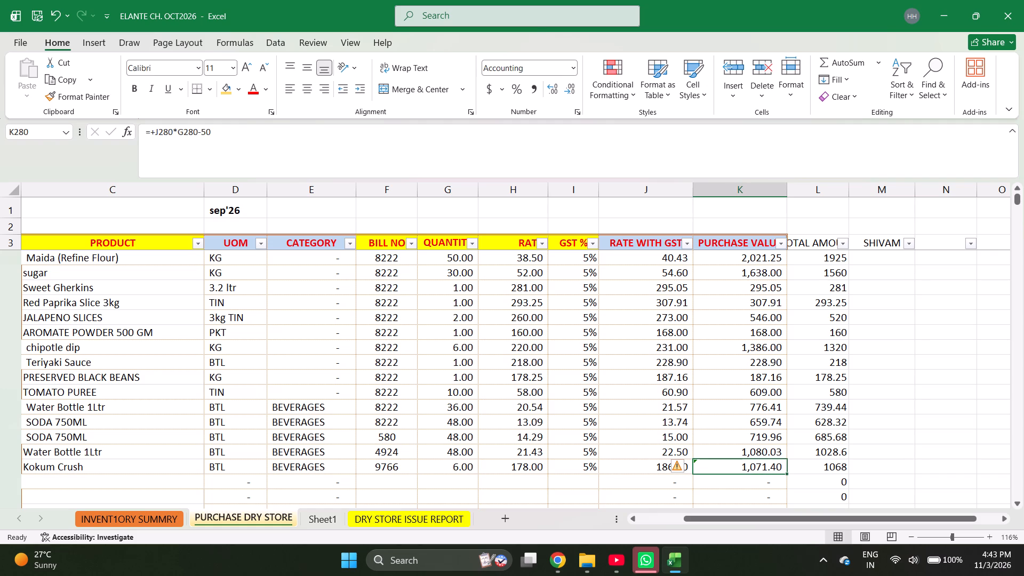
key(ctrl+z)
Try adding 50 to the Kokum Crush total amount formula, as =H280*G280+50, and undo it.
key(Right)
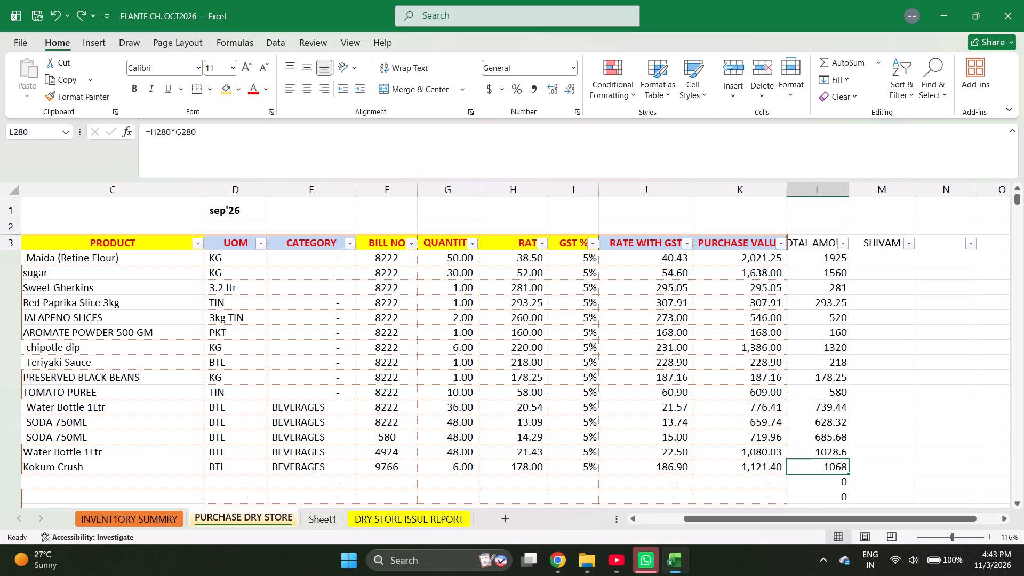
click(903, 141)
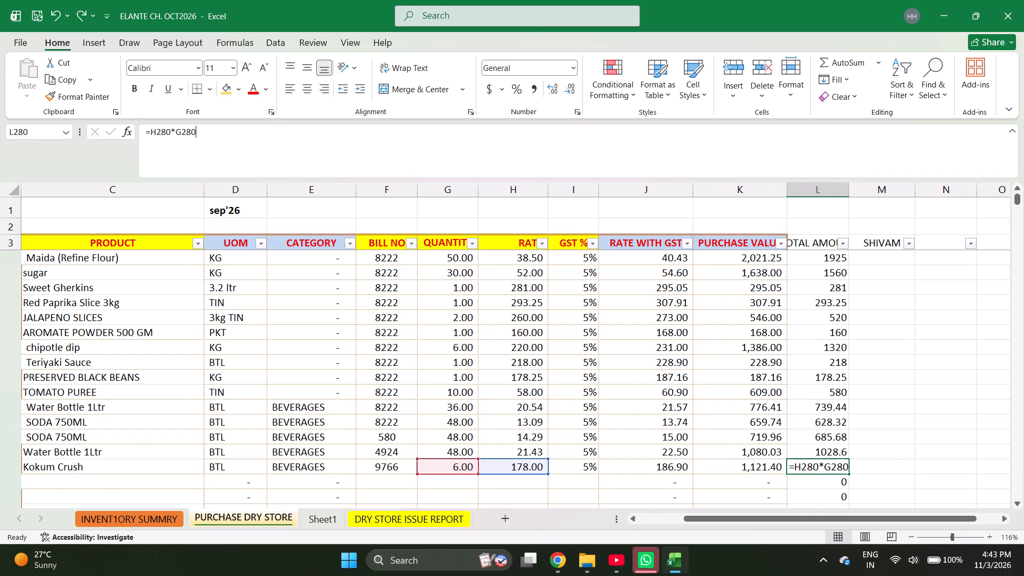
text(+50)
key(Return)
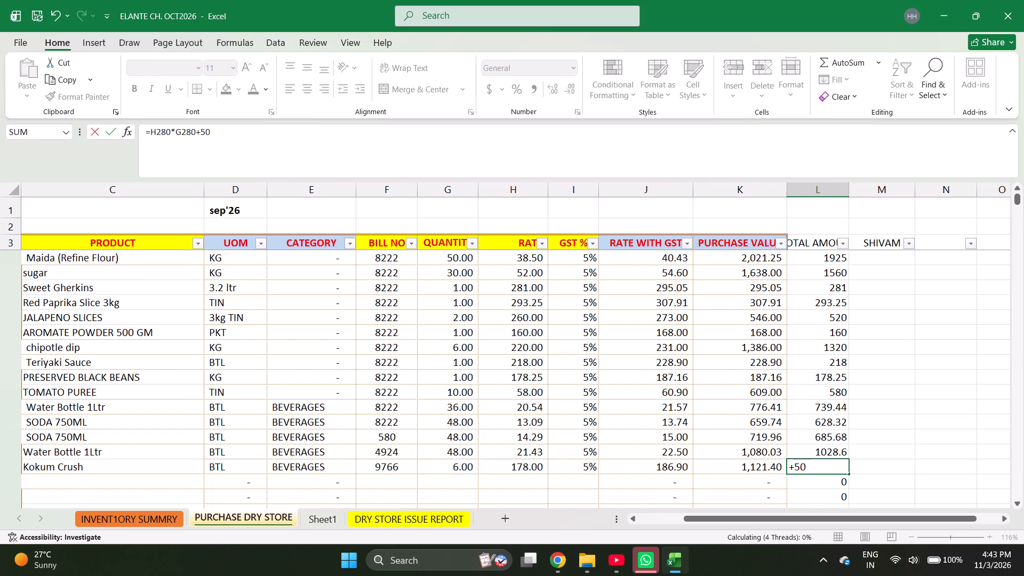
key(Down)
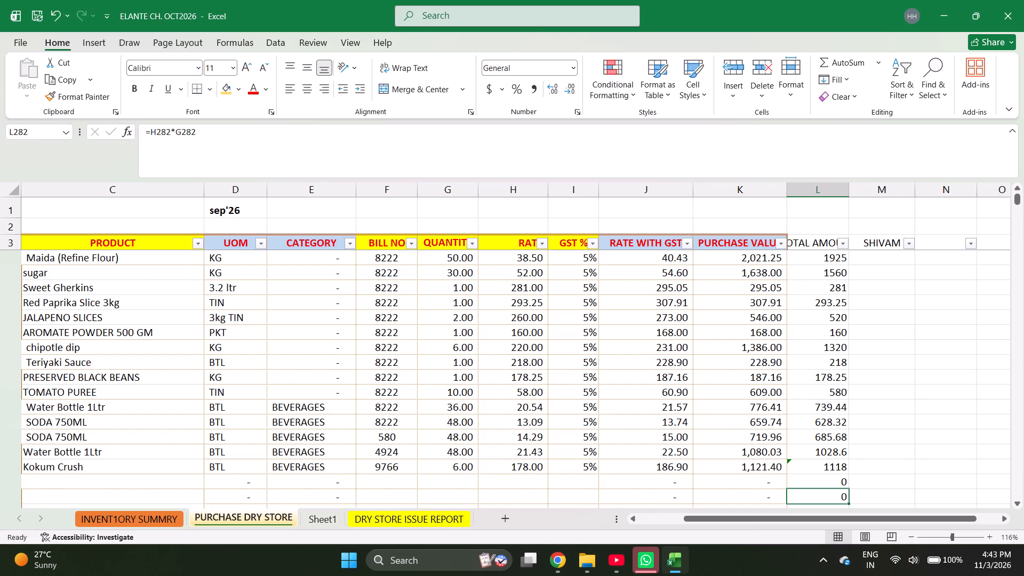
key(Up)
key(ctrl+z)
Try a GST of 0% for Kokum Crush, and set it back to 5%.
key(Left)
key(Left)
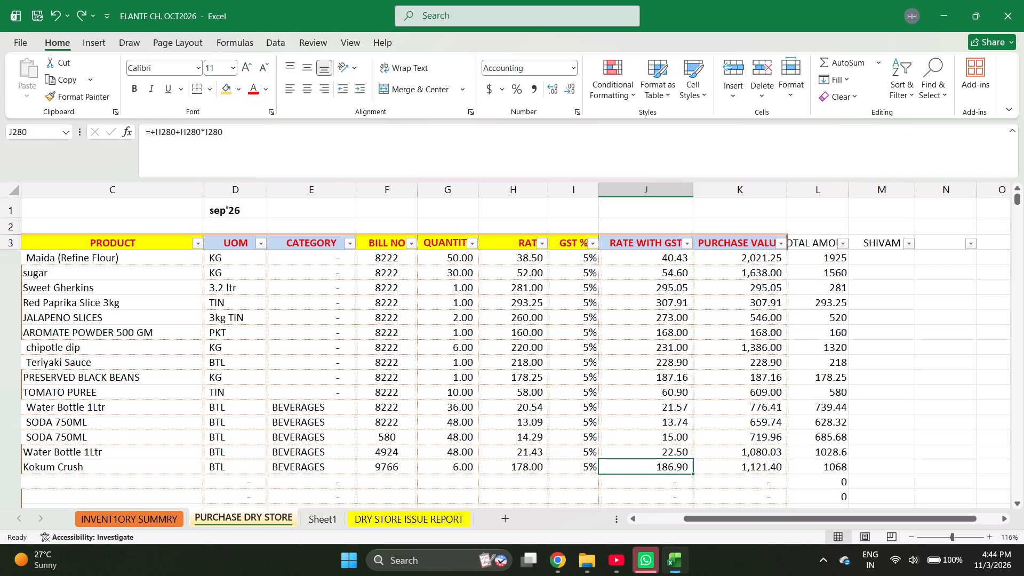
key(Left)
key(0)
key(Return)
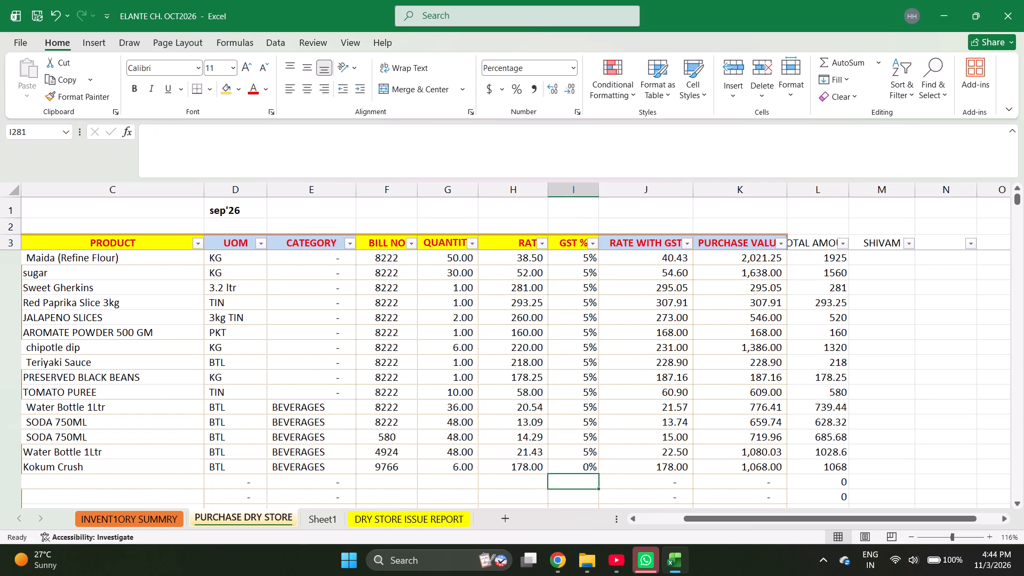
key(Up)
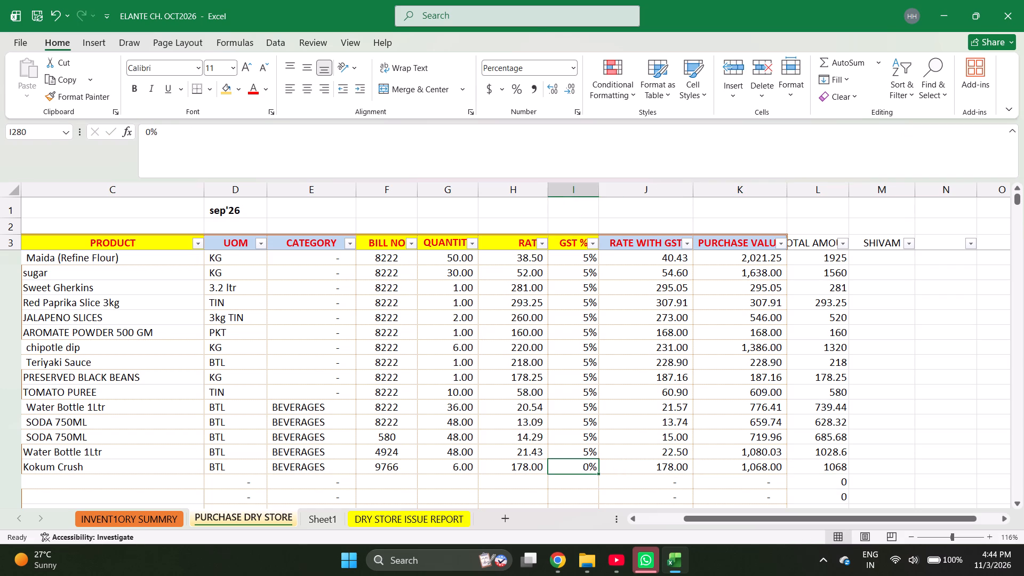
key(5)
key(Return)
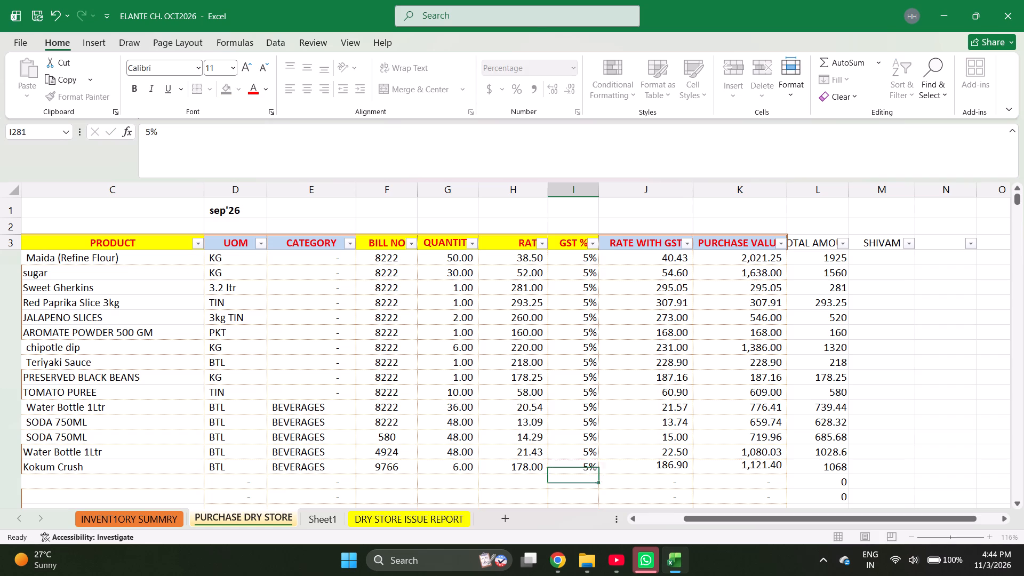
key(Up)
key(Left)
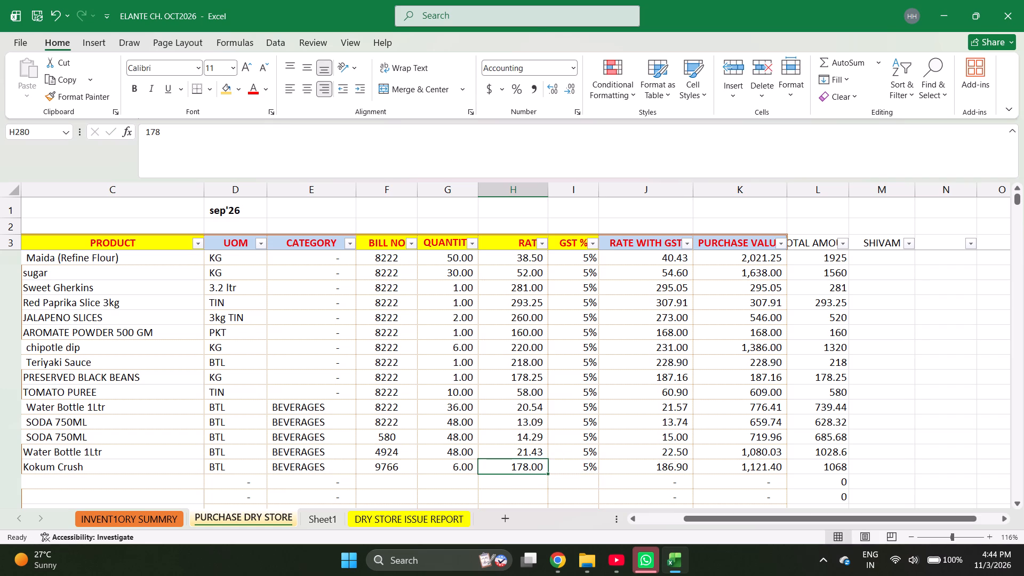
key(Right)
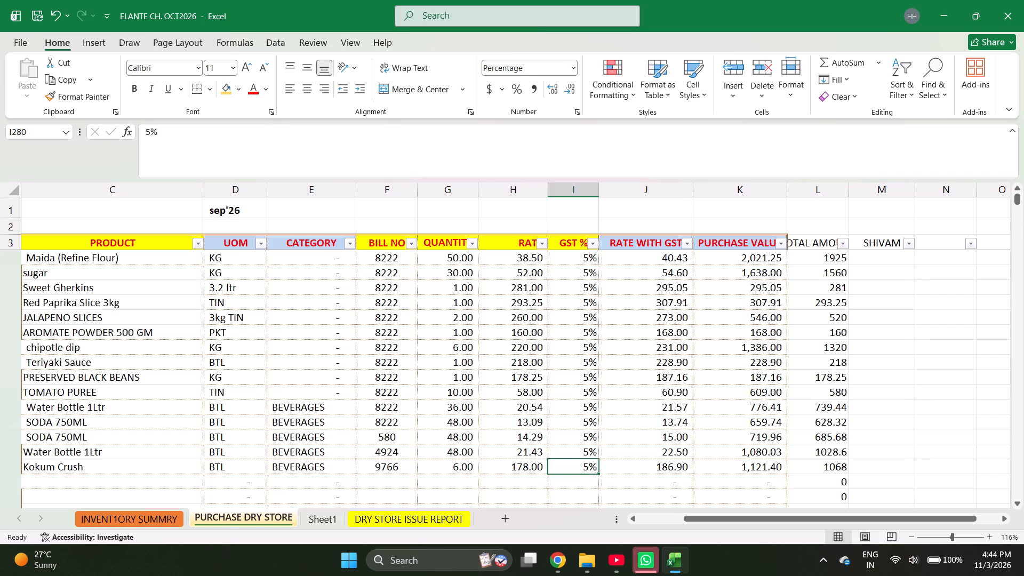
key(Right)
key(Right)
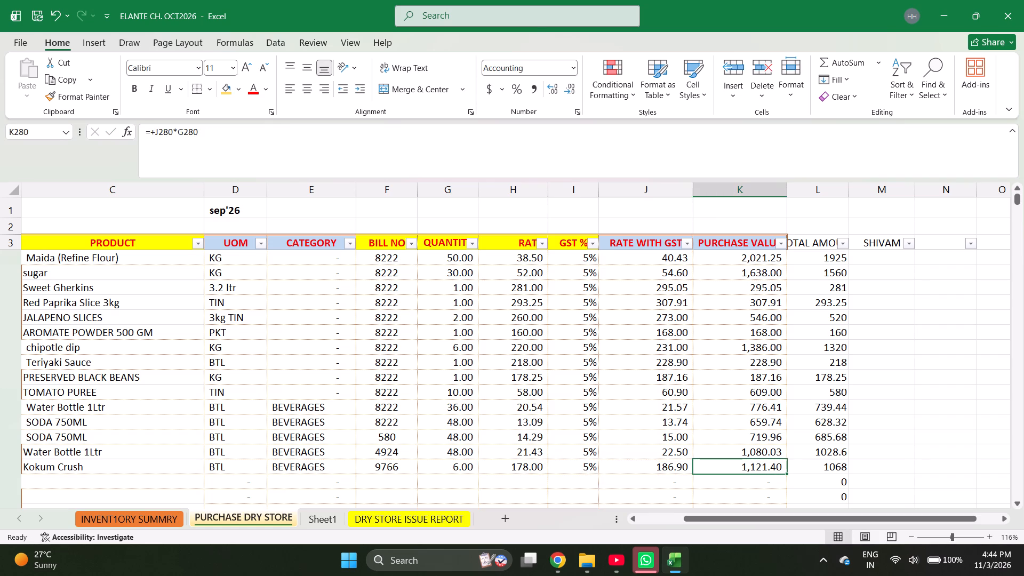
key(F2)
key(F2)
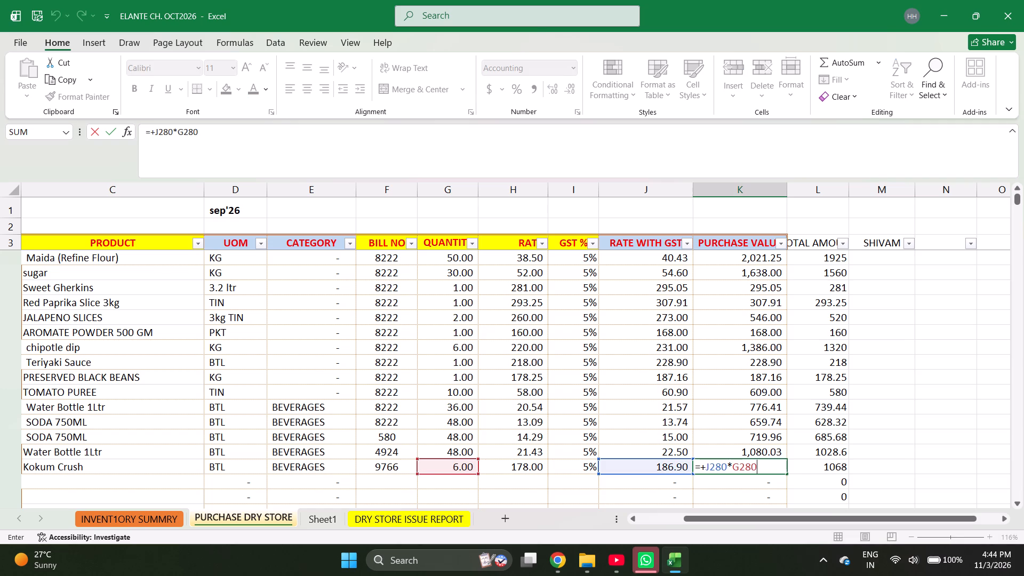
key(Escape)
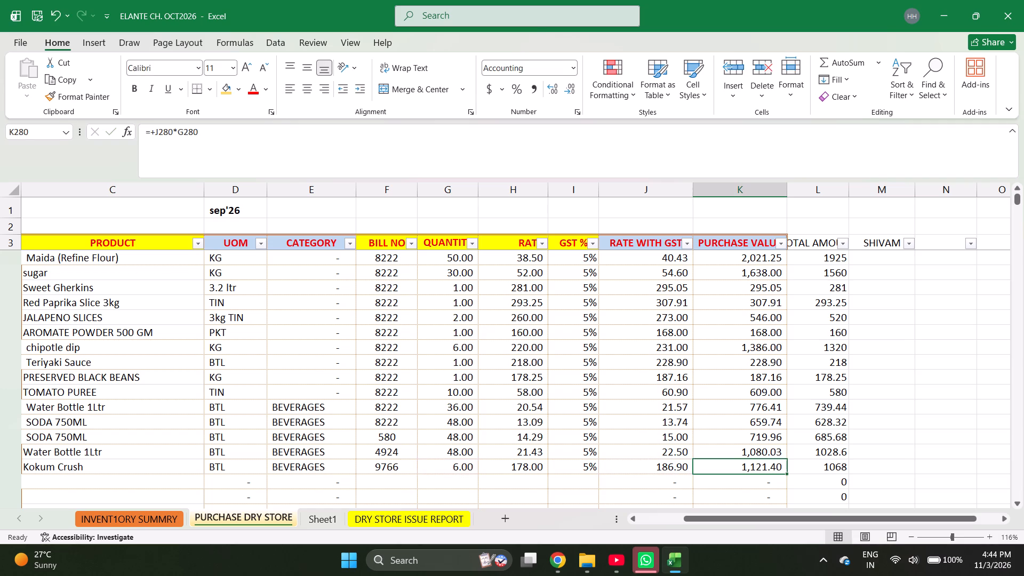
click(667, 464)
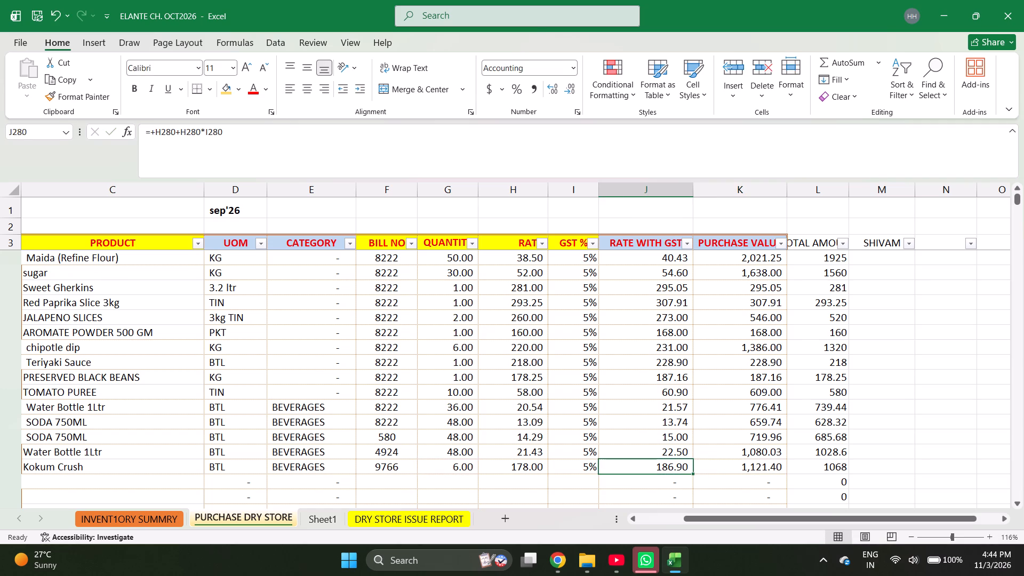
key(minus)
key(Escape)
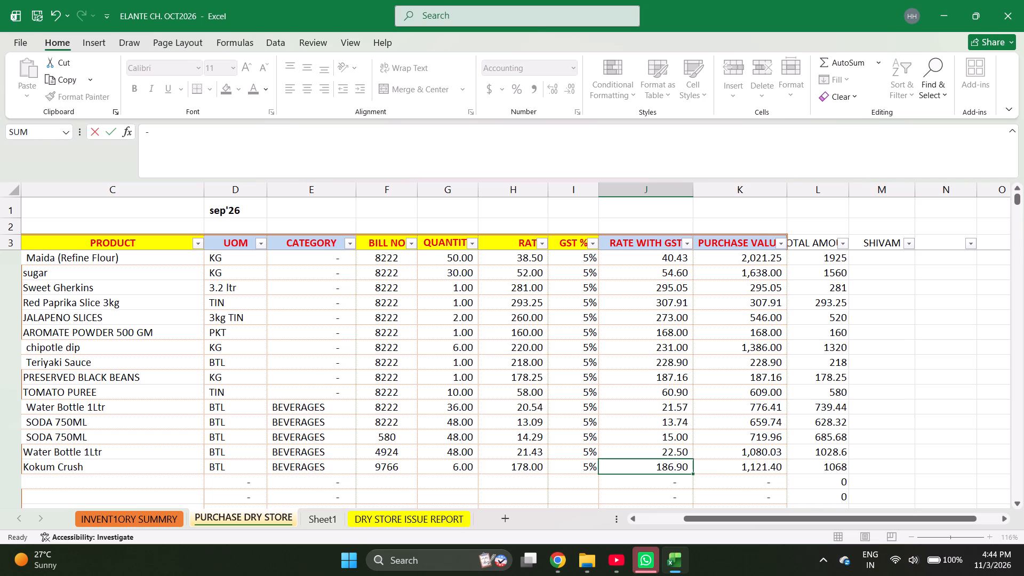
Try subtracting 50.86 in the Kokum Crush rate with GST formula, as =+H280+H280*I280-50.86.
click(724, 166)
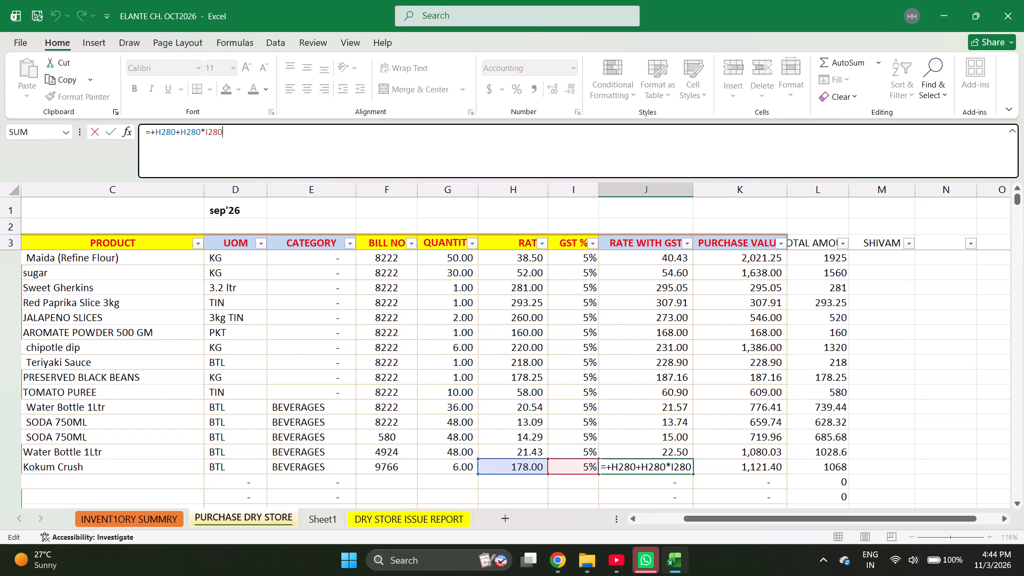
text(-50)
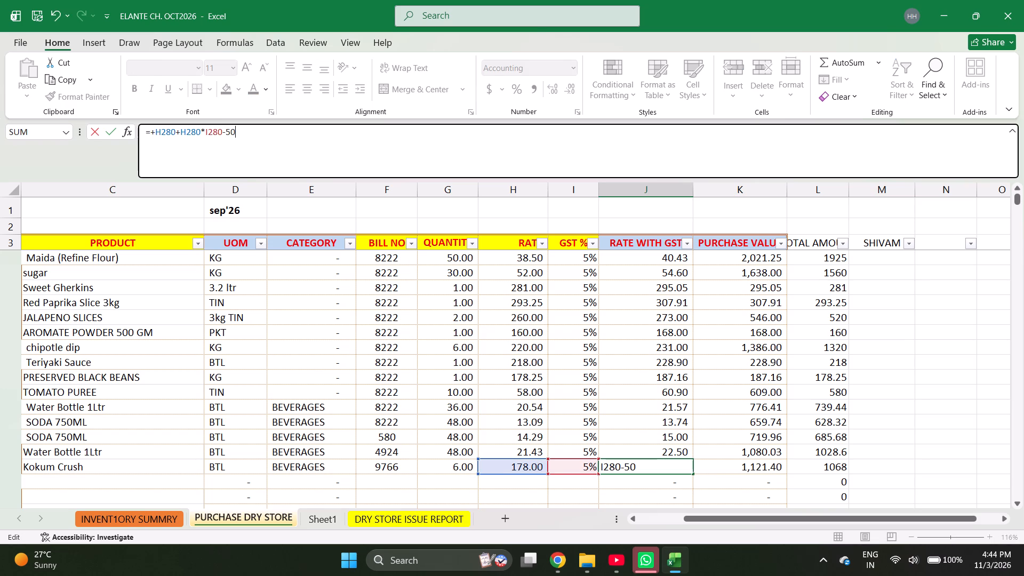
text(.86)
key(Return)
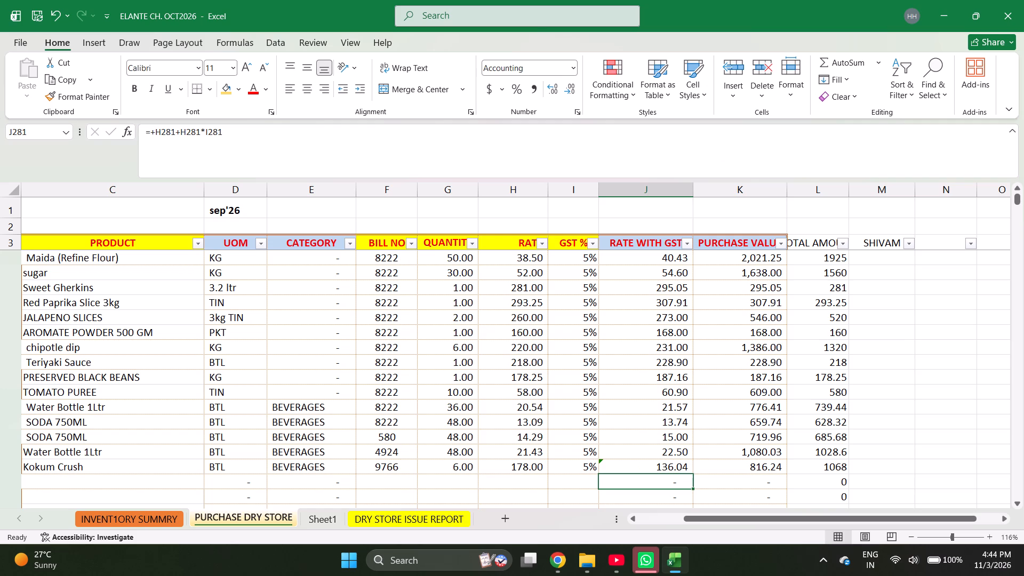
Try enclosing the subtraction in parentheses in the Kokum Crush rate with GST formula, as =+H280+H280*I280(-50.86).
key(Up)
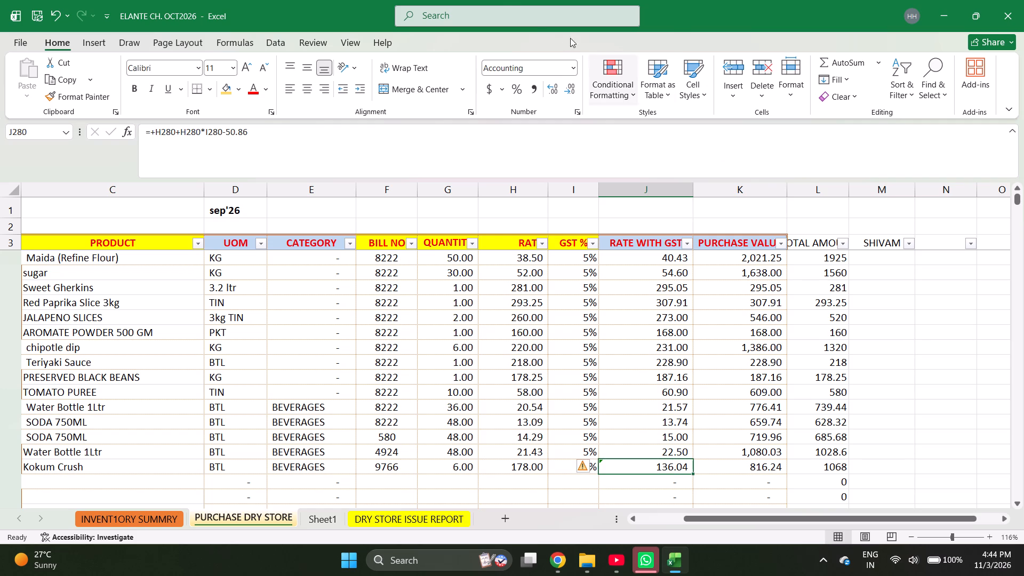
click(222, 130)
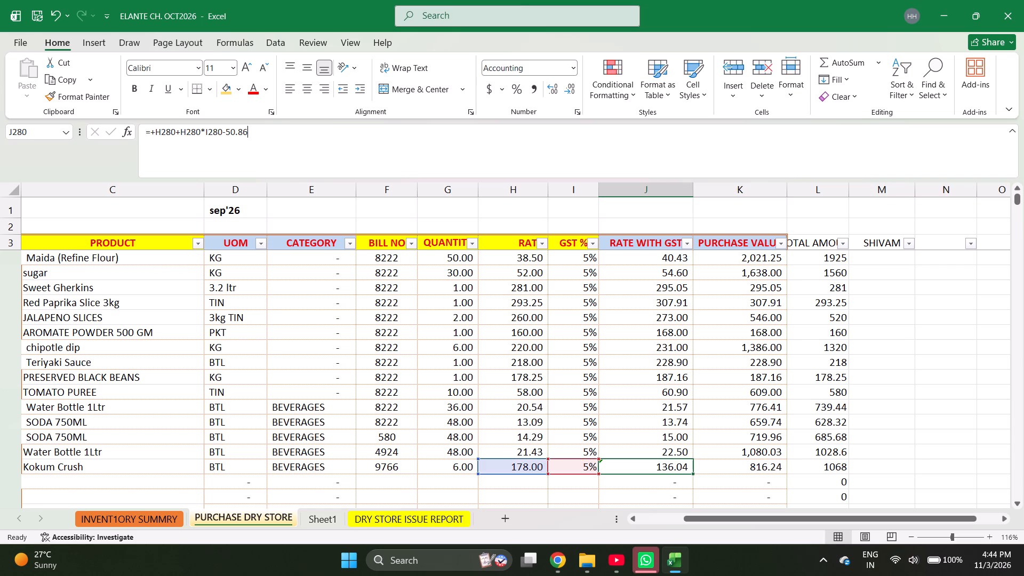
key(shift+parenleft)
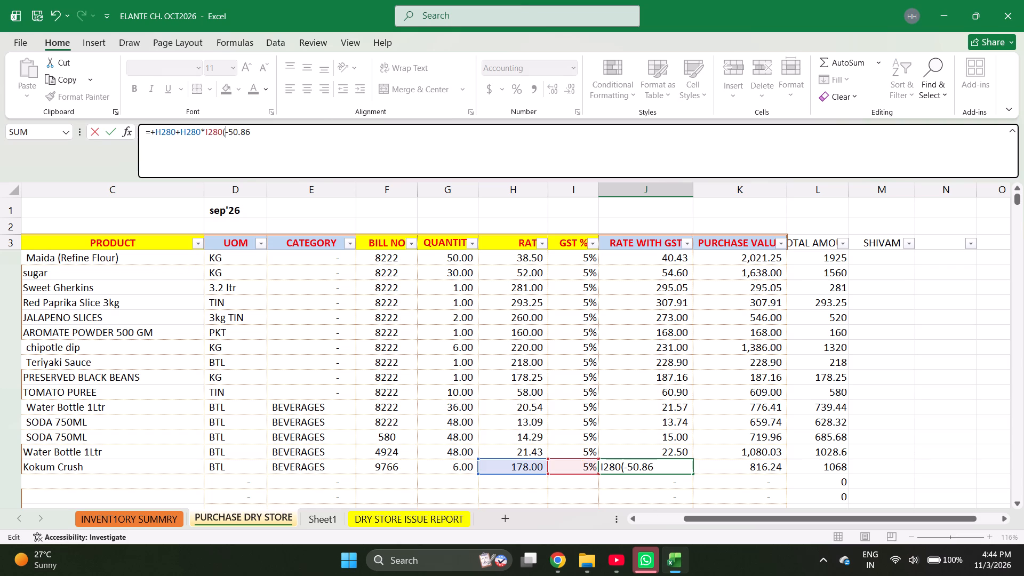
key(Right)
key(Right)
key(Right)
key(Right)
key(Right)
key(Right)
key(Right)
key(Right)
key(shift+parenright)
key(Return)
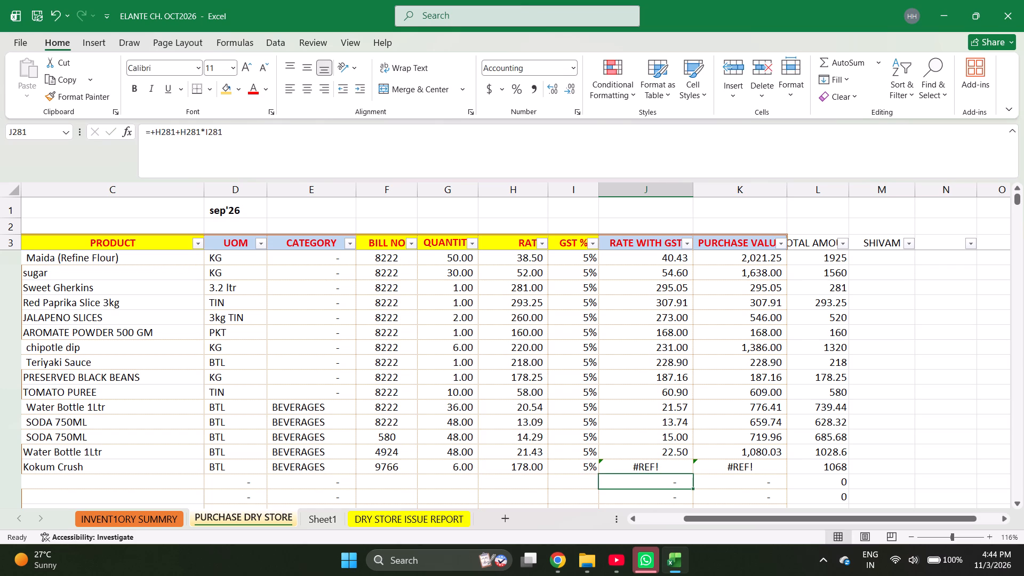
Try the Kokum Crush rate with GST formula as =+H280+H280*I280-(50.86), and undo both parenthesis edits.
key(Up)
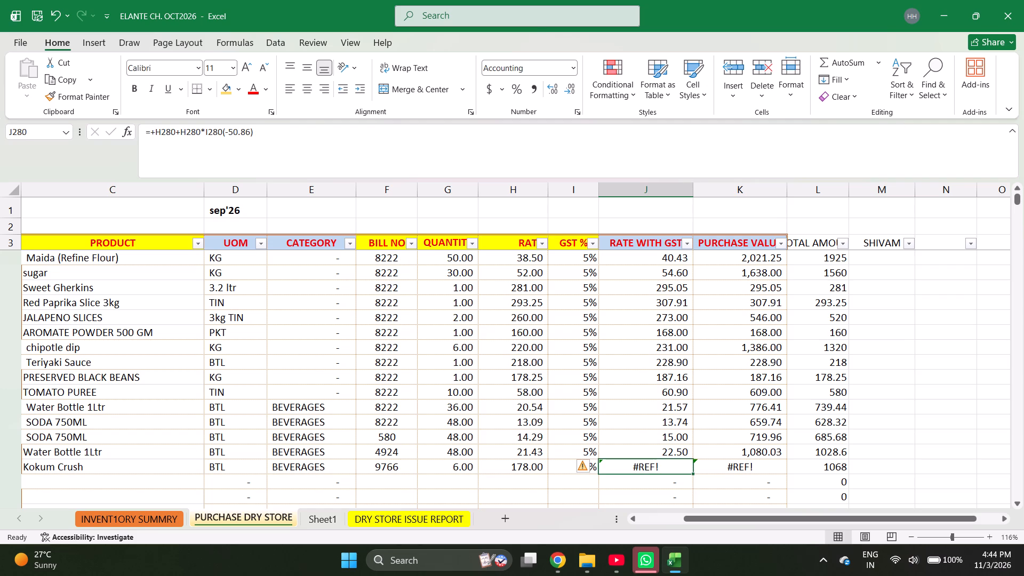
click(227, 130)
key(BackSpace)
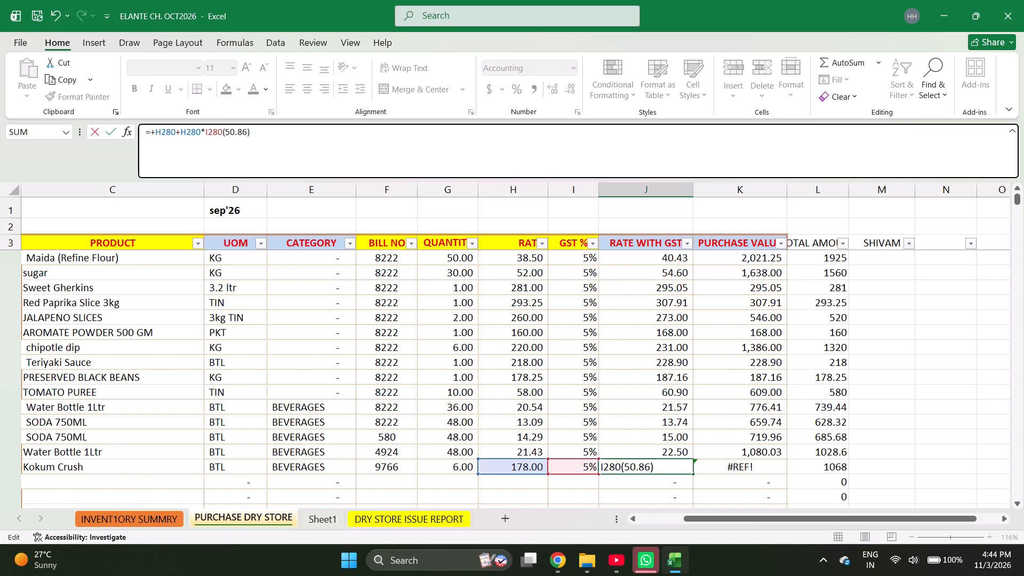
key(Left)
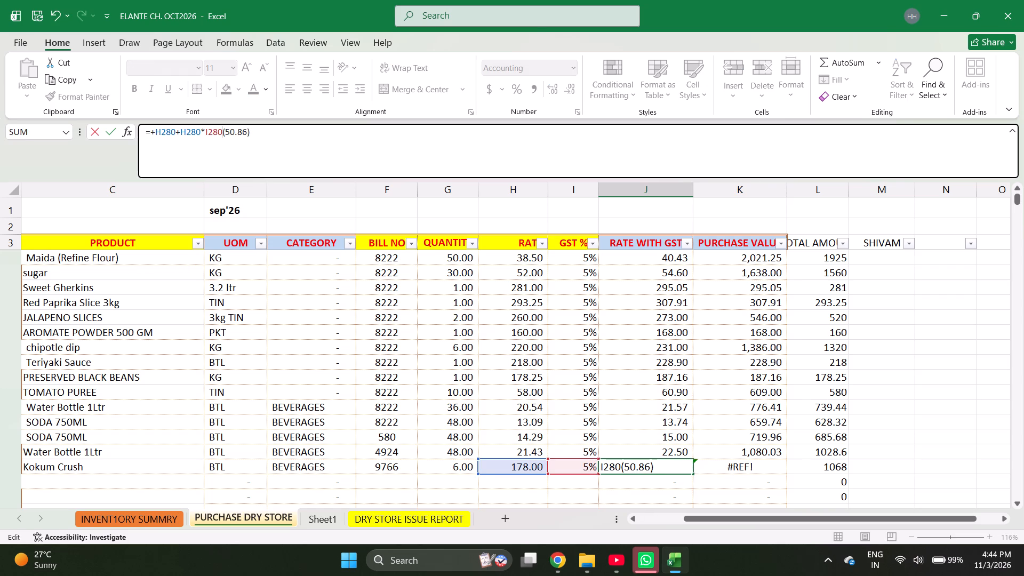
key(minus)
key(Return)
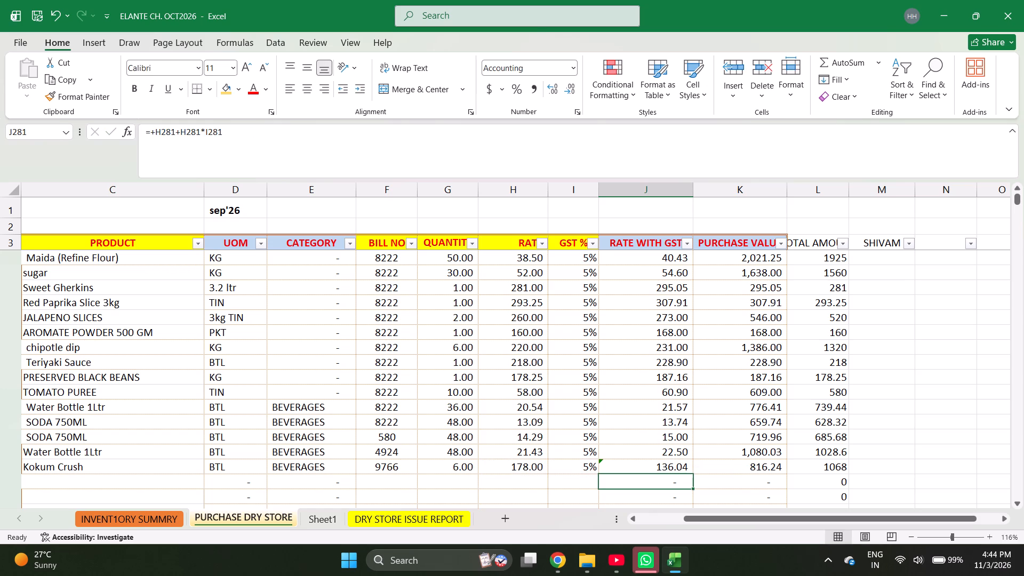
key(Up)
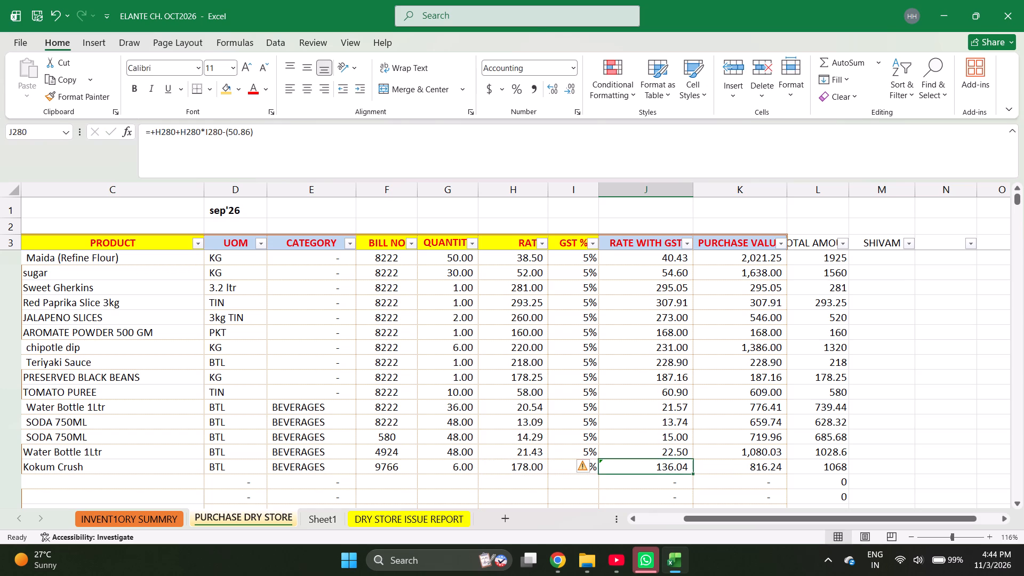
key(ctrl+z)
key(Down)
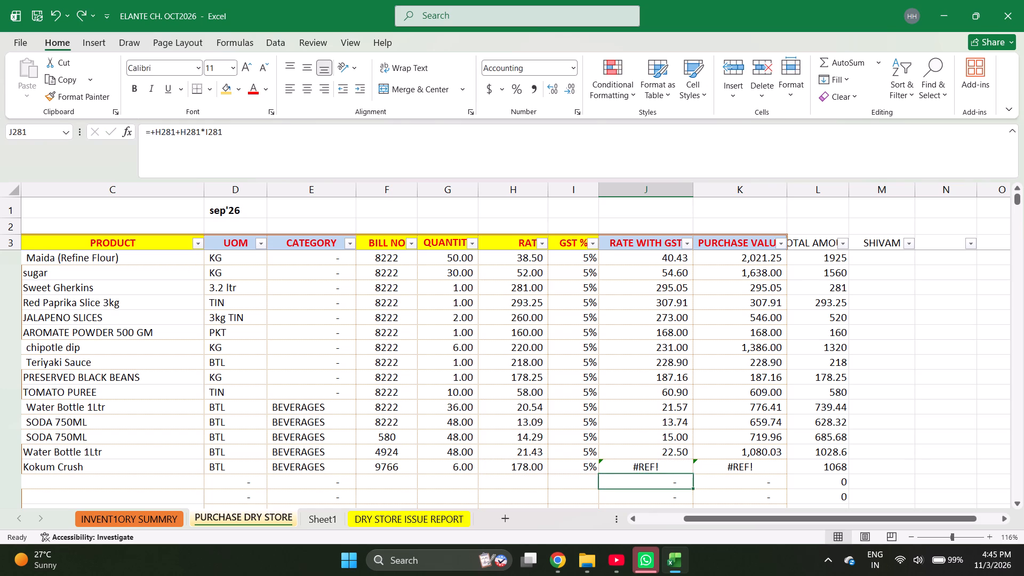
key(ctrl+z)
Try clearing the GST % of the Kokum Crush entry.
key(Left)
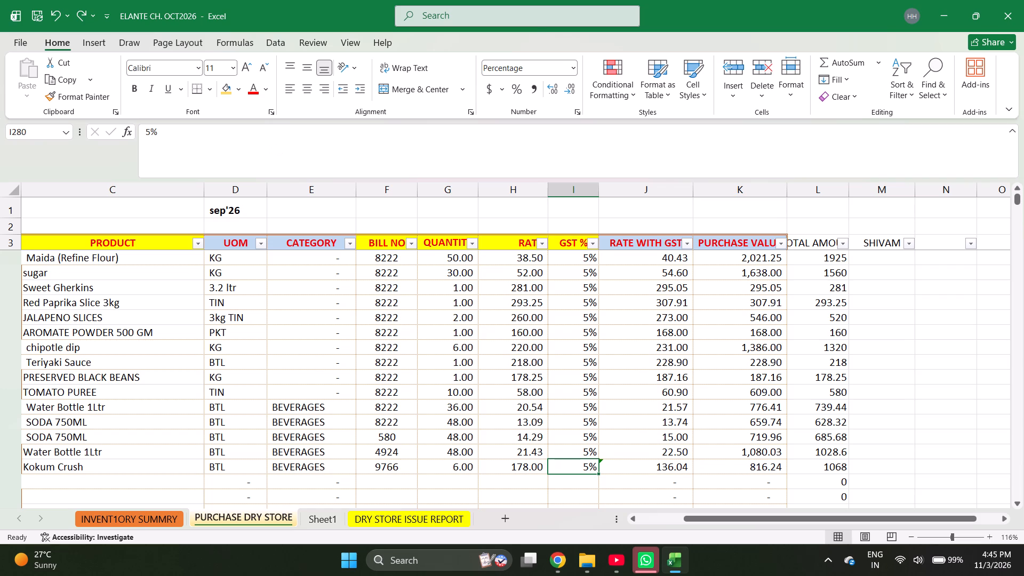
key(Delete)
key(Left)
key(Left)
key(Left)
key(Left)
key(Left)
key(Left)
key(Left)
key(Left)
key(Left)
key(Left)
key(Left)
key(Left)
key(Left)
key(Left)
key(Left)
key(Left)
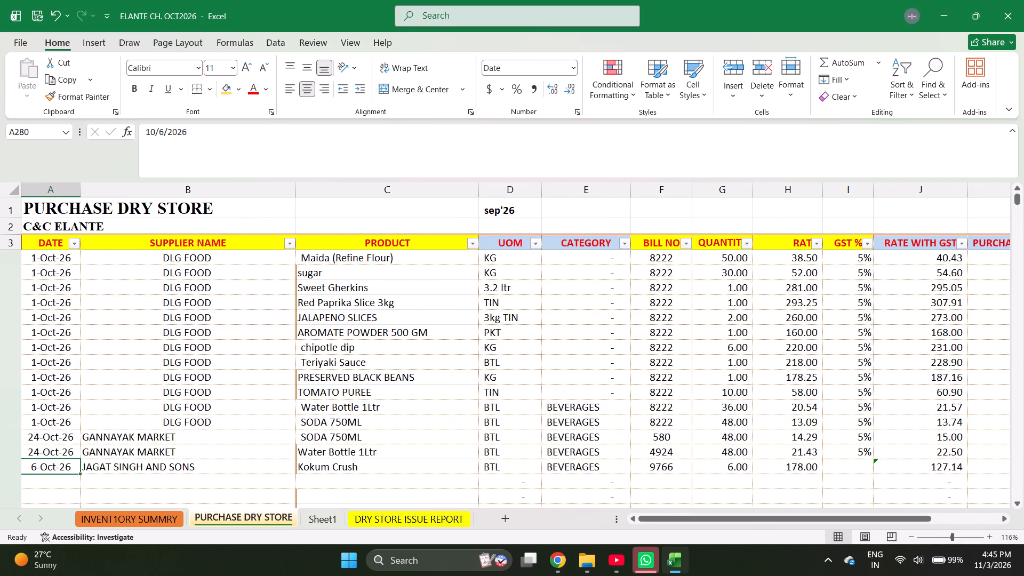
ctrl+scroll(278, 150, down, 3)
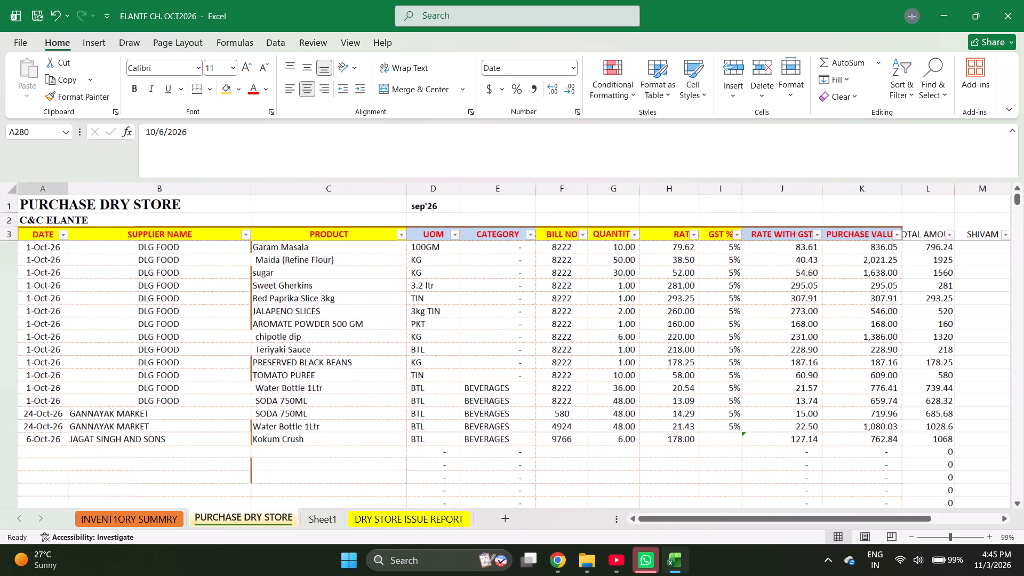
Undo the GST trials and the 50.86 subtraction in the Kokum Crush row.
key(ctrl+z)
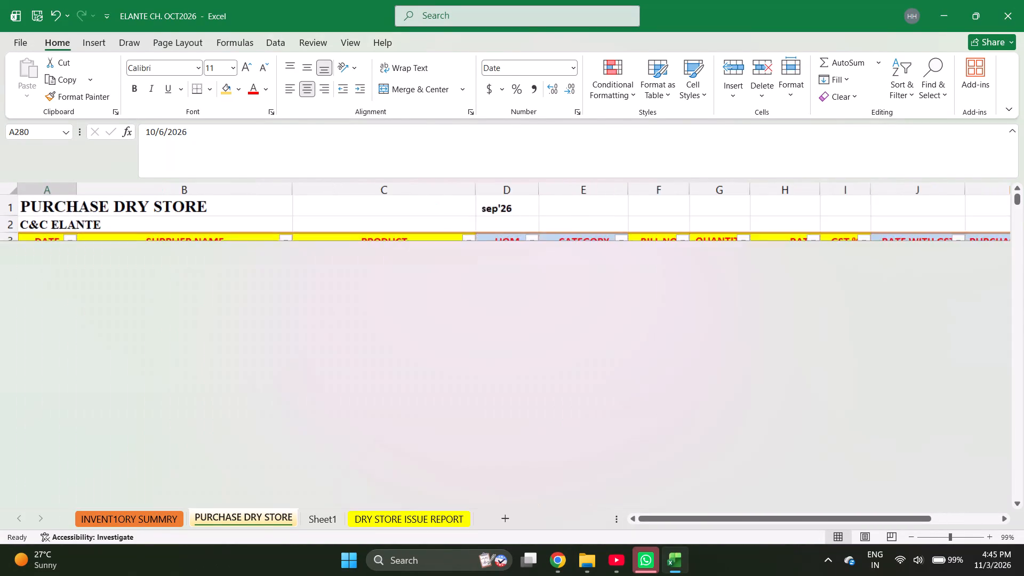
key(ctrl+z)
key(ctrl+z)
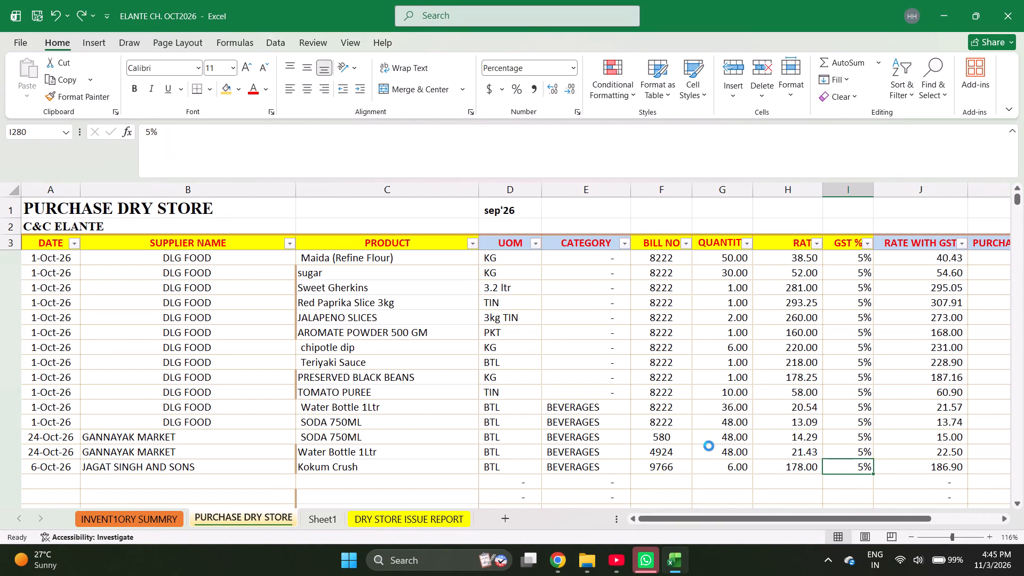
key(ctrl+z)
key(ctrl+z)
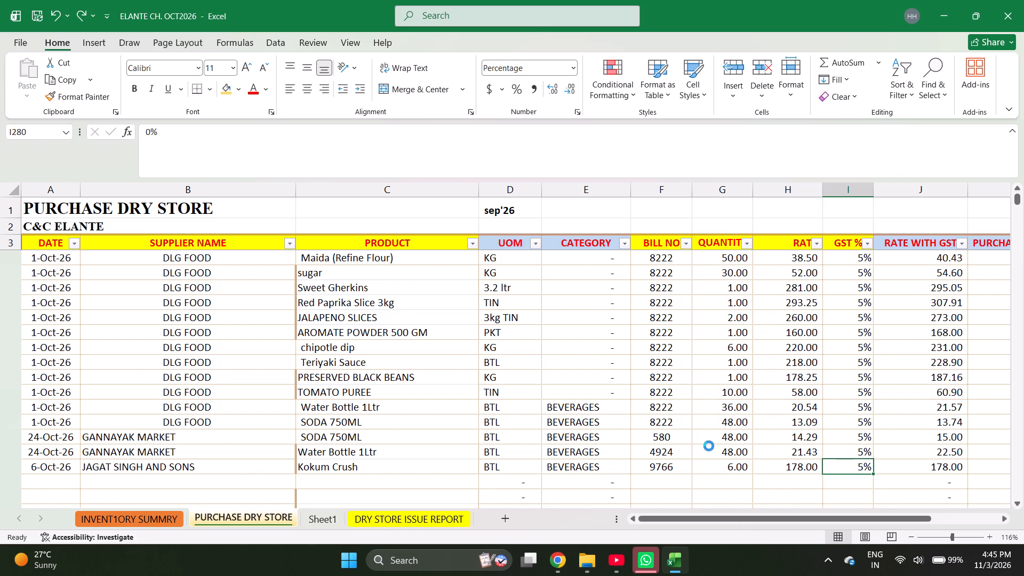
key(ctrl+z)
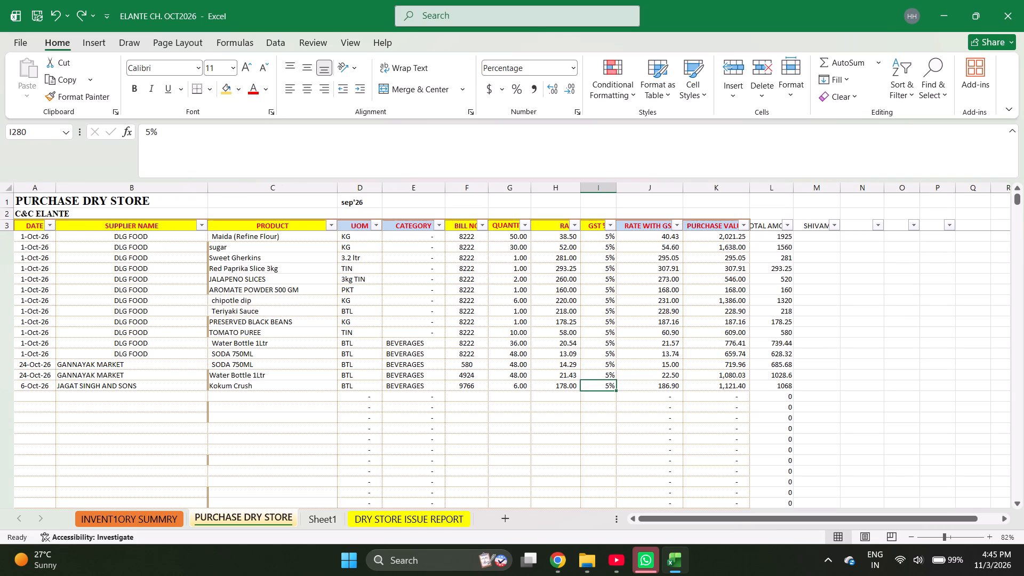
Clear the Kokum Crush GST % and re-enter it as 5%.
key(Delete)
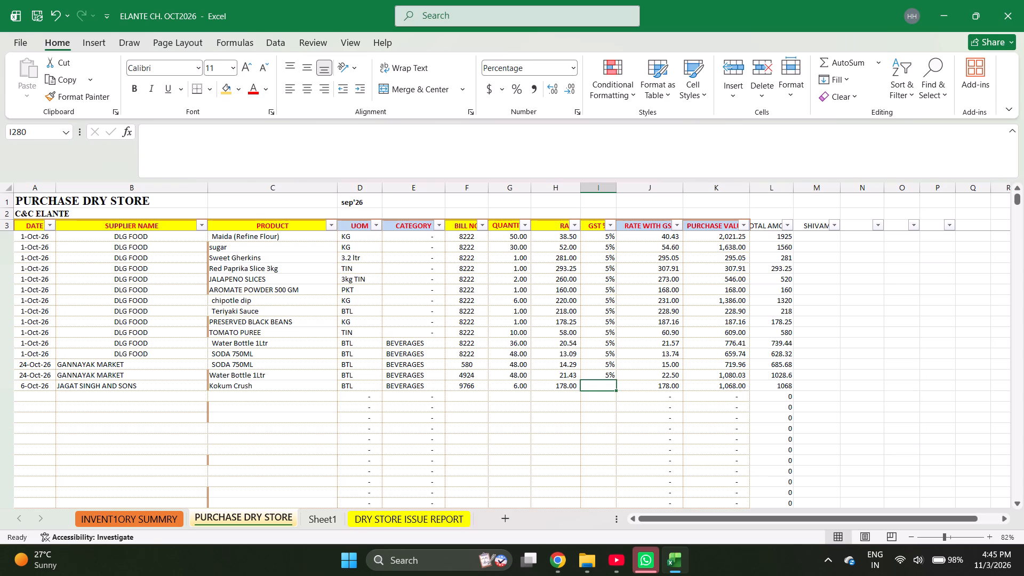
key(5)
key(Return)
Set the Kokum Crush rate to the formula =178/1.05.
key(Up)
key(Left)
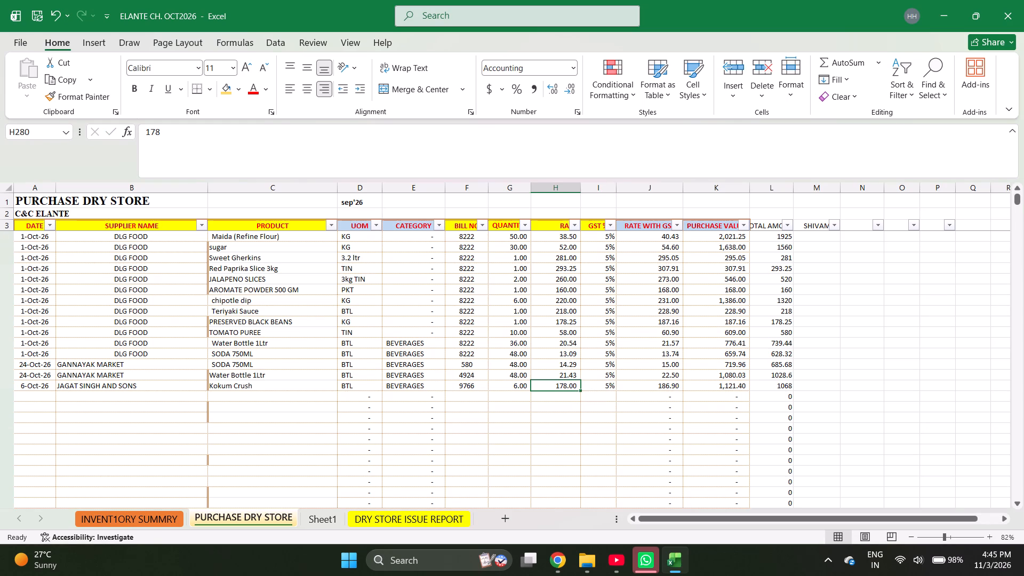
text(=178/1.05)
key(Return)
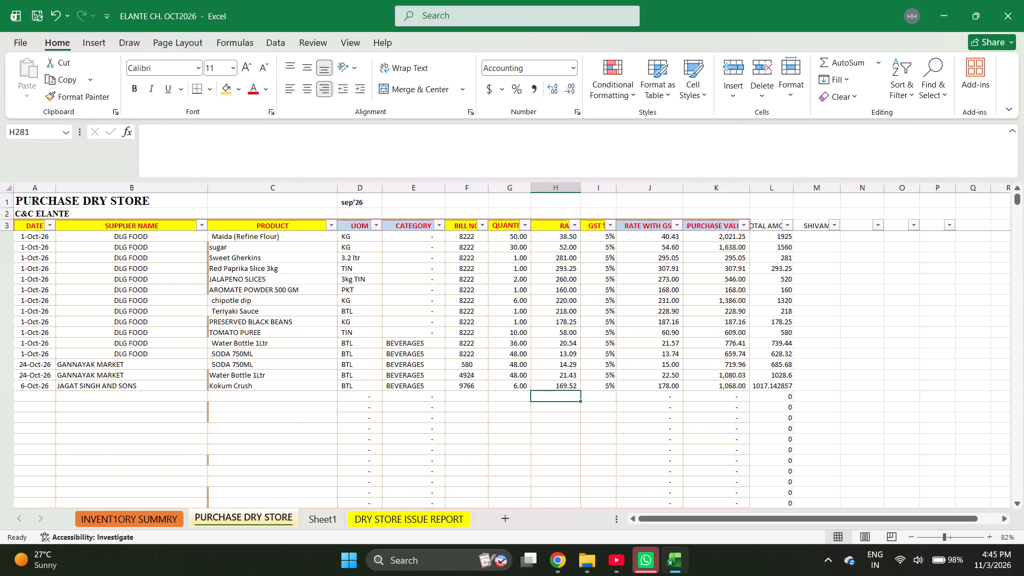
Replace the Kokum Crush total amount formula with the value 1068.
key(Up)
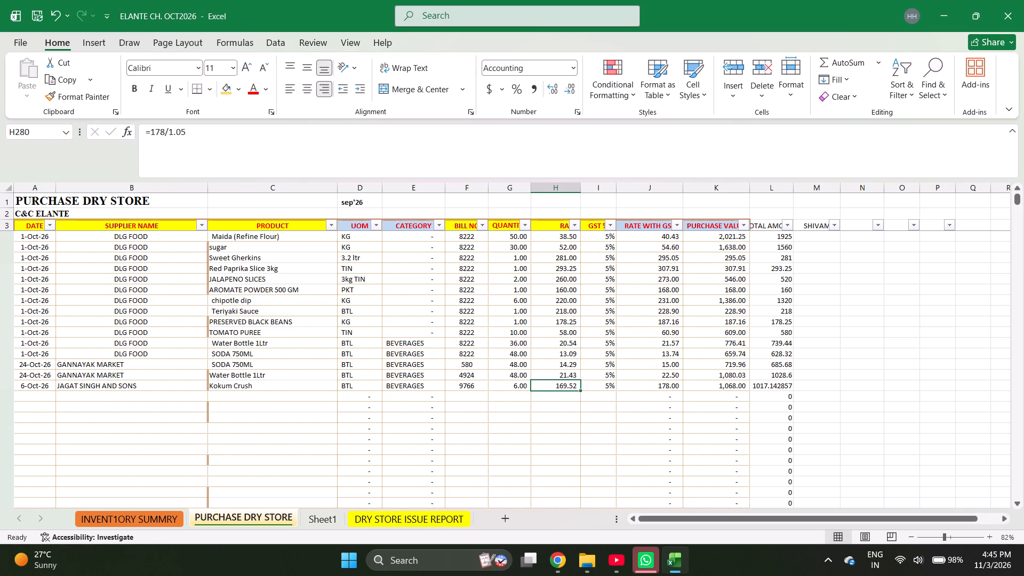
key(Right)
key(Right)
key(Right)
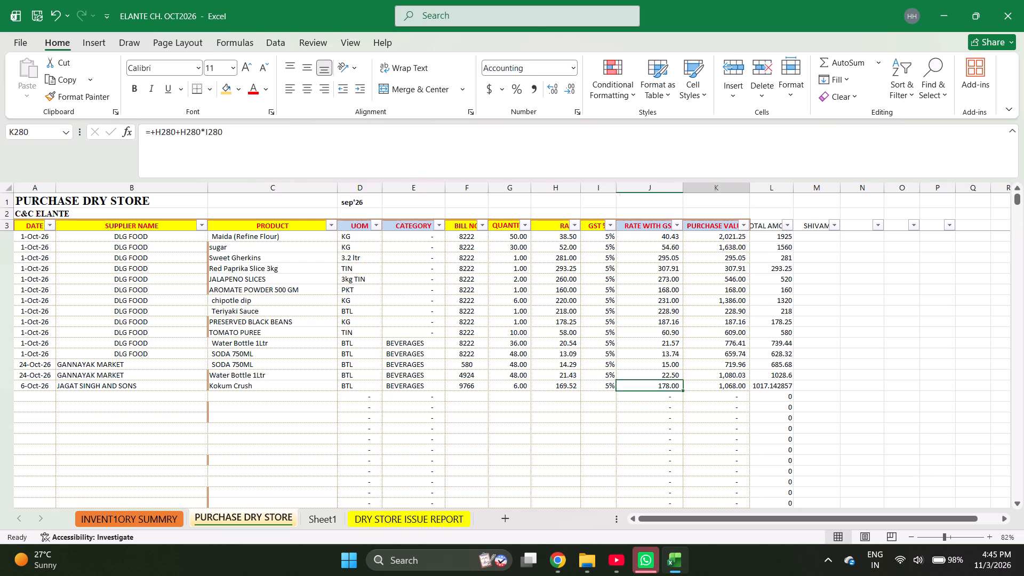
key(Right)
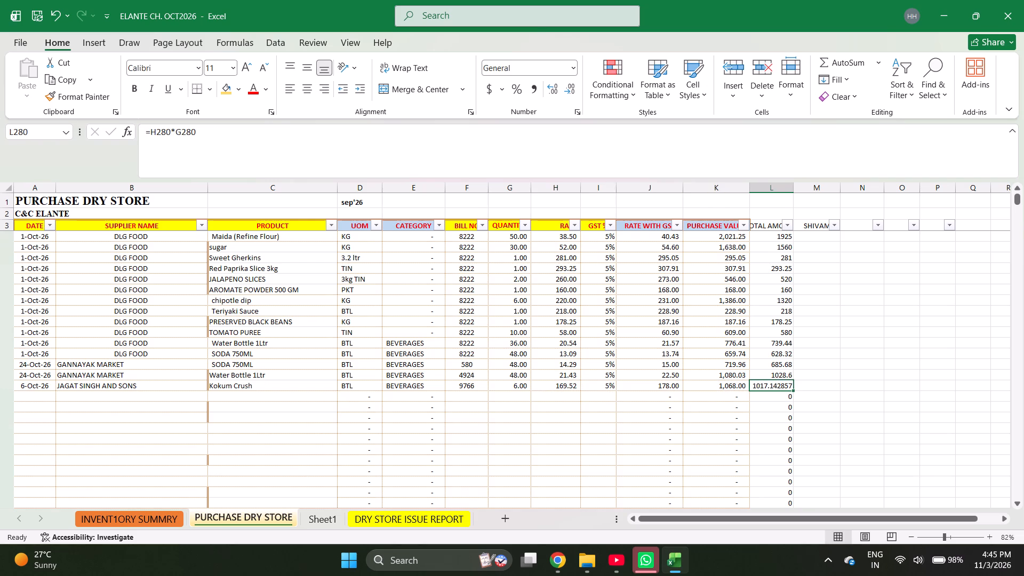
text(1068)
key(Return)
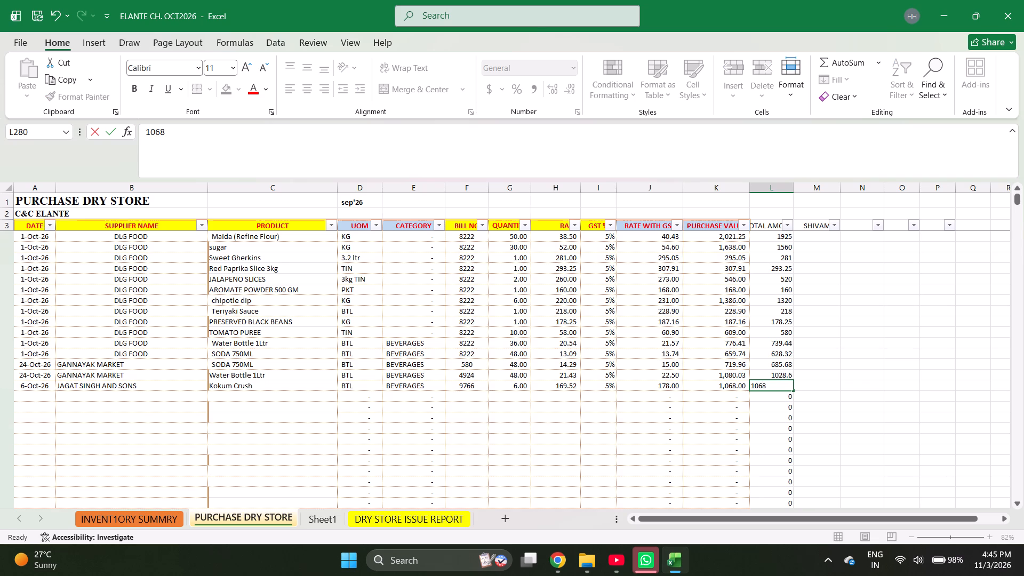
Copy the 6-Oct-26 date and supplier JAGAT SINGH AND SONS down into the row below Kokum Crush.
key(ctrl+Left)
key(ctrl+Left)
key(ctrl+Left)
key(ctrl+Left)
key(ctrl+Left)
key(ctrl+Left)
key(ctrl+Left)
key(ctrl+Left)
key(ctrl+Left)
key(ctrl+Left)
key(ctrl+Left)
key(ctrl+Left)
key(ctrl+Left)
key(ctrl+Left)
key(ctrl+Left)
key(ctrl+Left)
key(ctrl+Left)
key(ctrl+Left)
key(ctrl+Left)
key(ctrl+Left)
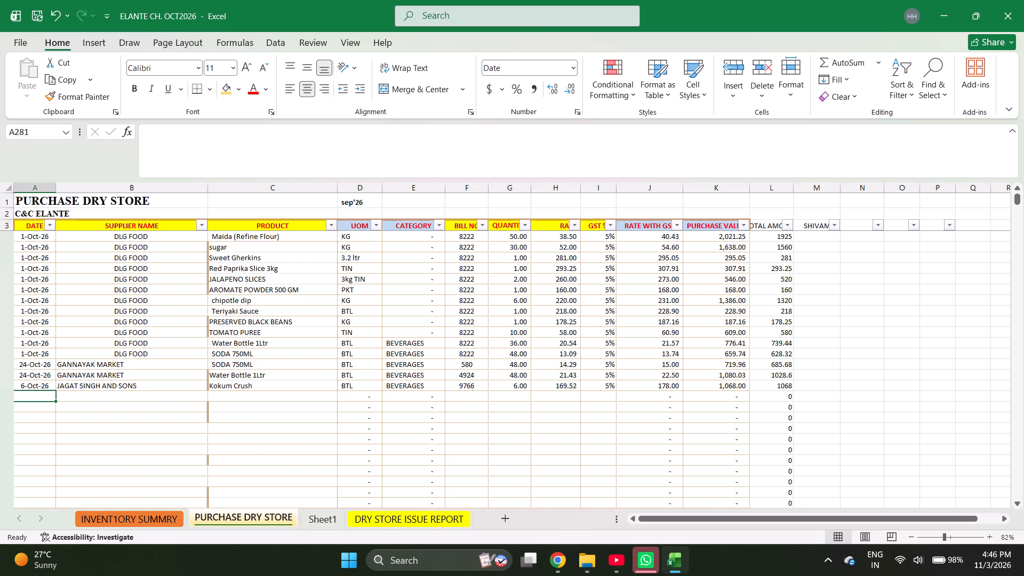
key(ctrl+d)
key(Right)
key(ctrl+d)
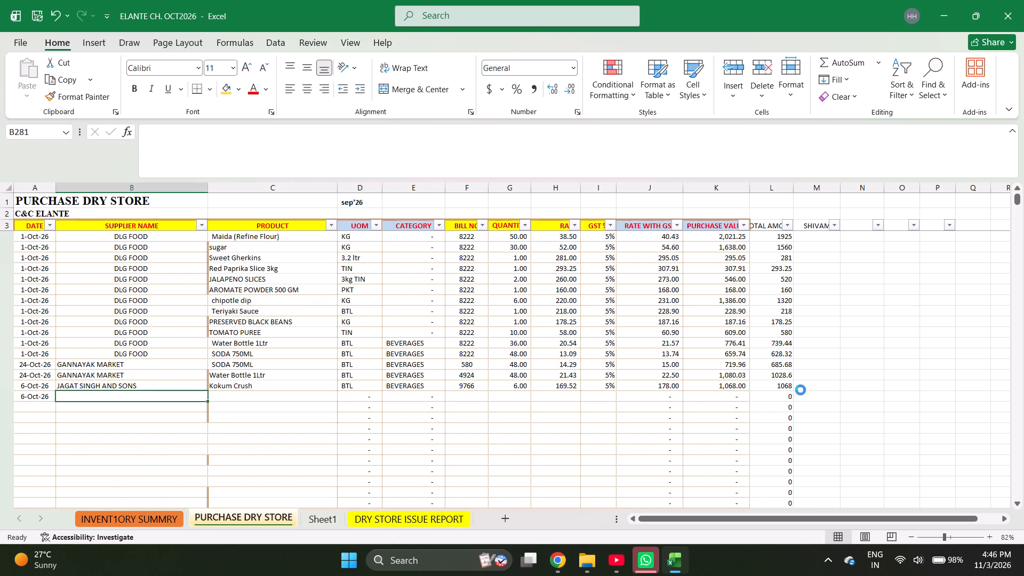
Search the inventory summary for GING and copy Ginger Beer 325ml into the product cell of the new JAGAT SINGH AND SONS row.
key(Right)
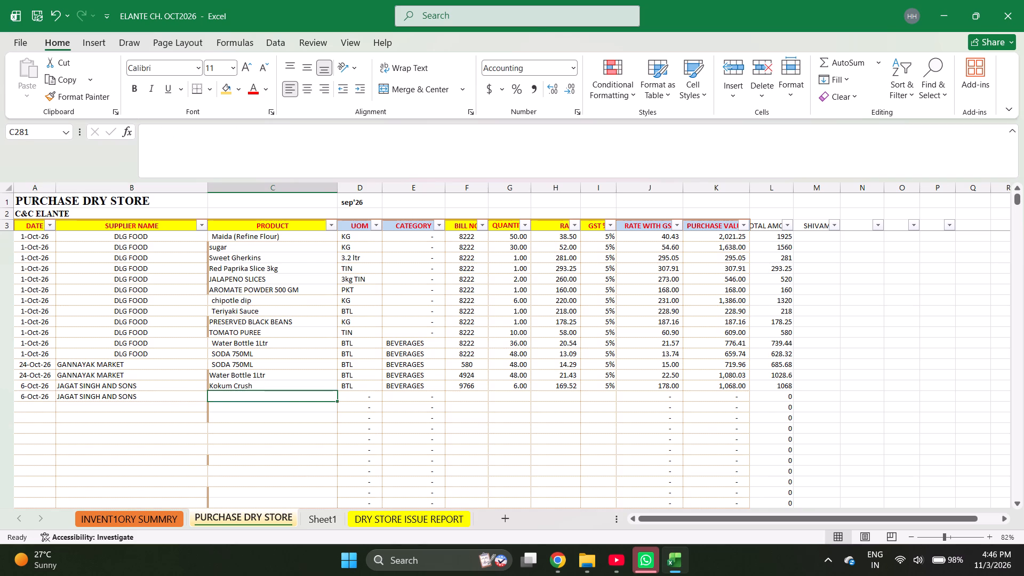
key(ctrl+Page_Up)
key(ctrl+f)
text(FIN)
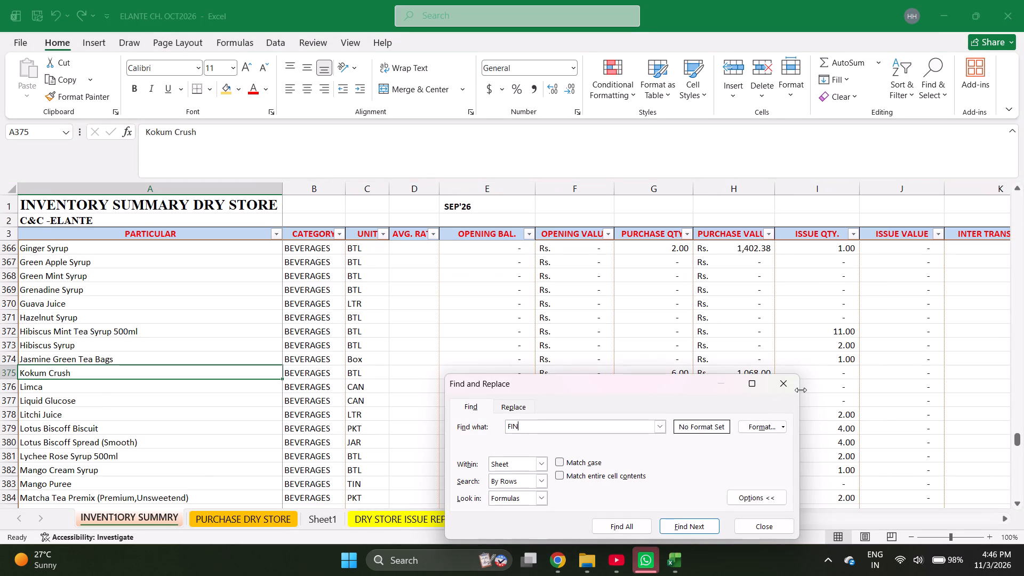
key(g)
key(Return)
key(Return)
key(BackSpace)
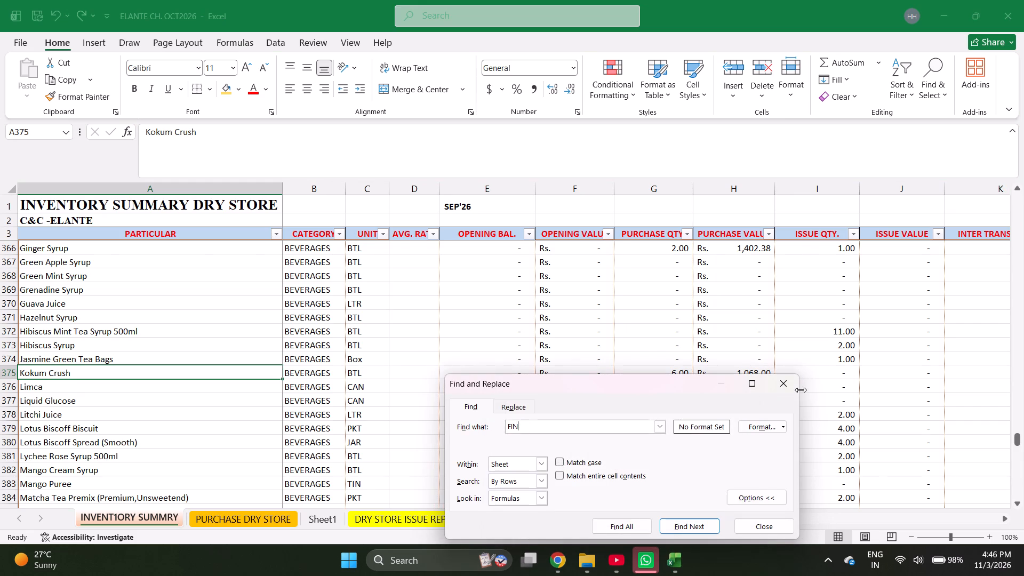
key(BackSpace)
key(BackSpace)
key(BackSpace)
key(BackSpace)
text(GING)
key(Return)
key(Escape)
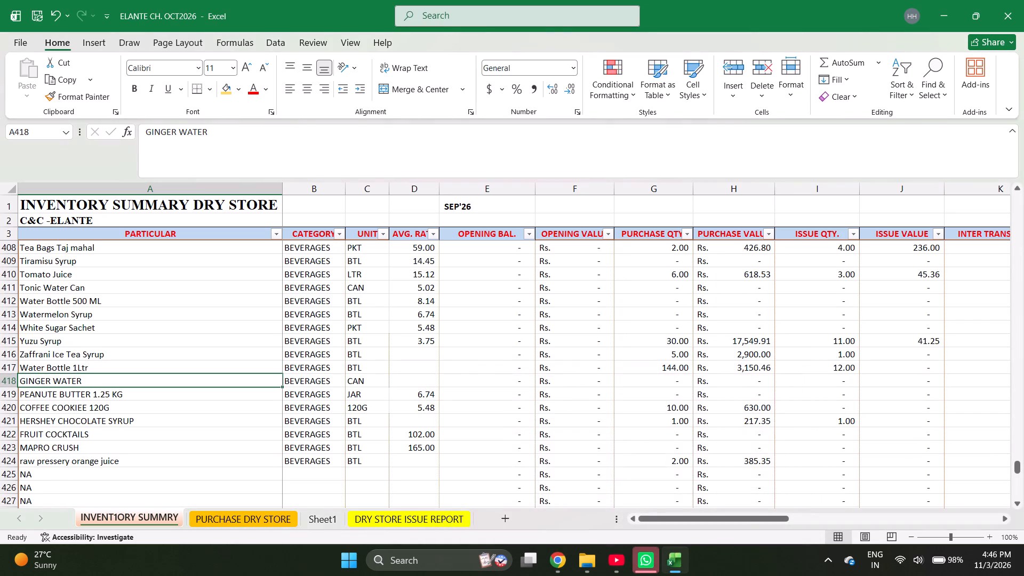
key(ctrl+f)
key(Return)
key(Return)
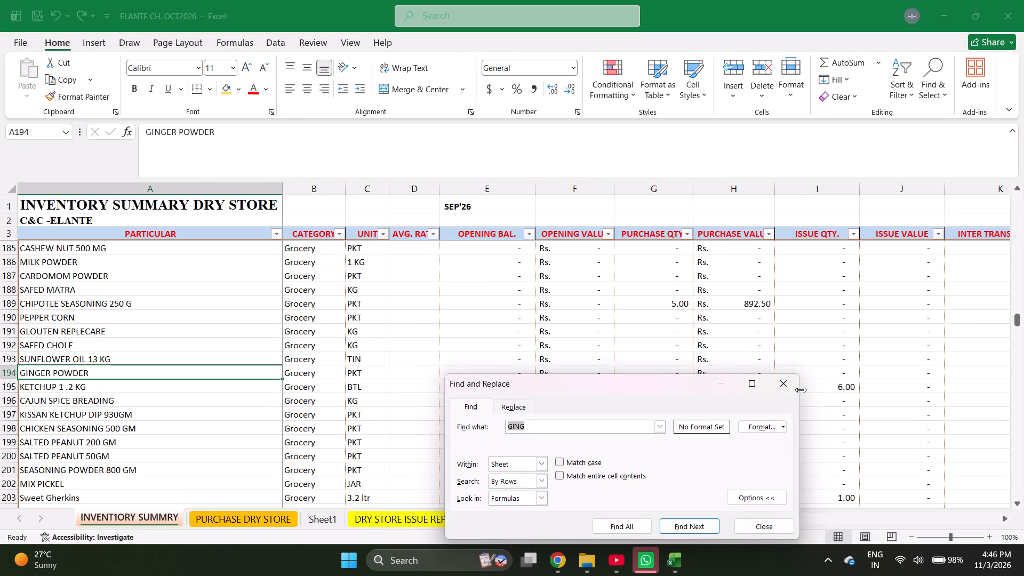
key(Return)
key(Return)
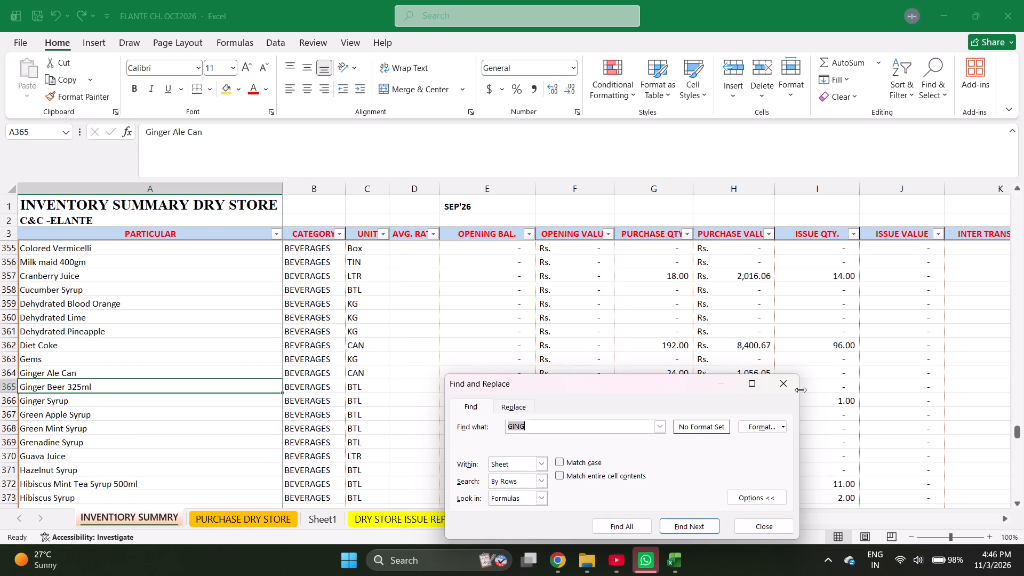
key(Escape)
key(ctrl+c)
key(ctrl+Page_Down)
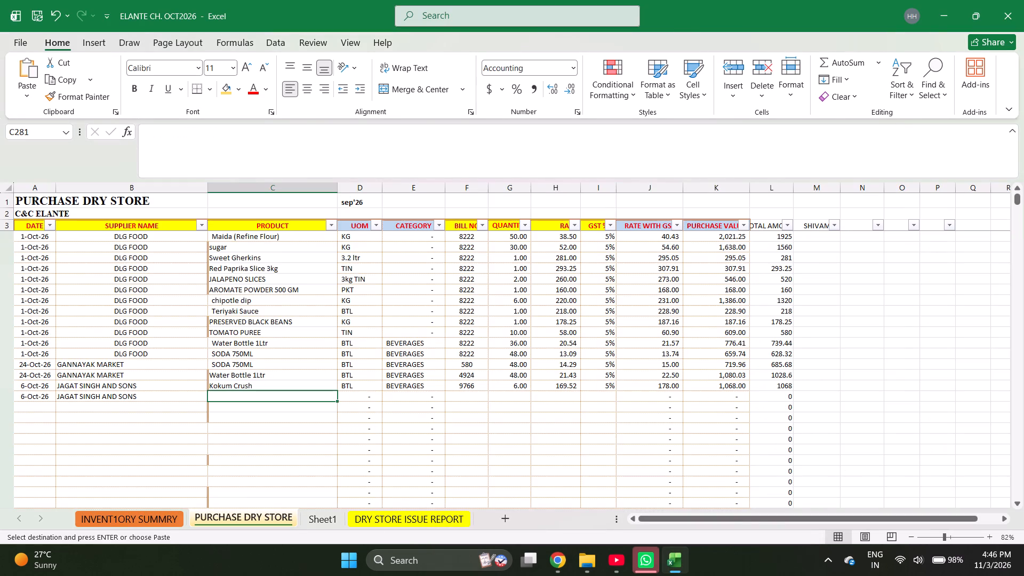
key(Return)
key(Return)
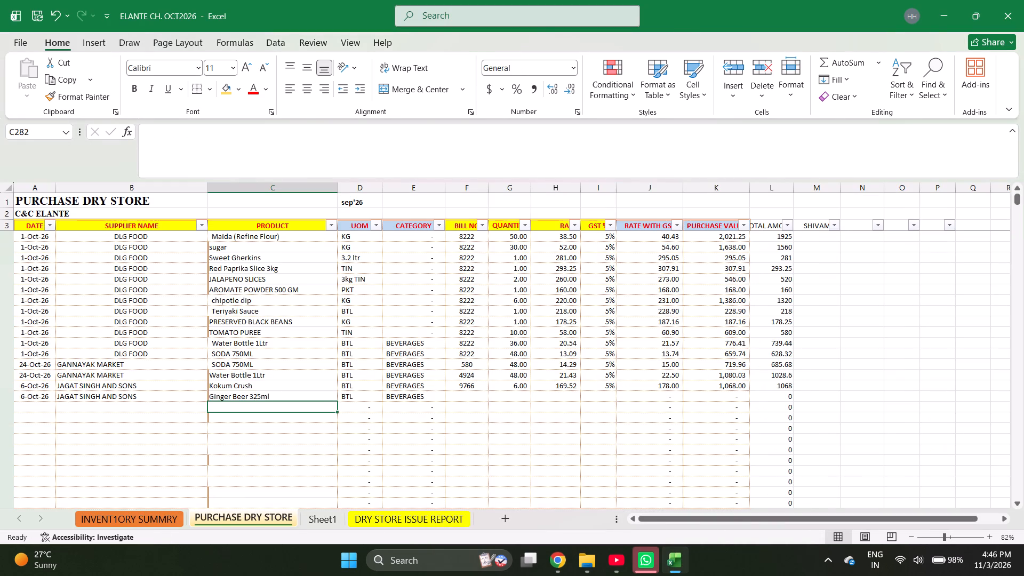
Enter bill number 9749, quantity 48 and rate 80 for the Ginger Beer 325ml purchase.
key(Right)
key(Right)
key(Right)
key(Up)
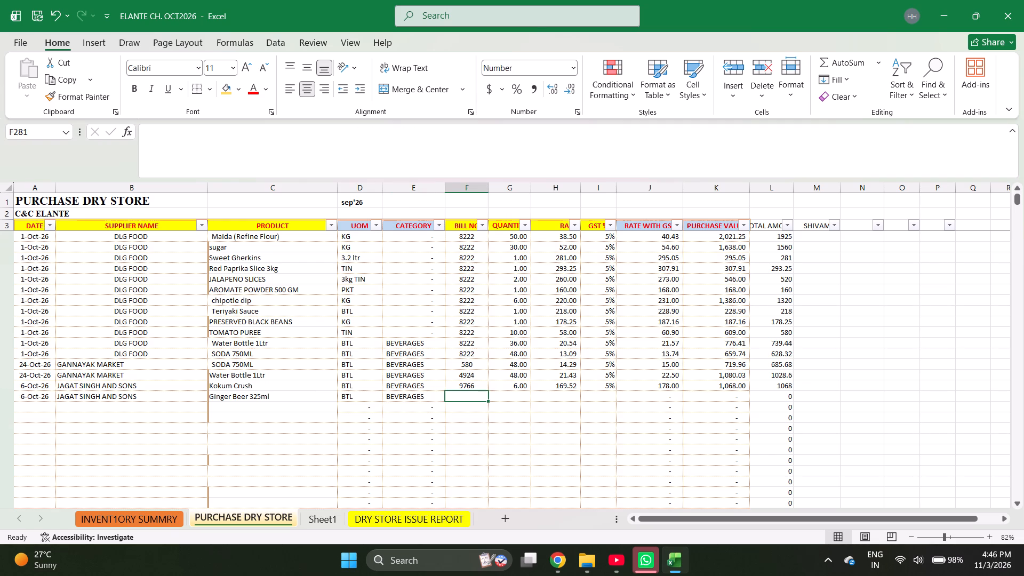
text(9749)
key(Right)
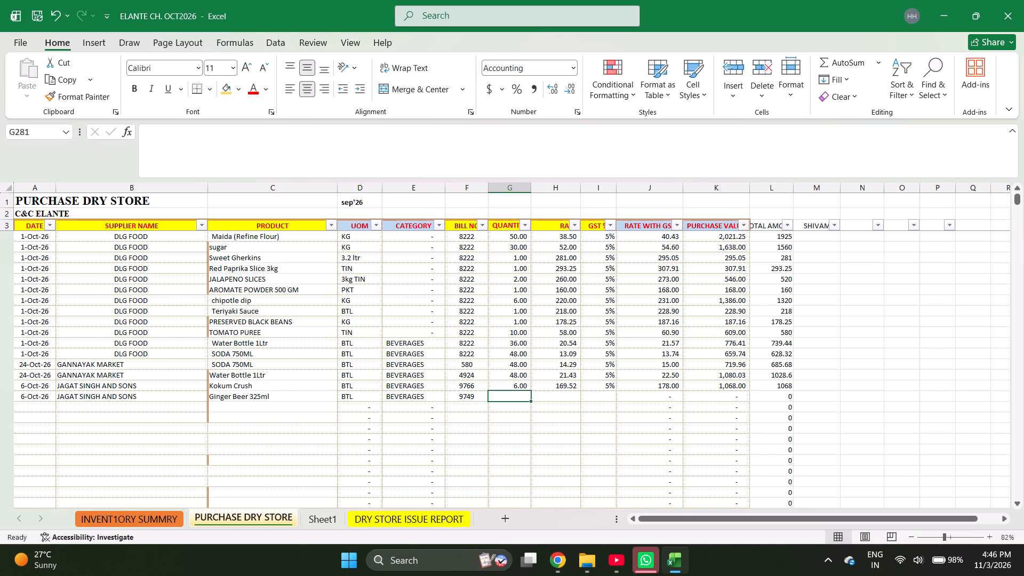
text(48)
key(Page_Down)
key(Page_Up)
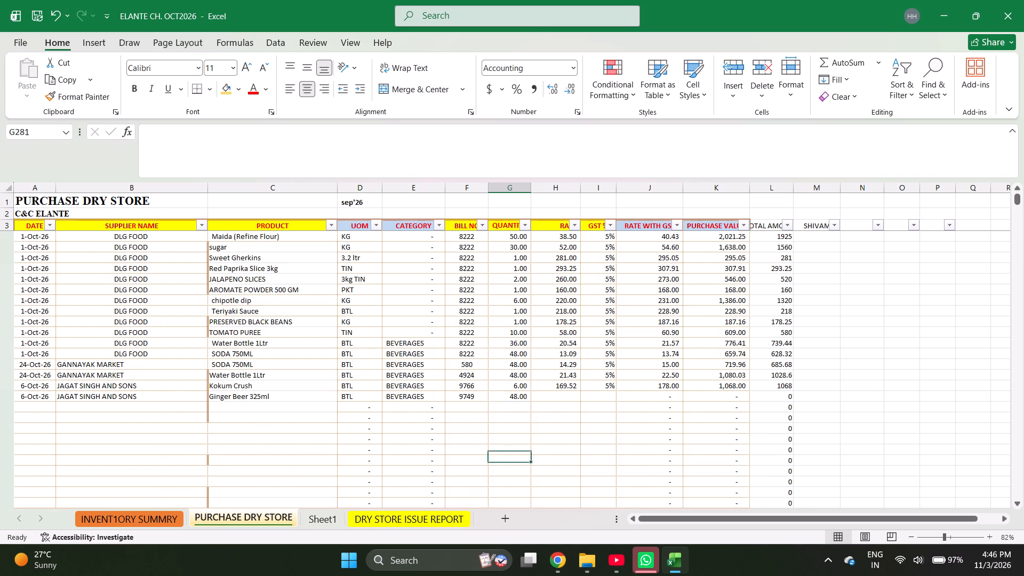
key(Right)
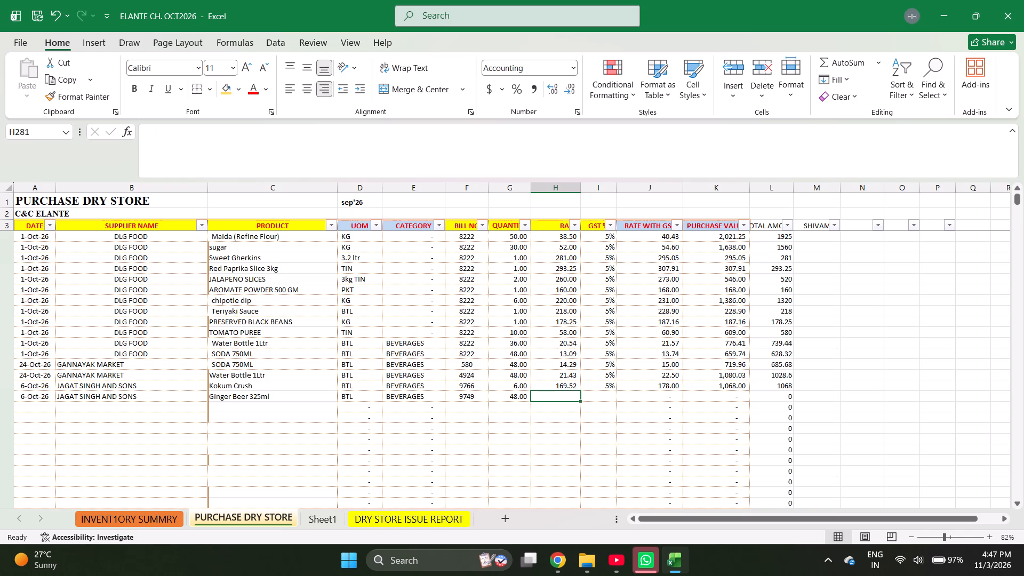
text(80)
key(Right)
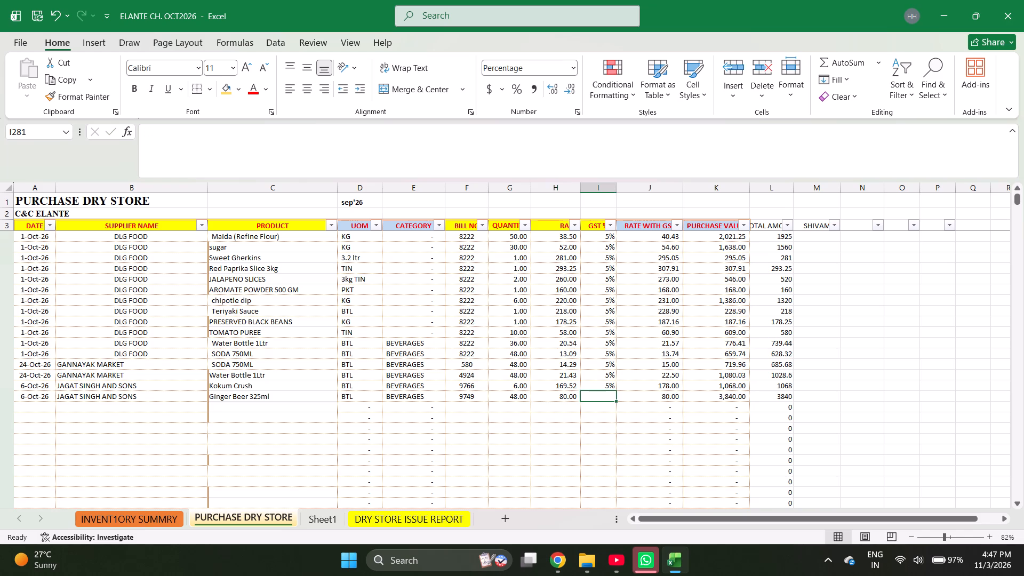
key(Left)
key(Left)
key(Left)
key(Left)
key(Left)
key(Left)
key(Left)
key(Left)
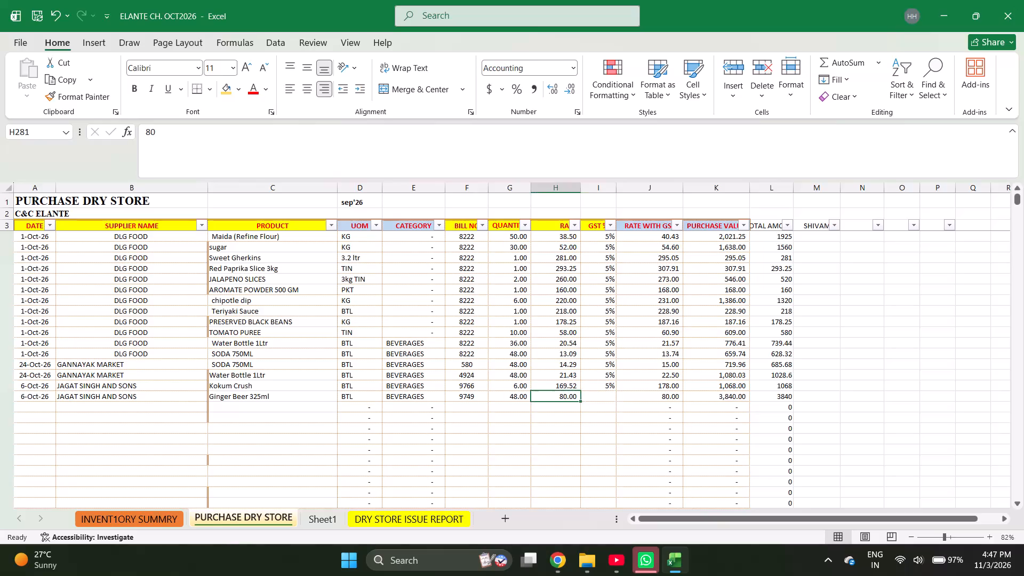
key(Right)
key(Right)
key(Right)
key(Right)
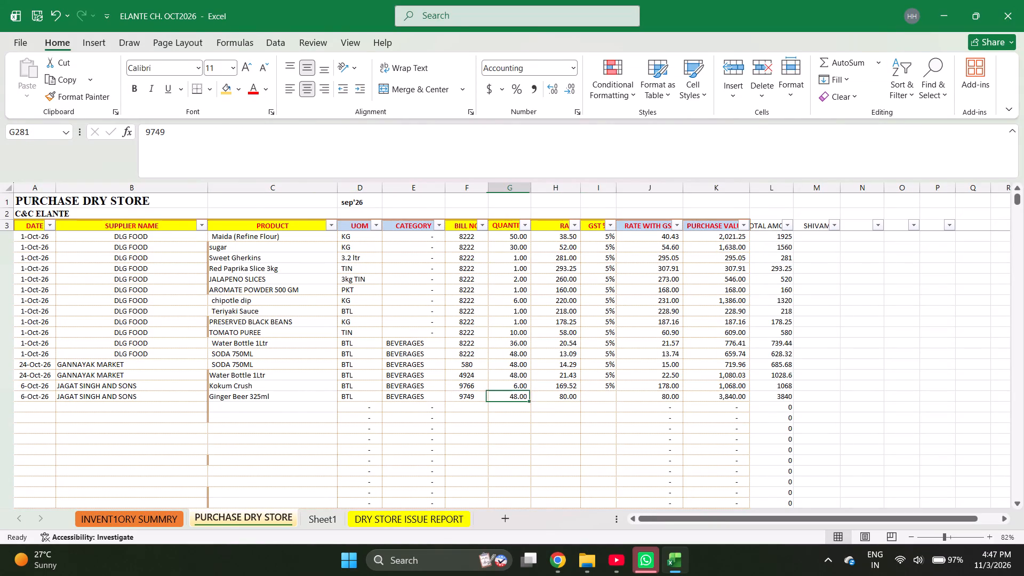
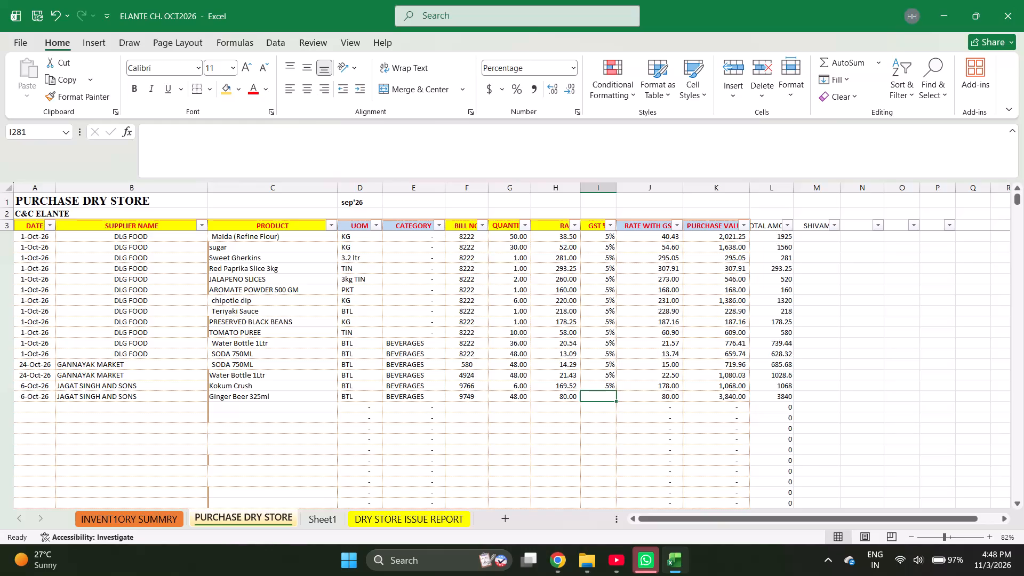
Set the GST for the Ginger Beer 325ml purchase to 40%.
text(40)
key(Right)
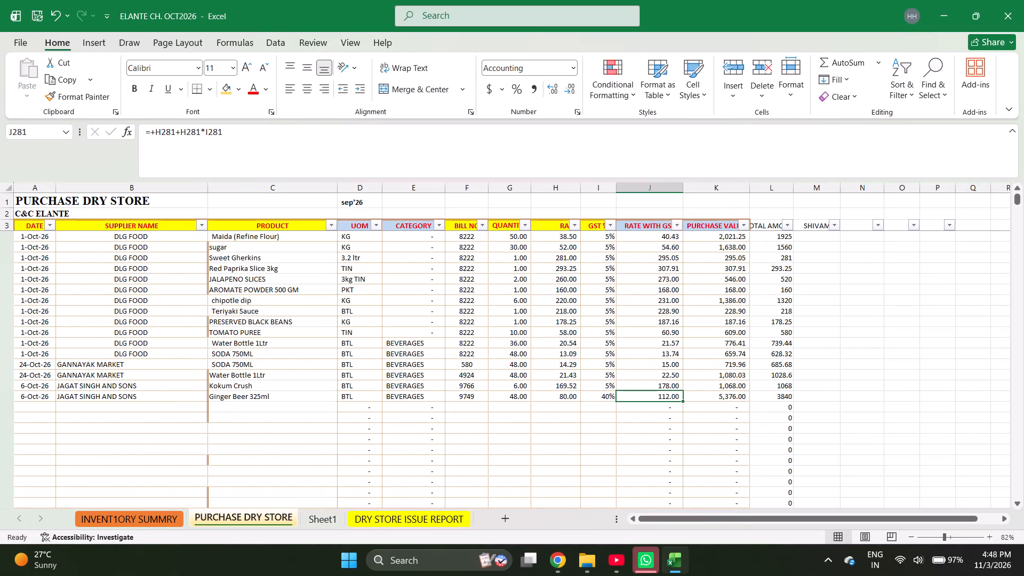
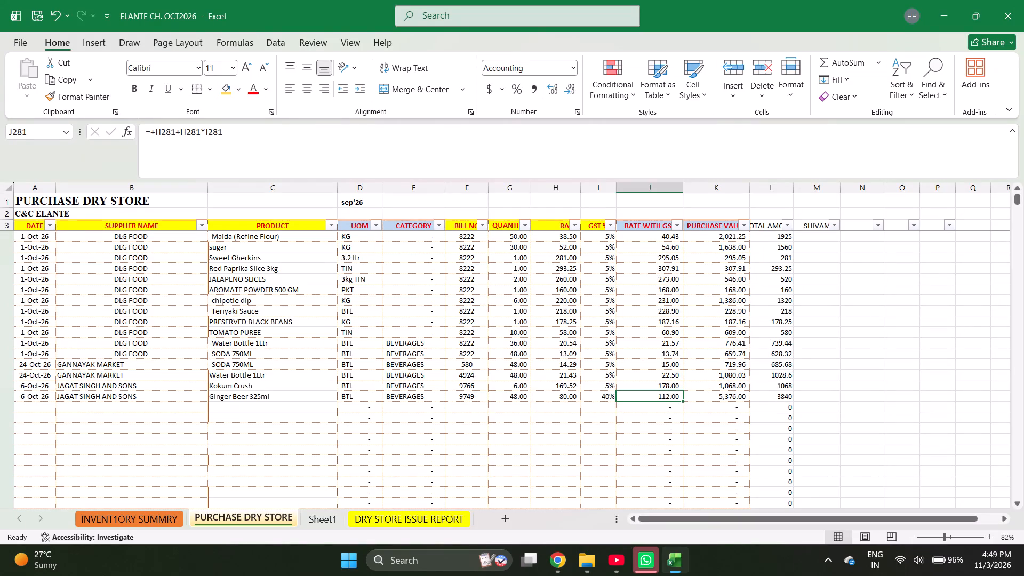
Set the rate of the Ginger Beer 325ml purchase to 57.14.
click(563, 395)
text(57.14)
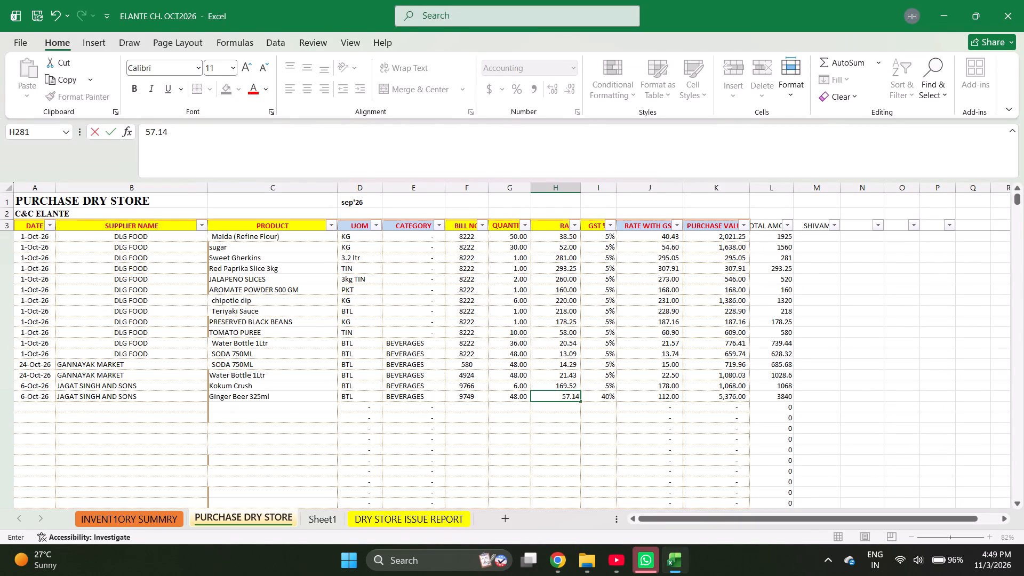
key(Right)
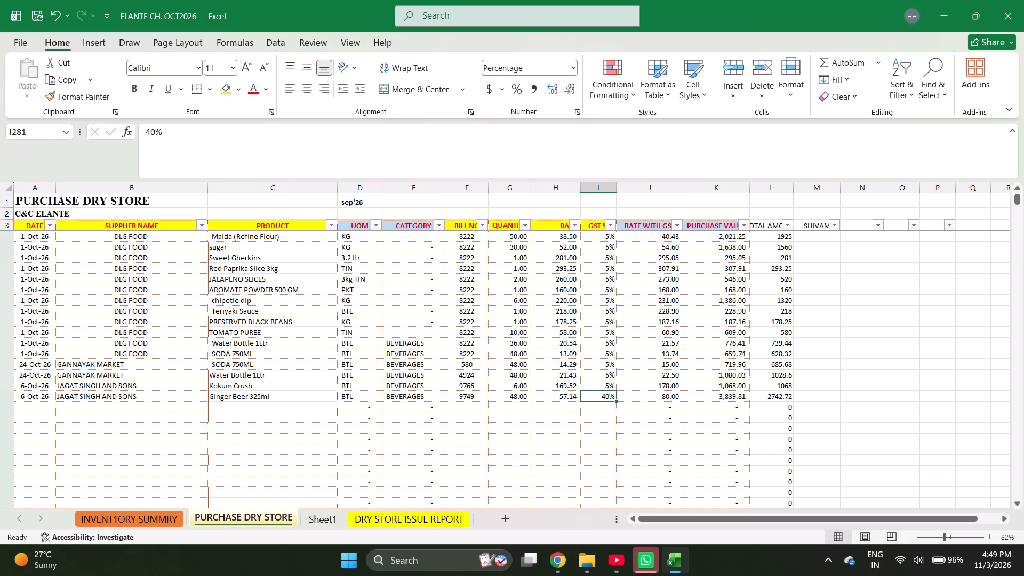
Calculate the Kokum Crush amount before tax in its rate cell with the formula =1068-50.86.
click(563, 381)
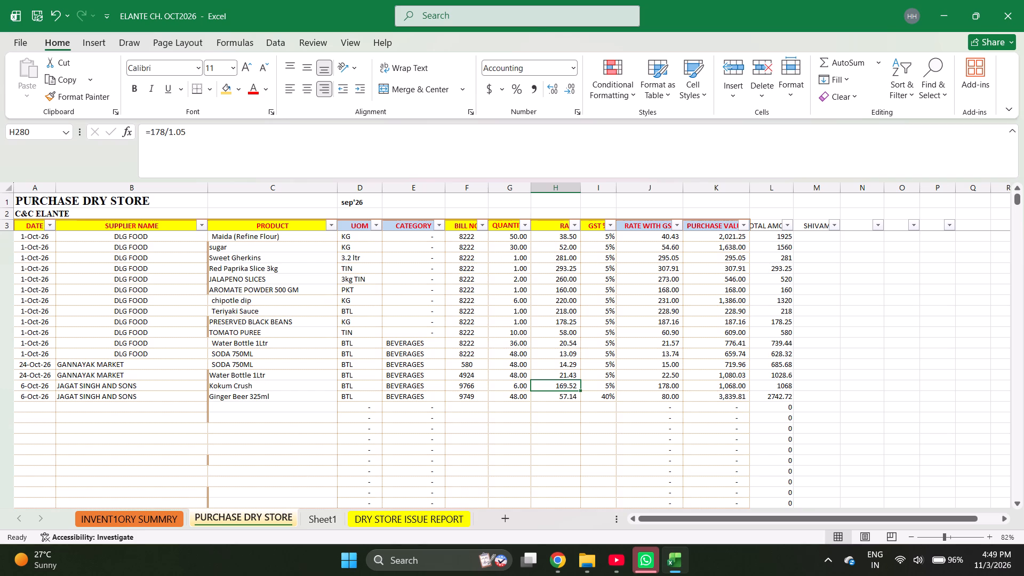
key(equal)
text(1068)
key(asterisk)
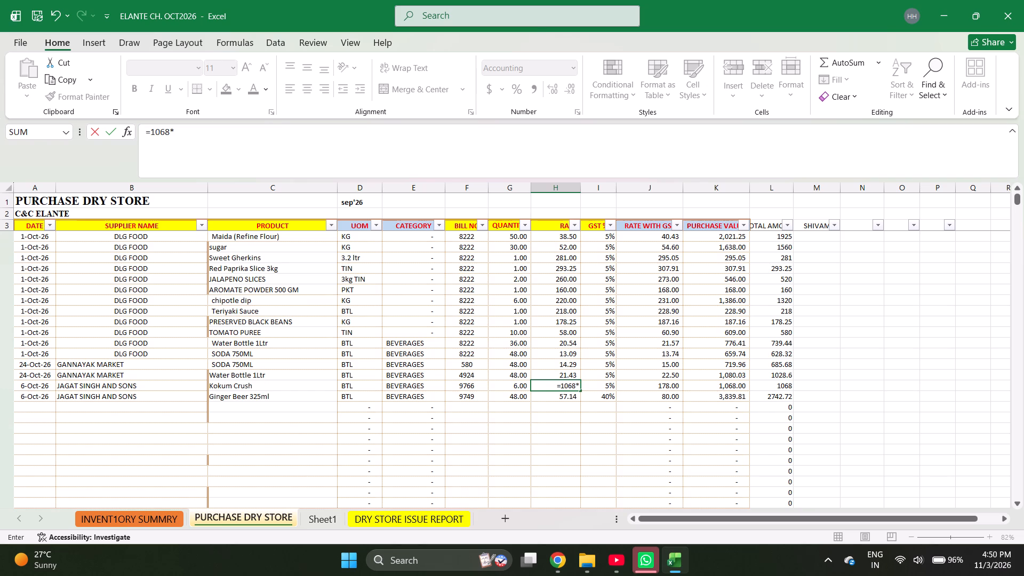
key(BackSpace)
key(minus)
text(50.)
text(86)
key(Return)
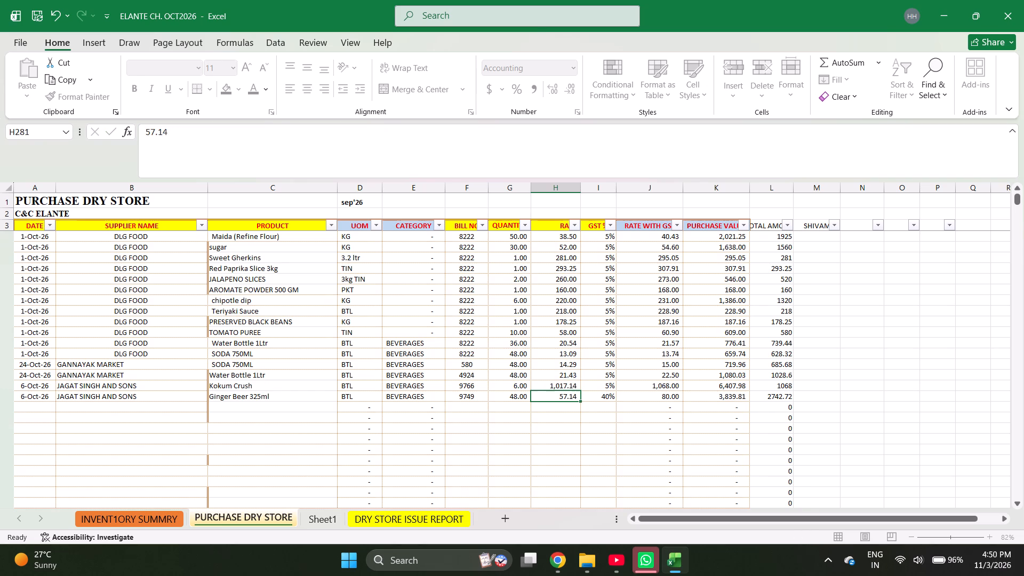
Set the rate of the Kokum Crush purchase with the formula =1017.14/6.
key(Up)
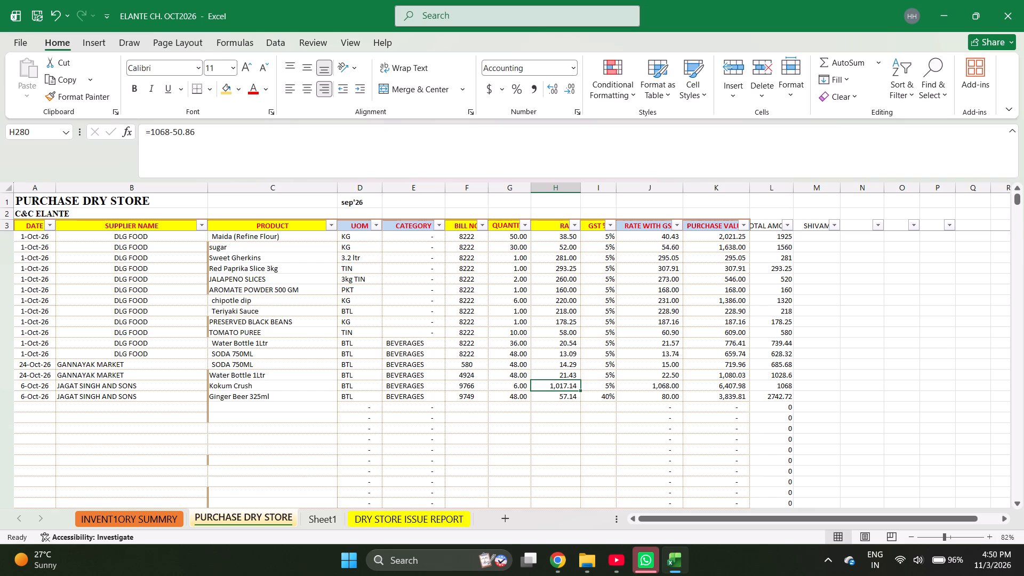
text(=1017.14/)
key(6)
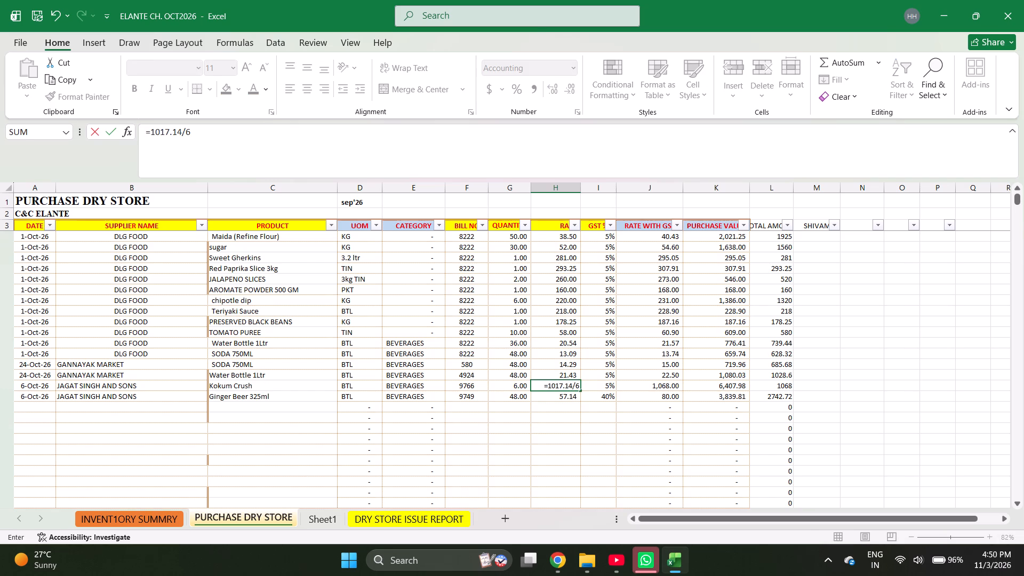
key(Return)
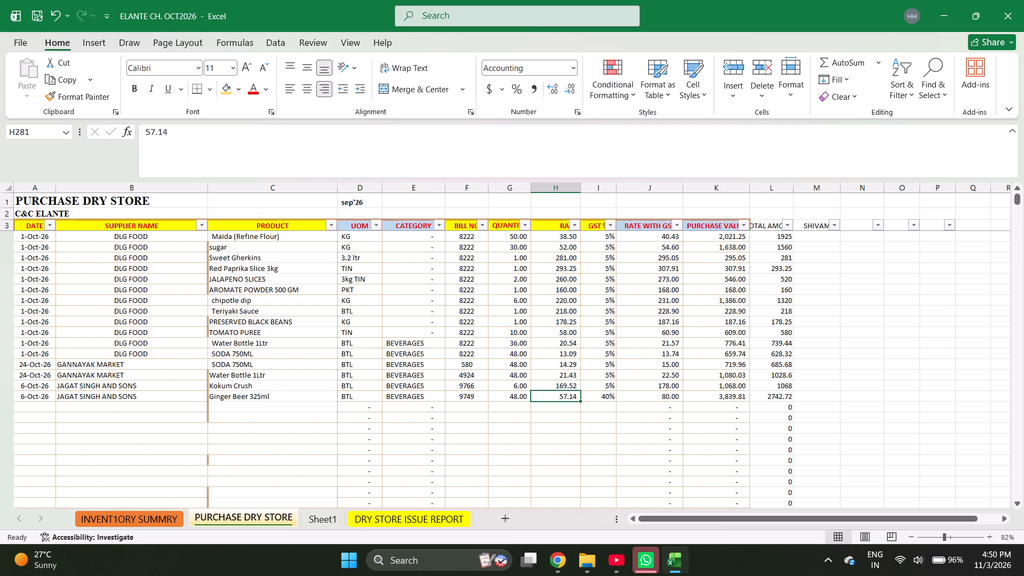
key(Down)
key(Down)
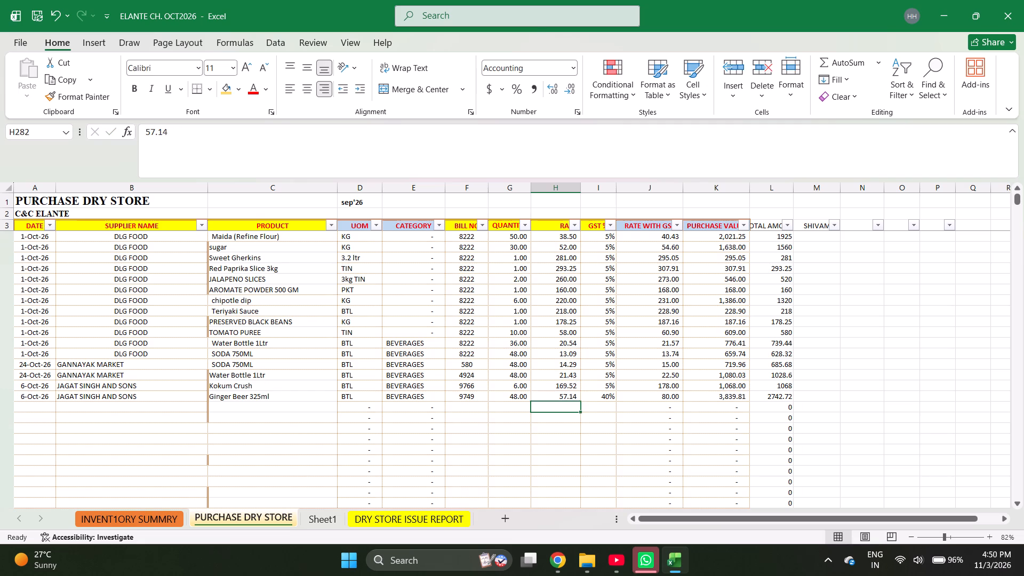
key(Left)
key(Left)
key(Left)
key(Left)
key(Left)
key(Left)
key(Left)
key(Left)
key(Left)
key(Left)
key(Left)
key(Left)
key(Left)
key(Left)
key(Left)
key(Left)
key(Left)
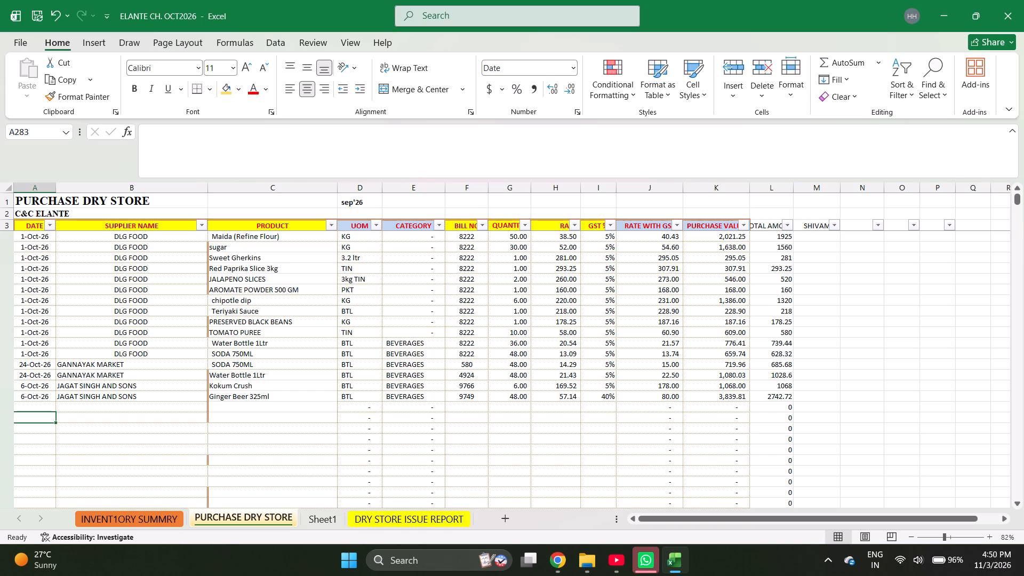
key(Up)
Append RETAIL to the Kokum Crush supplier name, making it JAGAT SINGH AND SONS RETAIL, and fill it down to the Ginger Beer 325ml row.
click(178, 387)
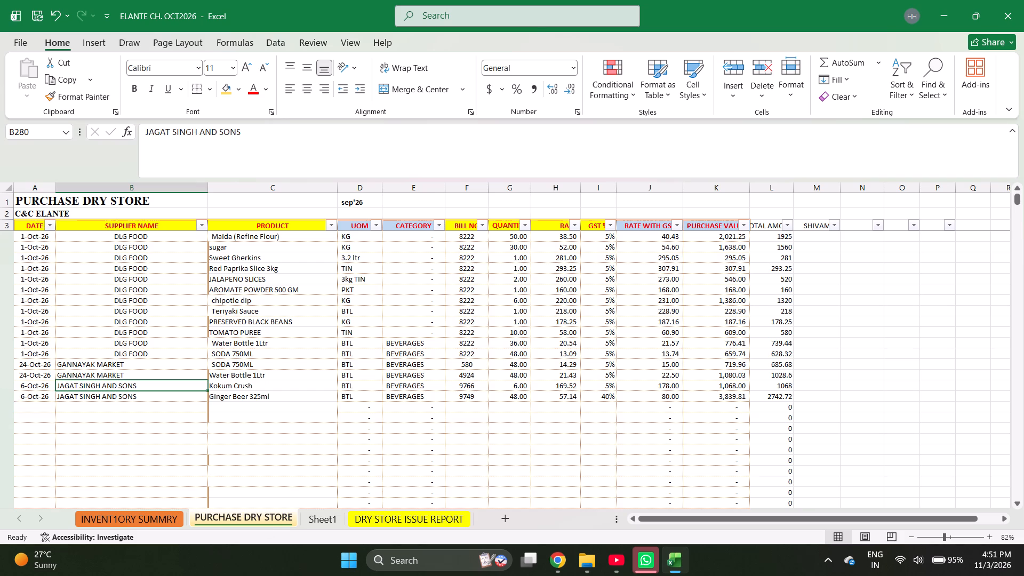
click(178, 387)
click(178, 387)
double_click(178, 387)
key(space)
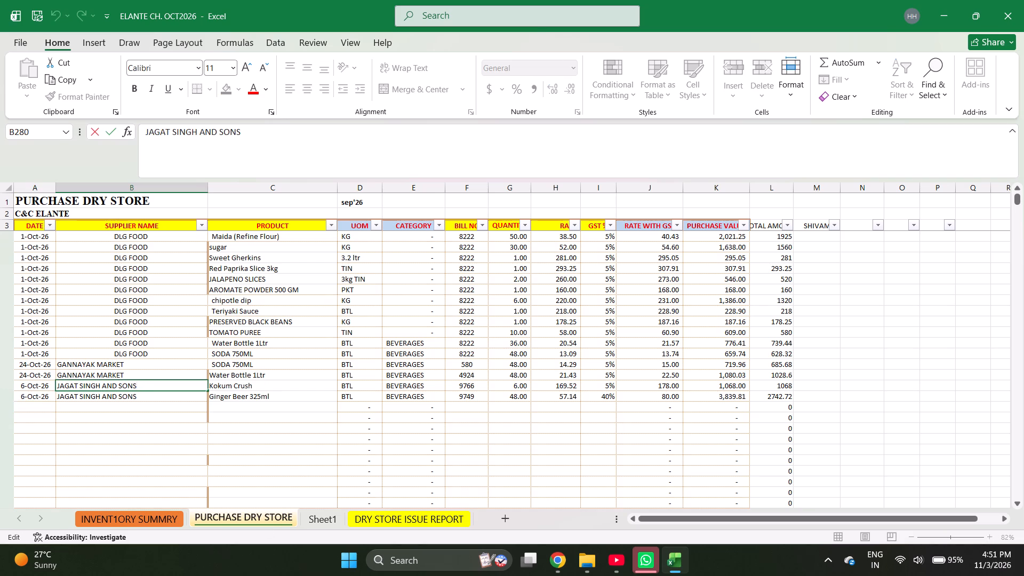
key(space)
text(RE)
key(t)
text(AIL)
key(Return)
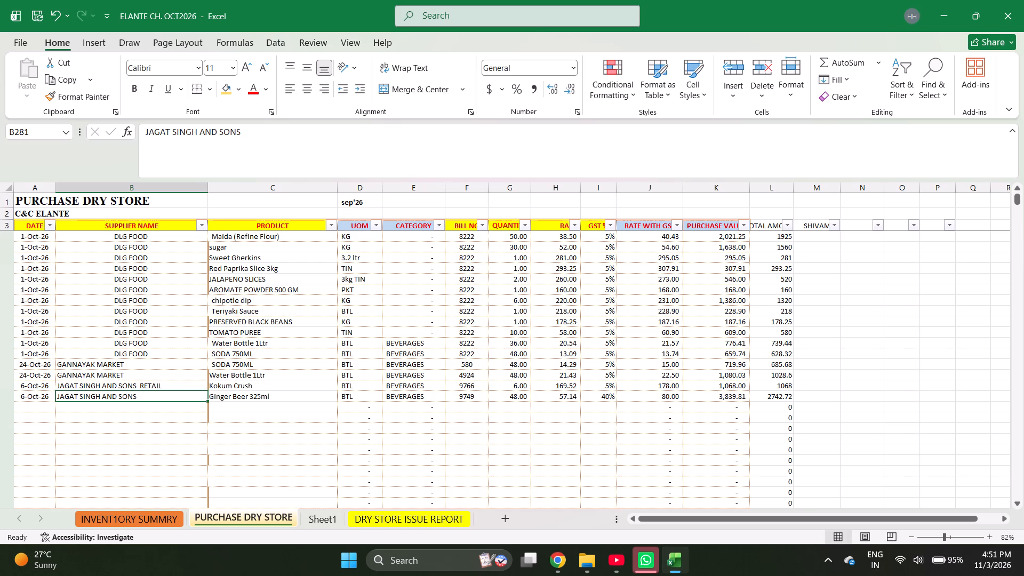
key(ctrl+d)
key(Left)
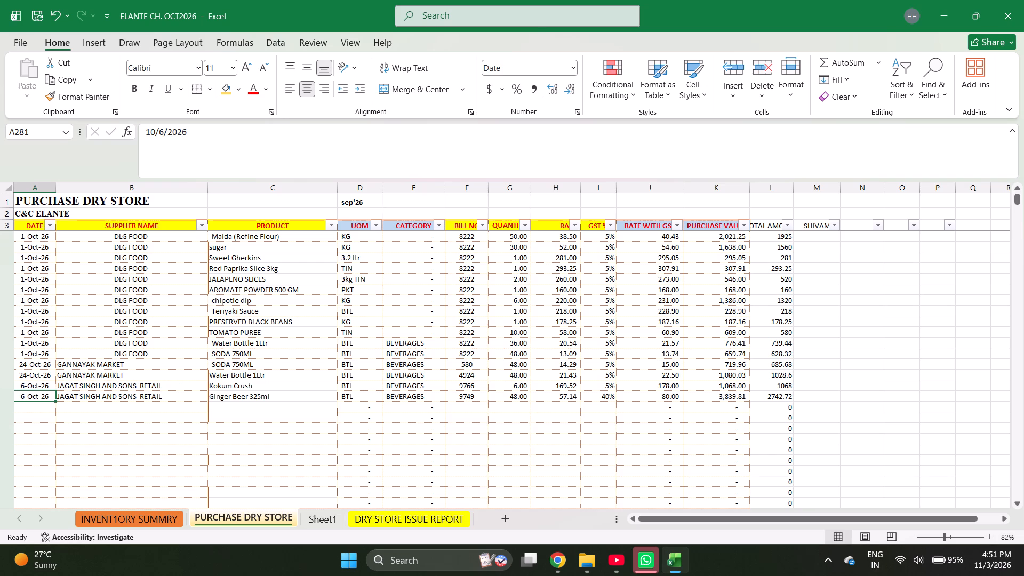
Save the workbook.
key(ctrl+s)
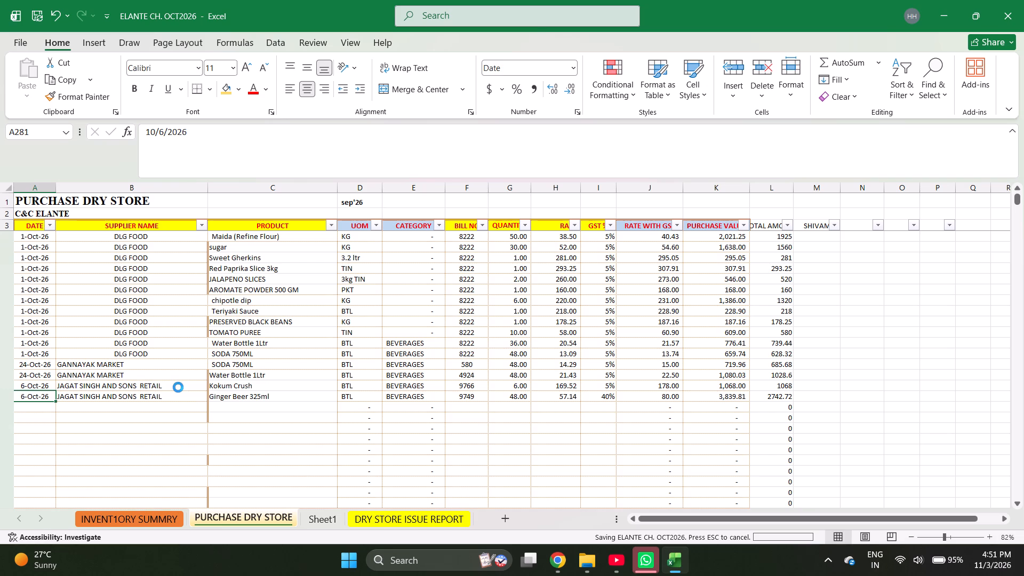
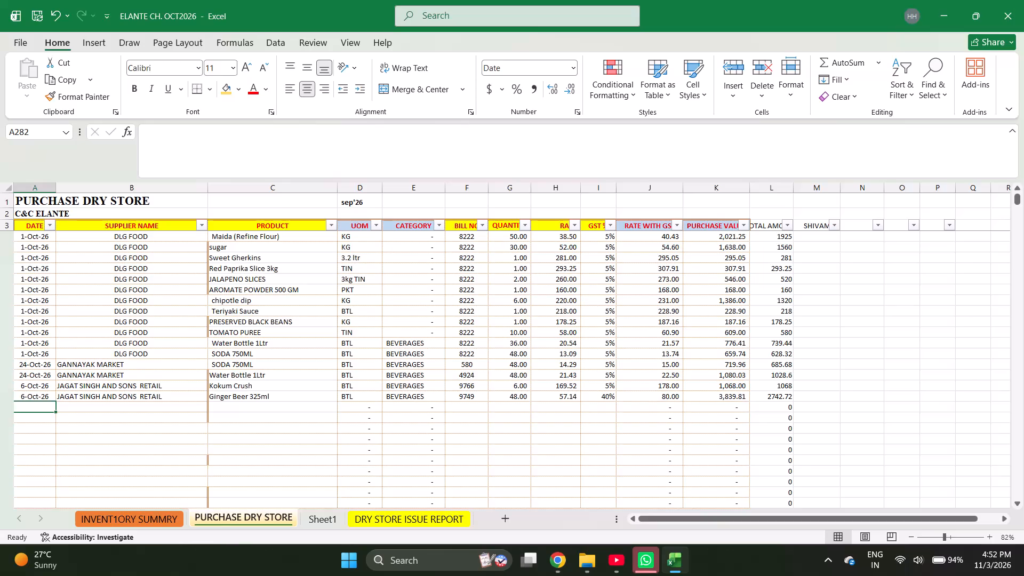
Start a new purchase row below Ginger Beer 325ml with date 10-17-2026 and supplier KARAN ASSOCates.
text(10-17-2026)
key(Right)
text(KARAN)
key(space)
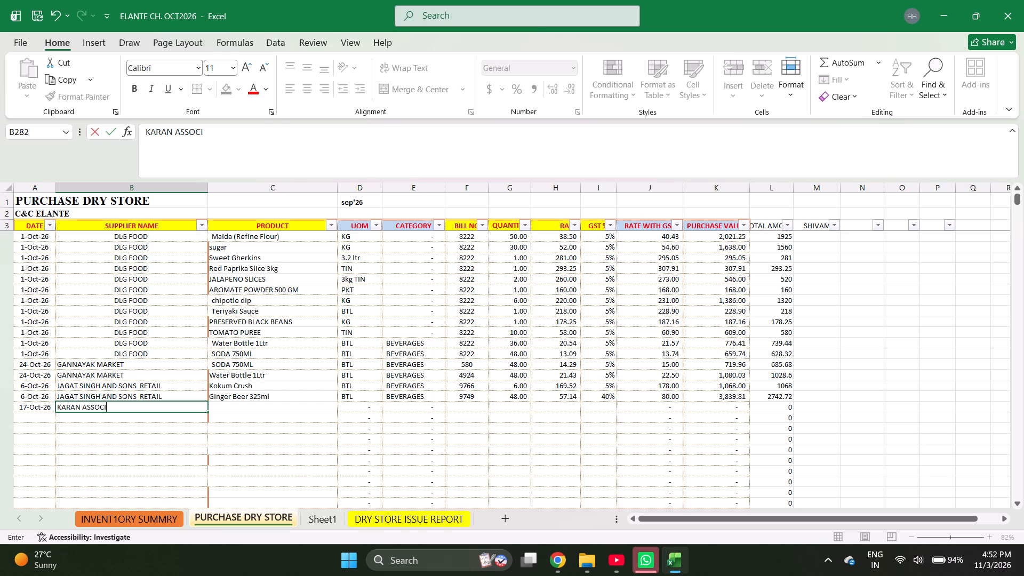
key(BackSpace)
text(ates)
key(Right)
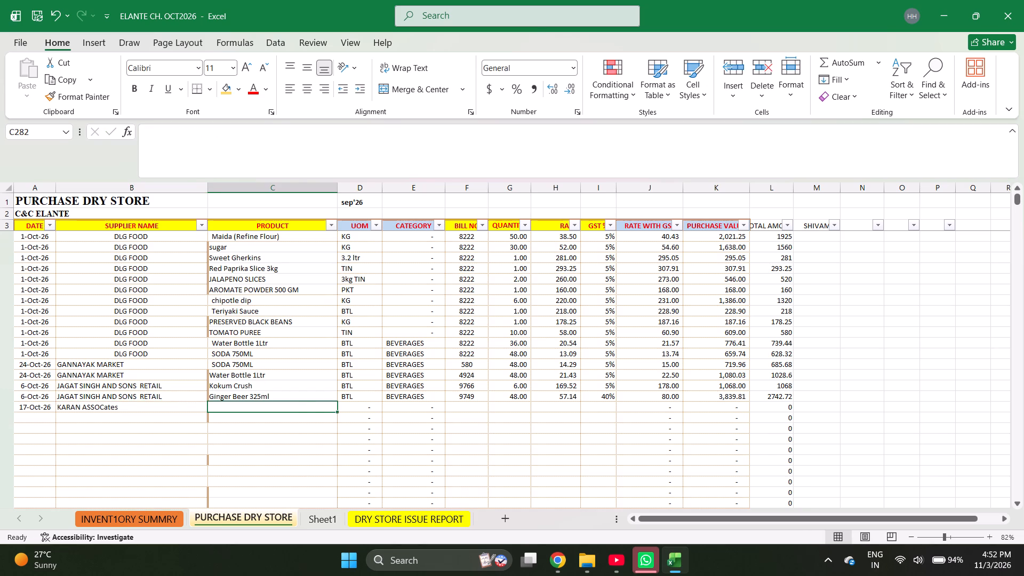
Find FRAP in the inventory summary sheet and copy Chocolate Frappe Powder into the KARAN ASSOCates row's product cell.
key(ctrl+Page_Up)
key(ctrl+f)
text(FRAP)
key(Return)
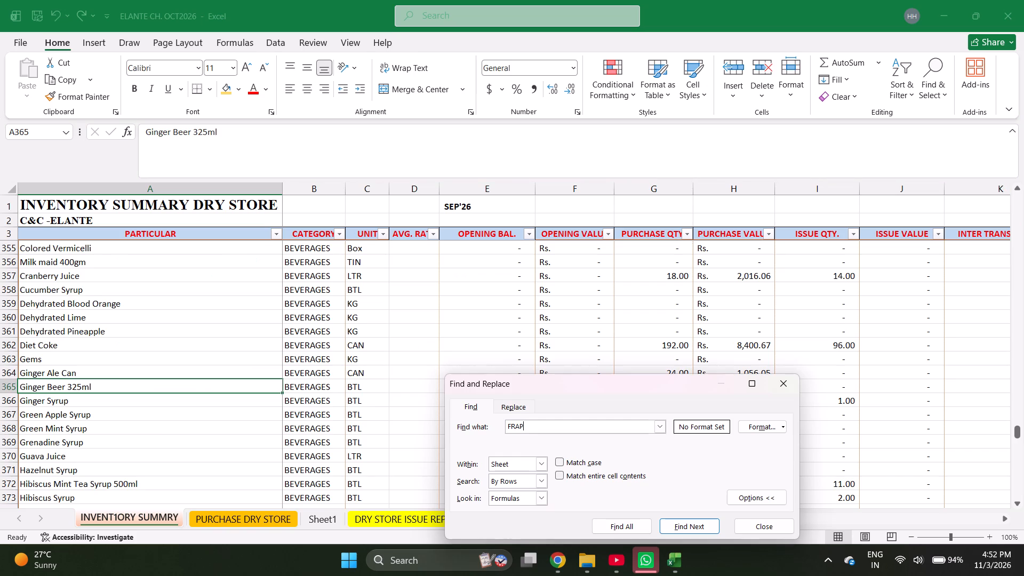
key(Escape)
key(ctrl+c)
key(ctrl+Page_Down)
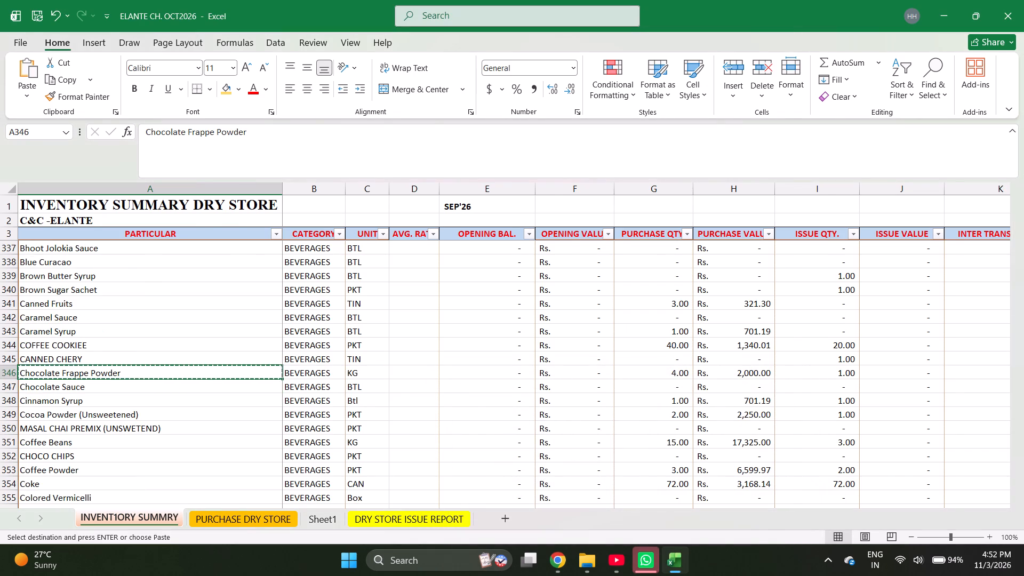
key(Return)
key(Return)
Complete the 17-Oct-26 Chocolate Frappe Powder purchase with bill number 4786, quantity 4, rate 476.19 and GST 5%.
key(Right)
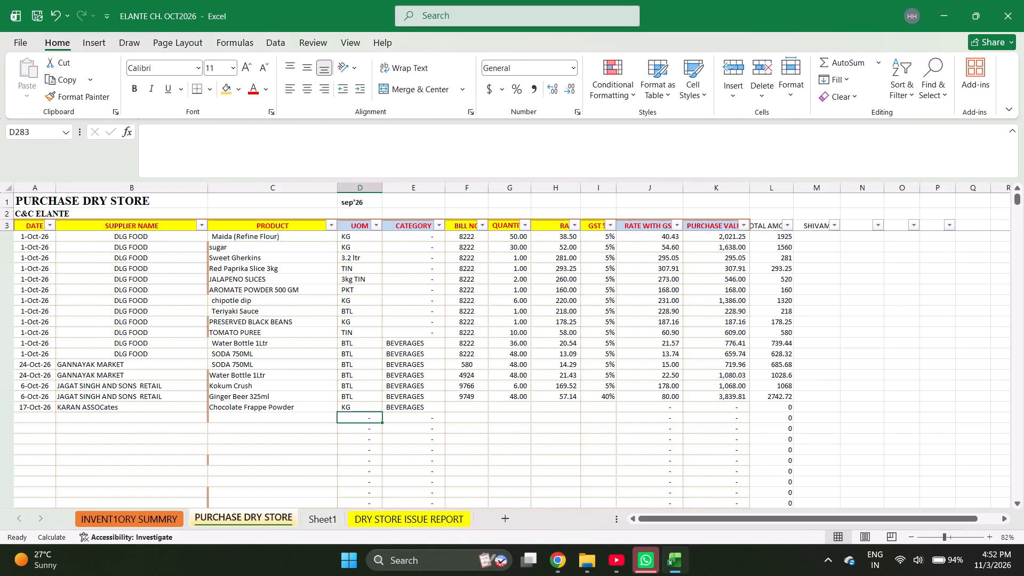
key(Right)
key(Right)
key(ctrl+Up)
key(Down)
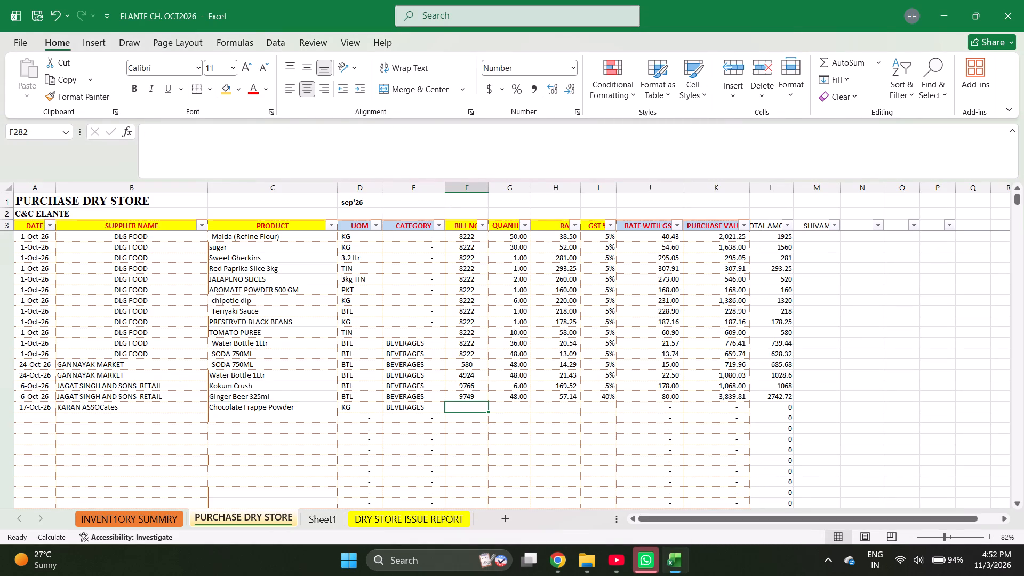
text(4786)
key(Right)
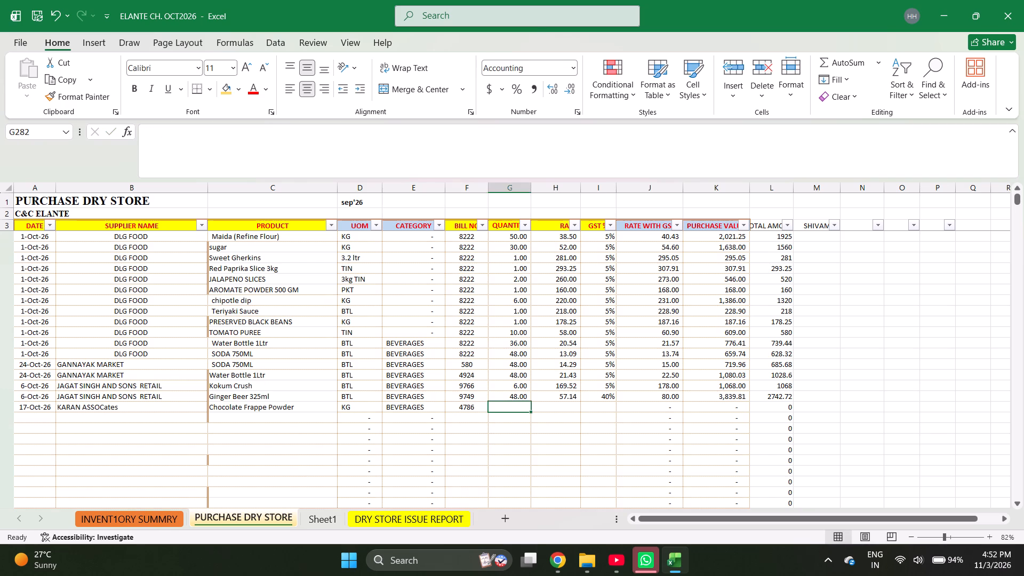
key(4)
key(Right)
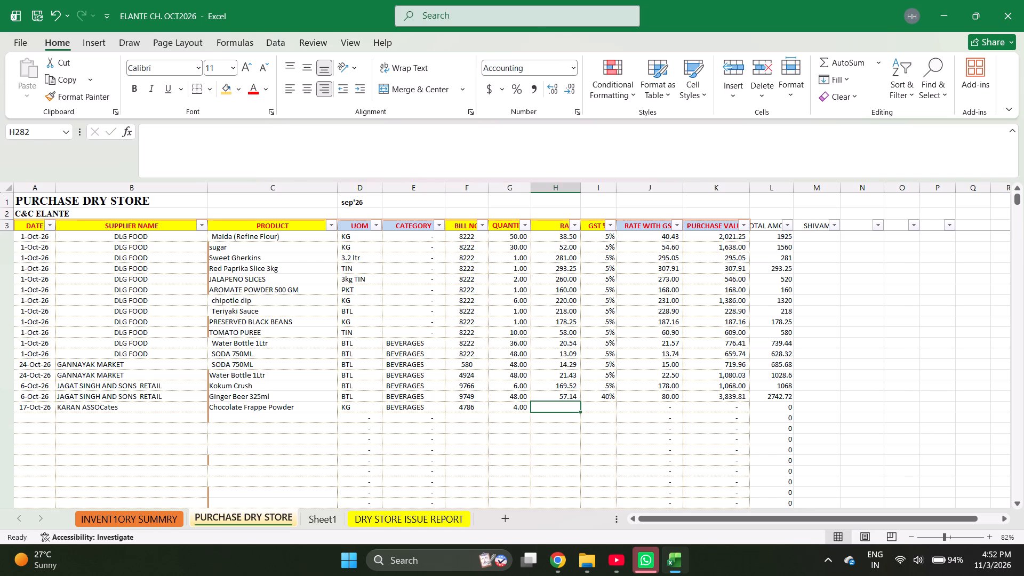
text(476.)
text(19)
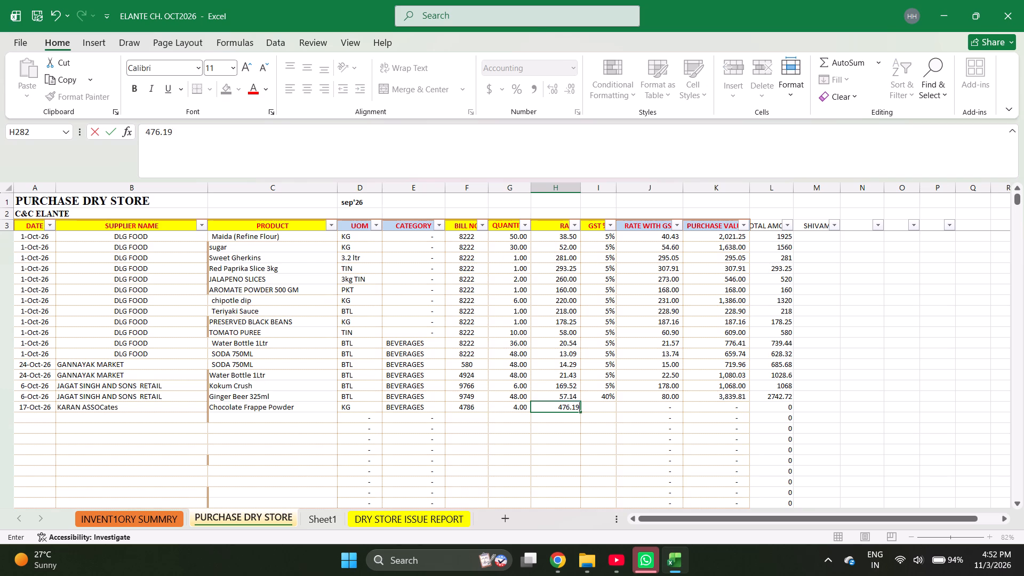
key(Right)
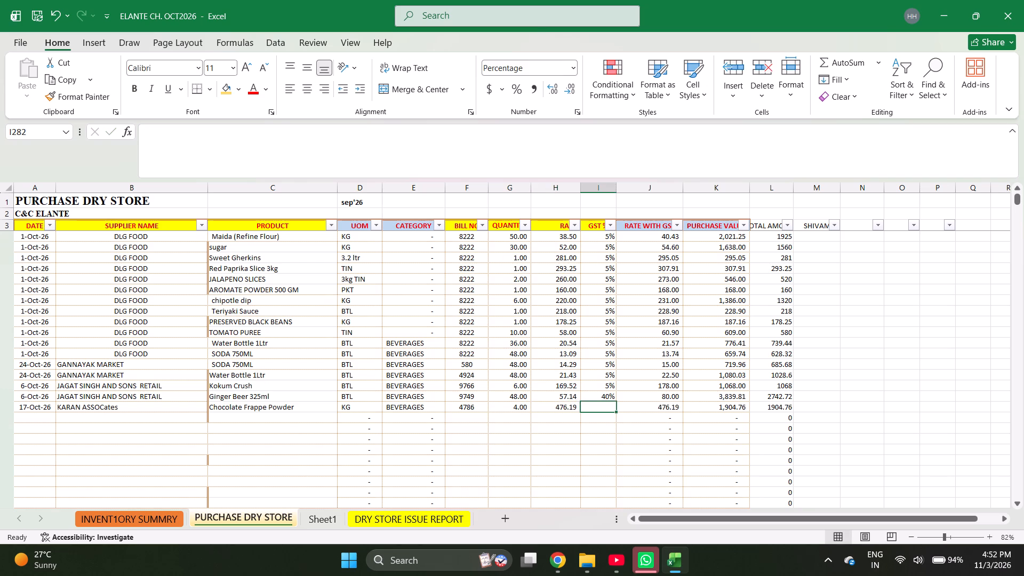
key(5)
key(Right)
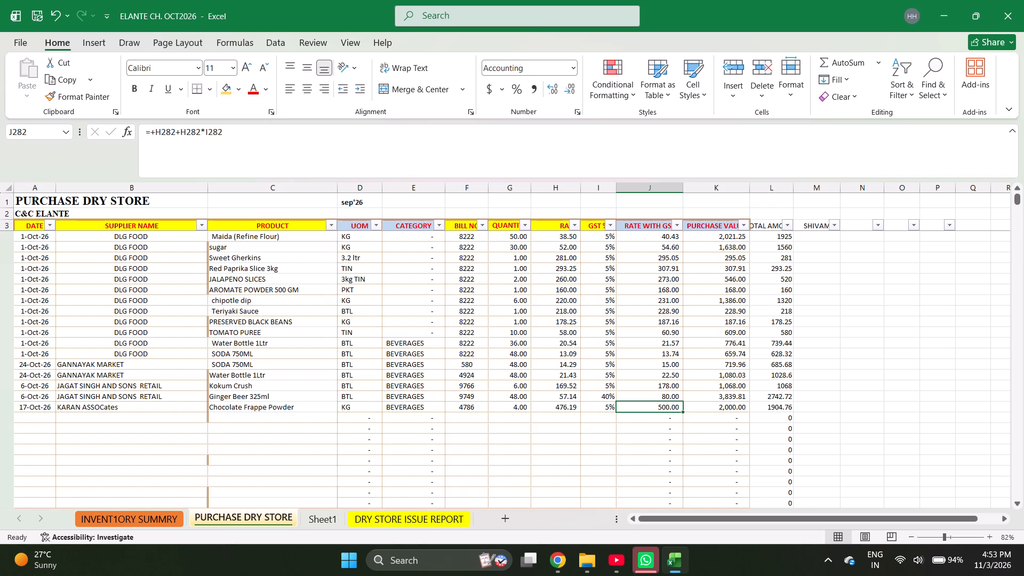
Add a purchase row dated 10-9-2026, filling down supplier KARAN ASSOCates and product Chocolate Frappe Powder from the row above.
key(ctrl+Left)
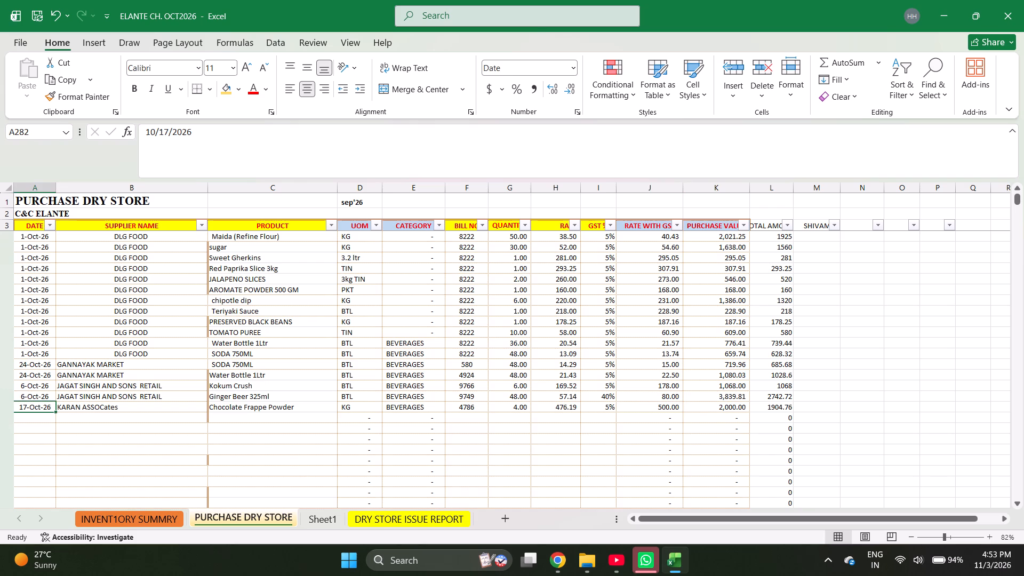
key(ctrl+Left)
key(Down)
text(10-9-2026)
key(Right)
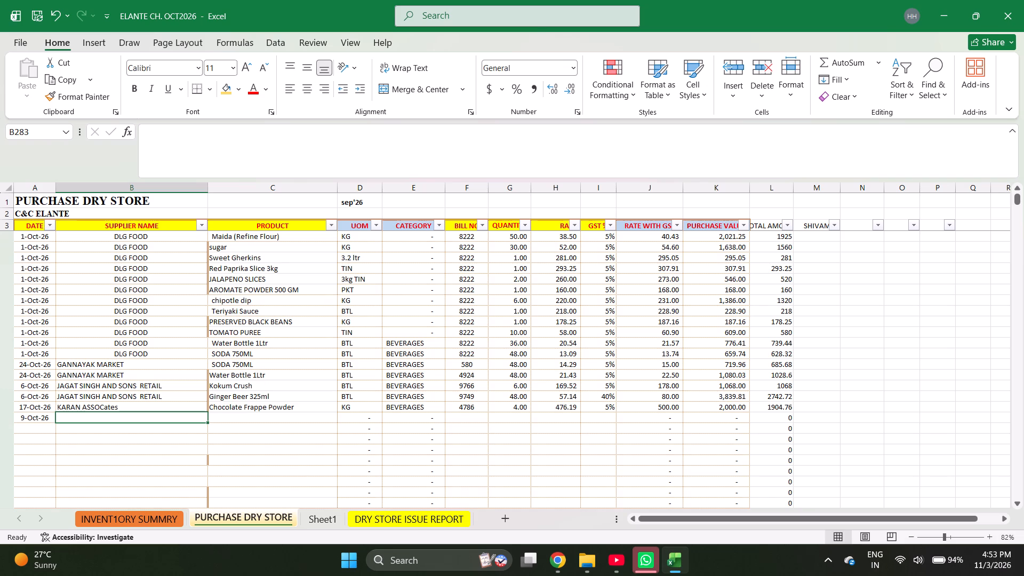
key(ctrl+d)
key(Right)
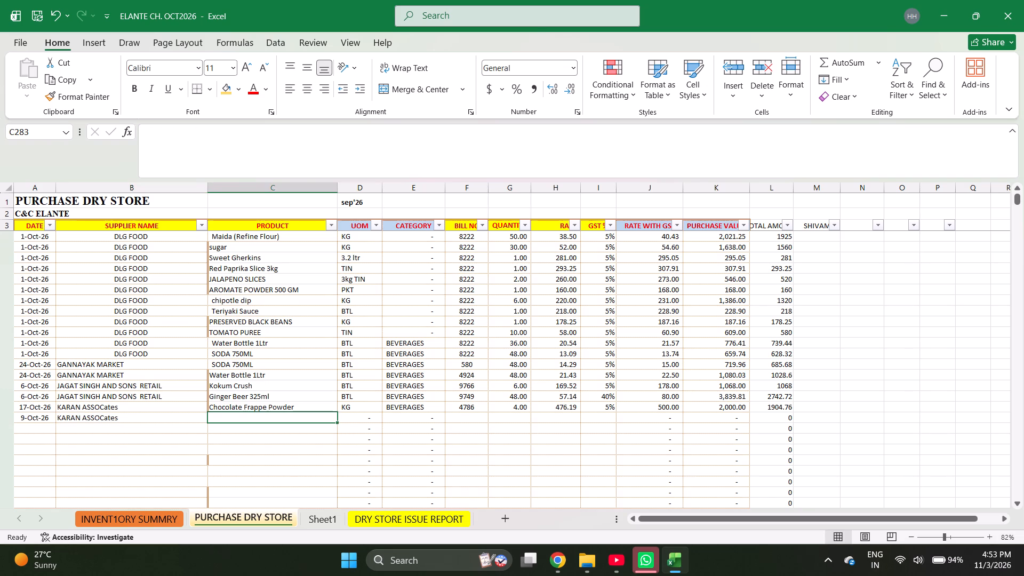
key(ctrl+d)
key(Right)
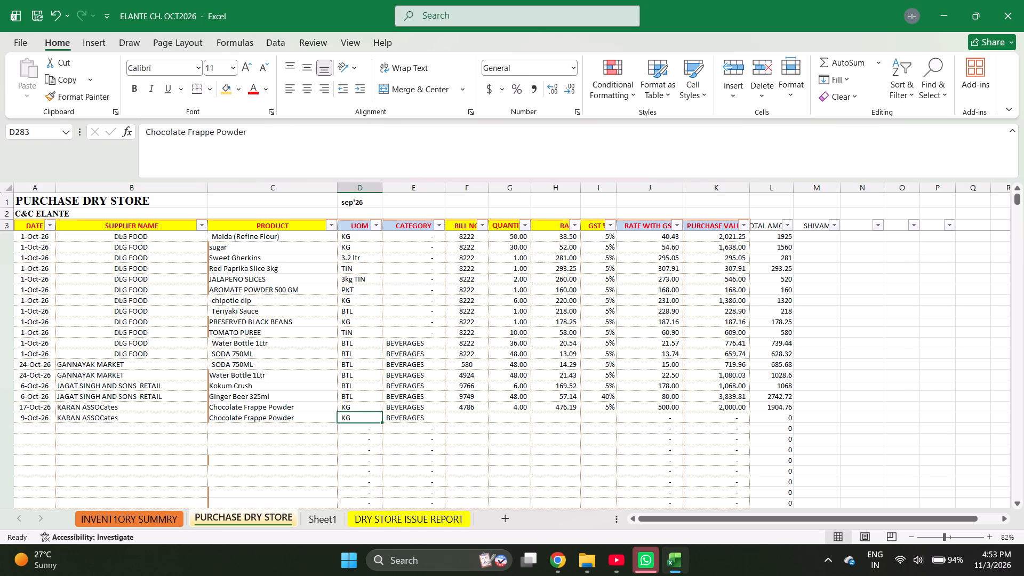
Complete the 9-Oct-26 purchase with bill number 4574, quantity 3, the 476.19 rate filled down from above, and GST 5%.
key(Right)
key(Right)
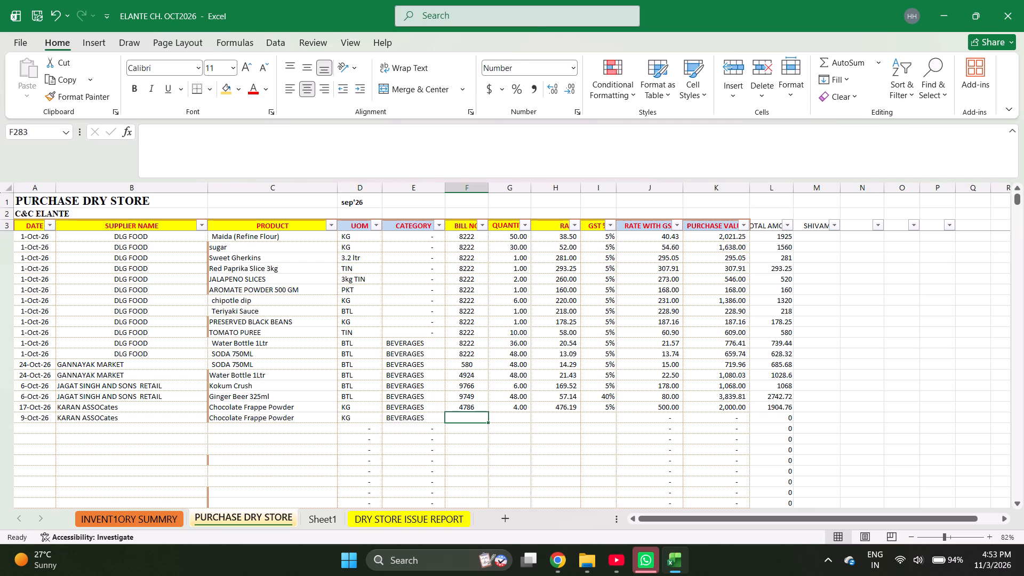
key(5)
key(BackSpace)
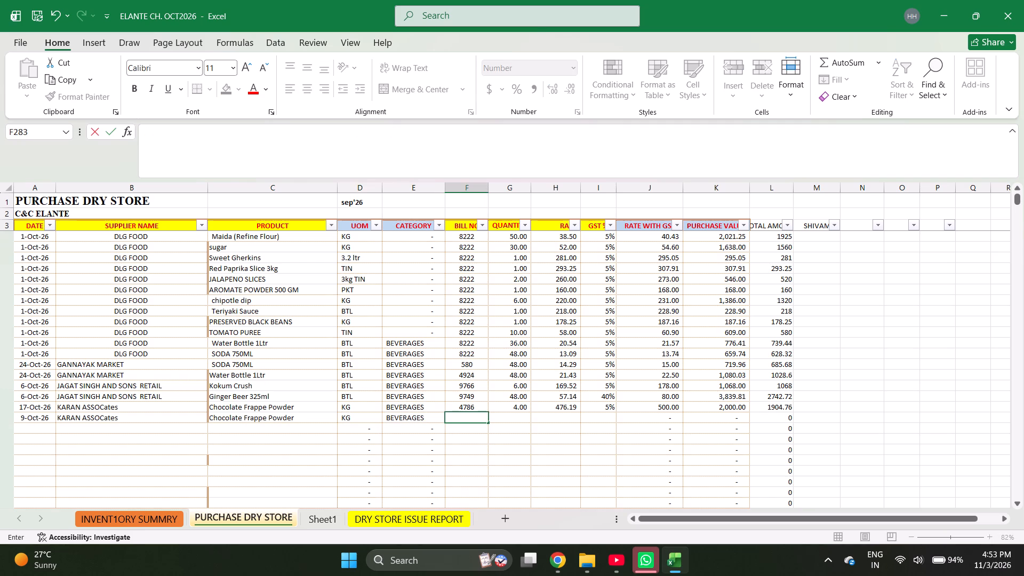
text(4574)
key(Page_Down)
key(Right)
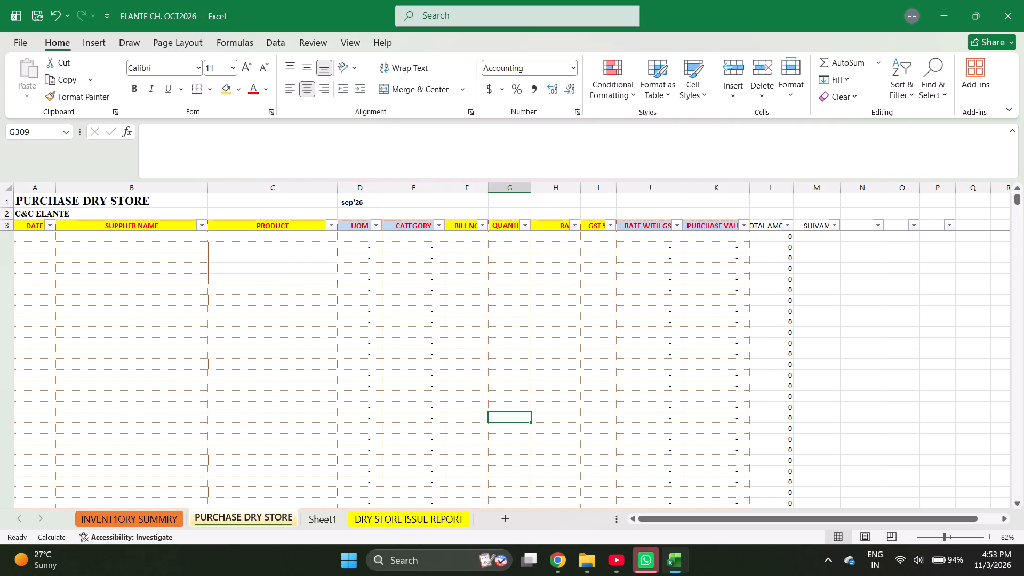
key(Page_Up)
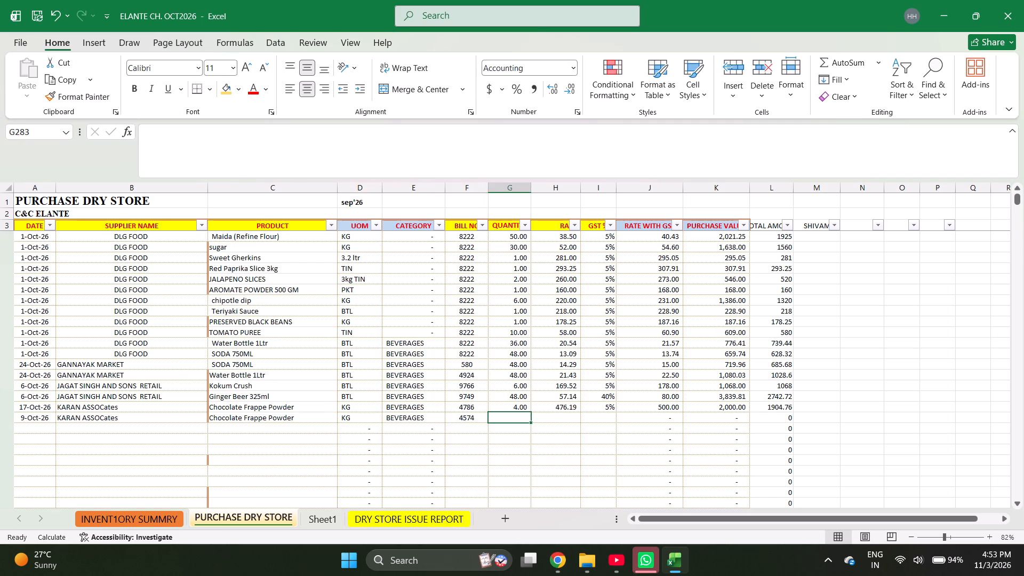
key(3)
key(Right)
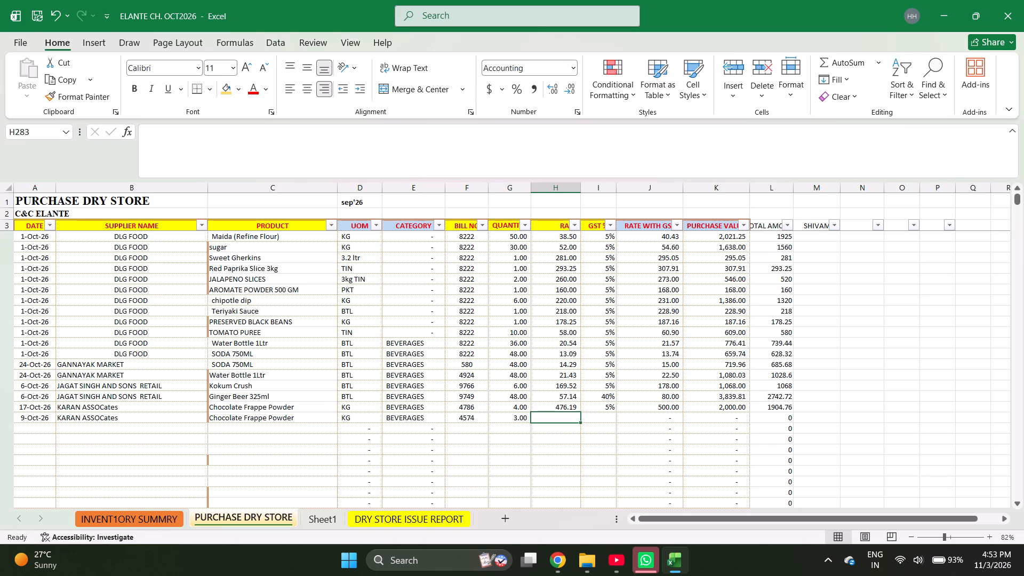
key(ctrl+d)
key(Right)
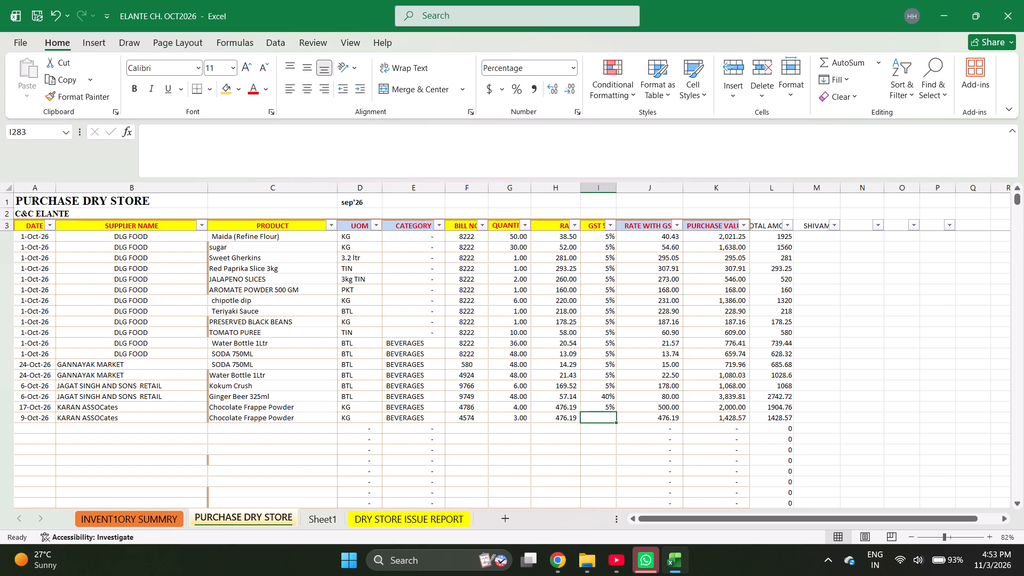
key(5)
key(Right)
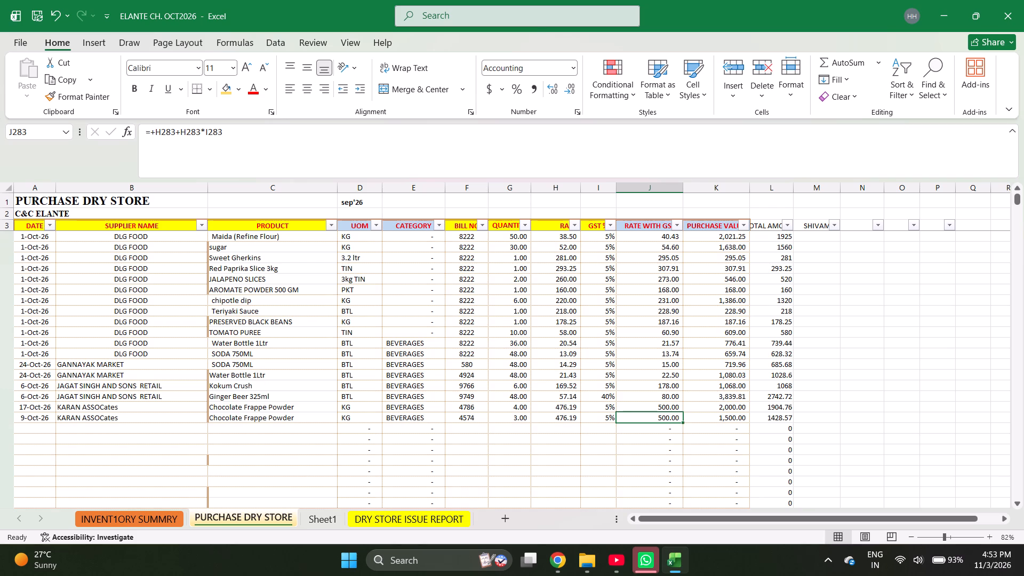
Find FILL in the inventory summary sheet and copy Blueberry Filling into the product cell below the 9-Oct-26 Chocolate Frappe Powder purchase.
key(ctrl+Page_Up)
key(ctrl+f)
text(FILL)
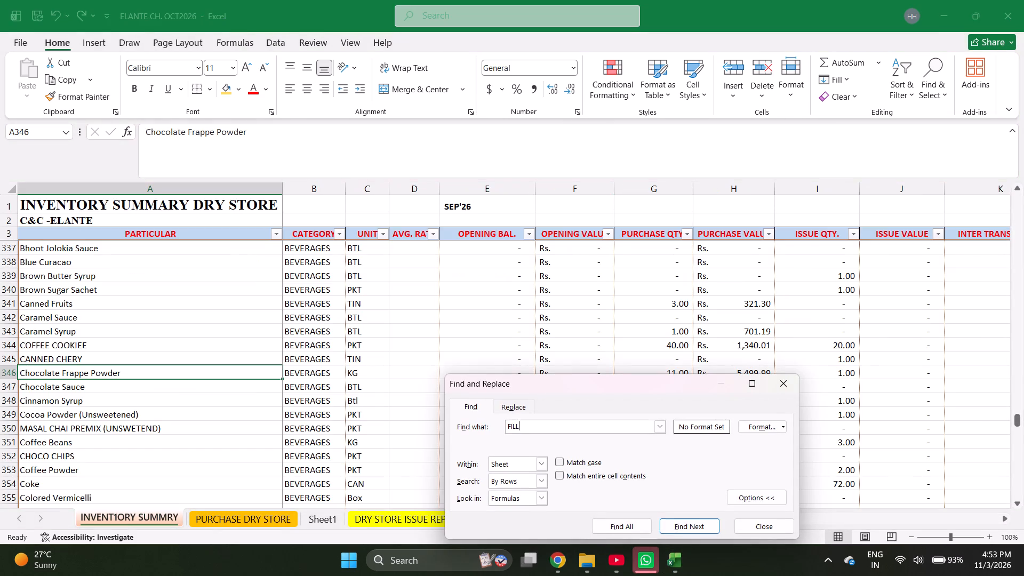
key(Return)
key(Return)
key(Return)
key(Escape)
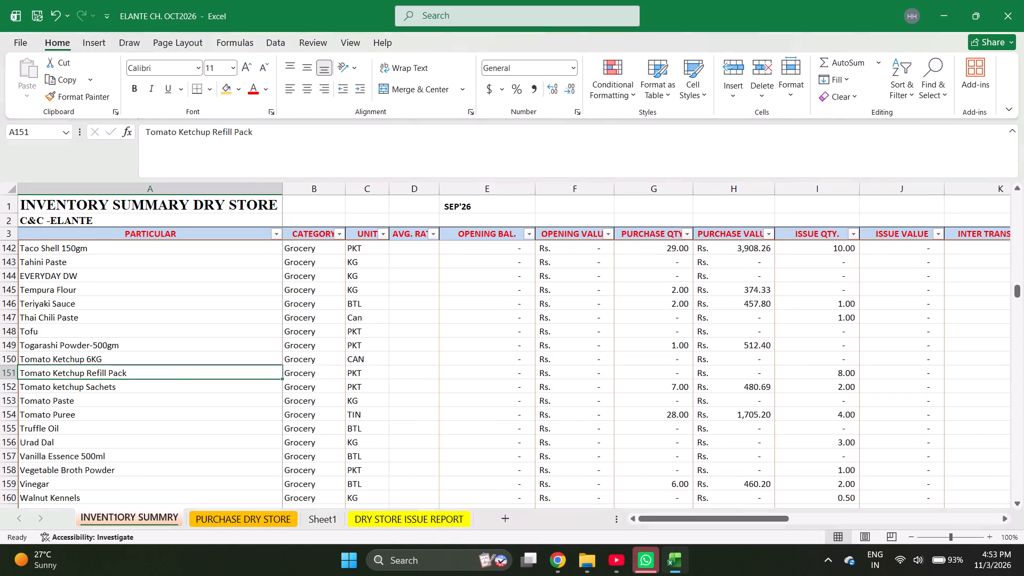
key(ctrl+f)
key(Return)
key(Return)
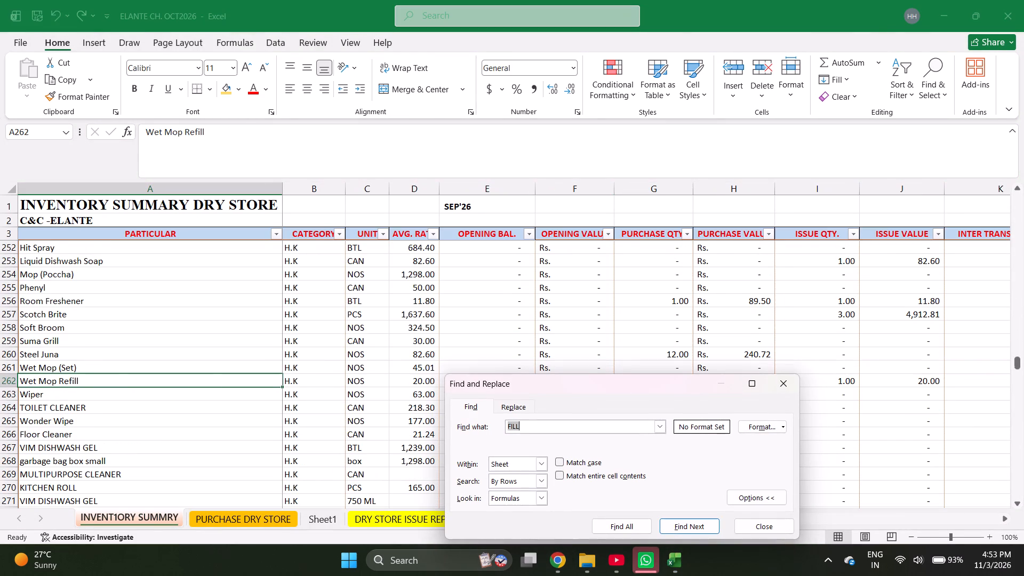
key(Return)
key(Return)
key(Return)
key(Return)
key(Return)
key(Return)
key(Return)
key(Return)
key(Return)
key(Return)
key(Return)
key(Return)
key(Return)
key(Return)
key(Return)
key(Return)
key(Return)
key(Return)
key(Return)
key(Return)
key(Return)
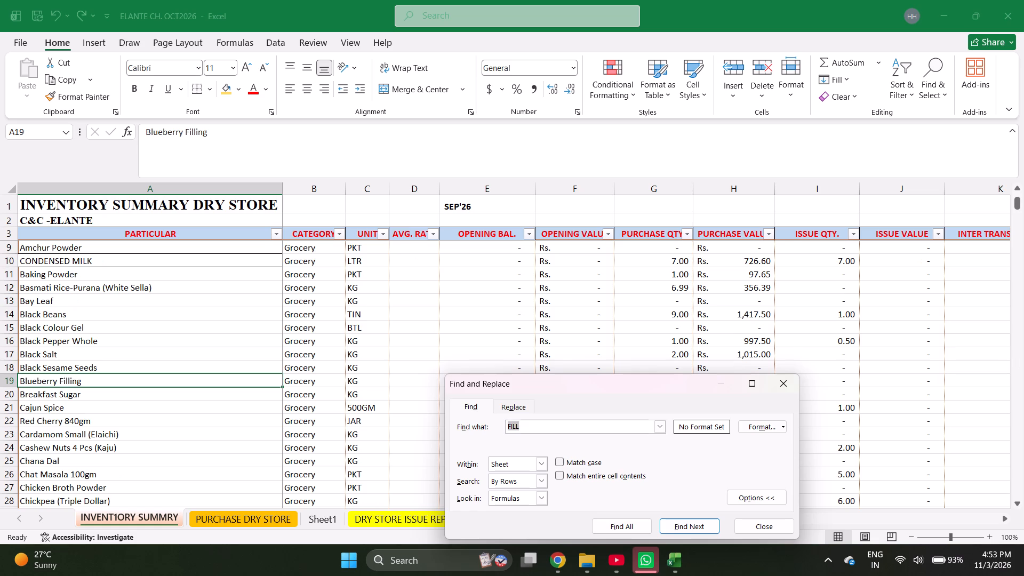
key(Escape)
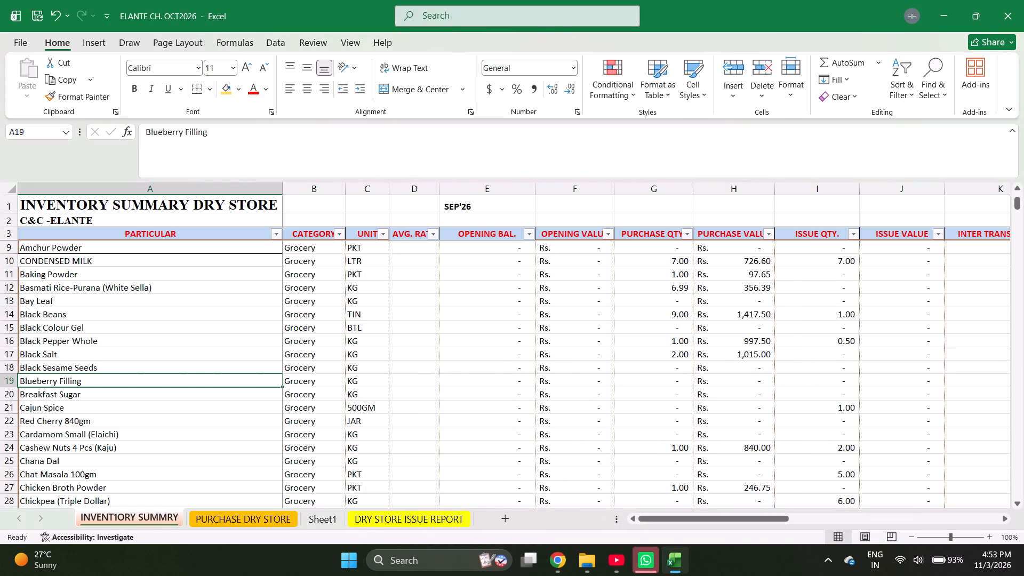
key(ctrl+c)
key(ctrl+Page_Down)
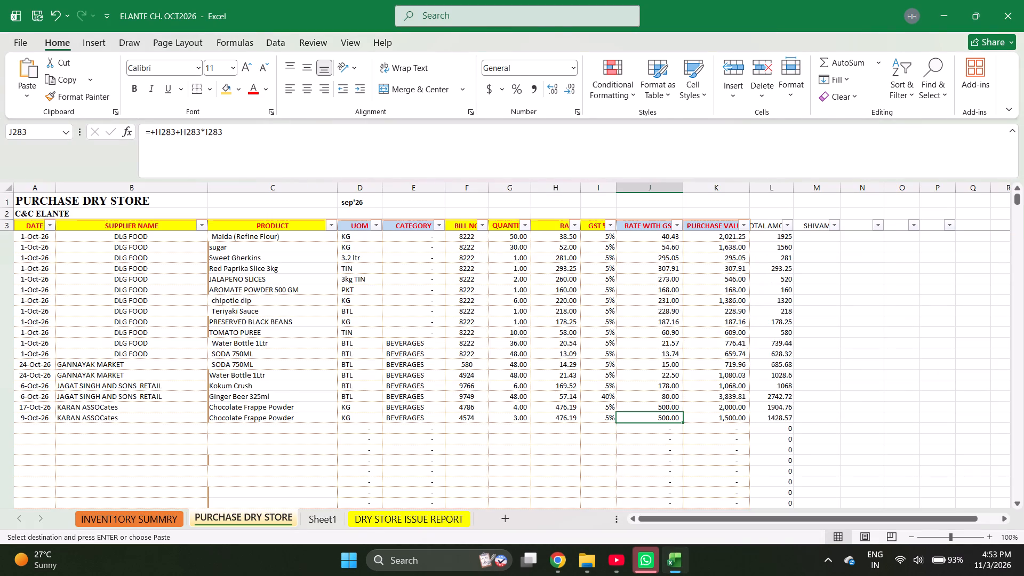
key(Left)
key(Left)
key(Left)
key(Left)
key(Left)
key(Left)
key(Left)
key(Down)
key(Return)
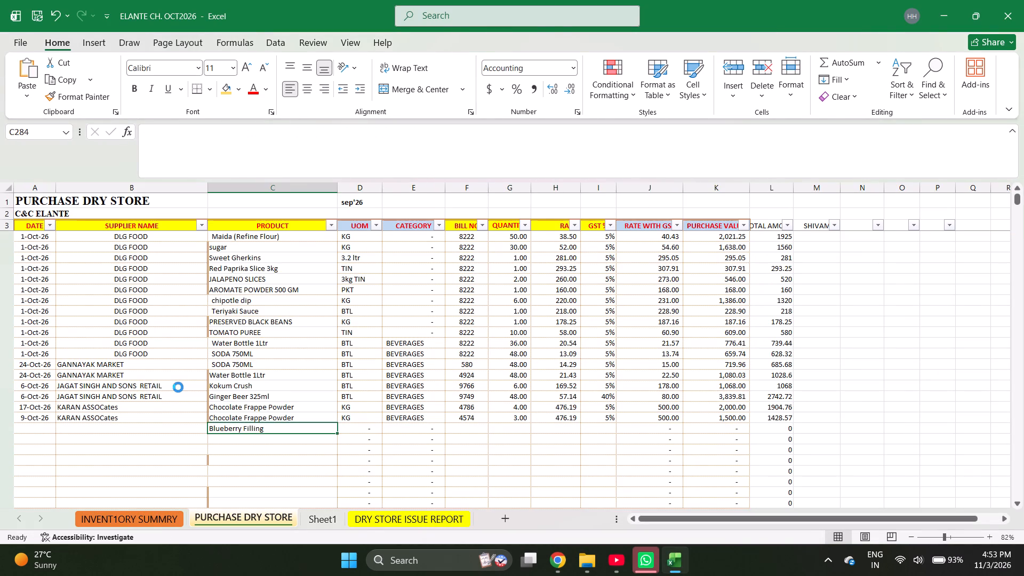
key(Return)
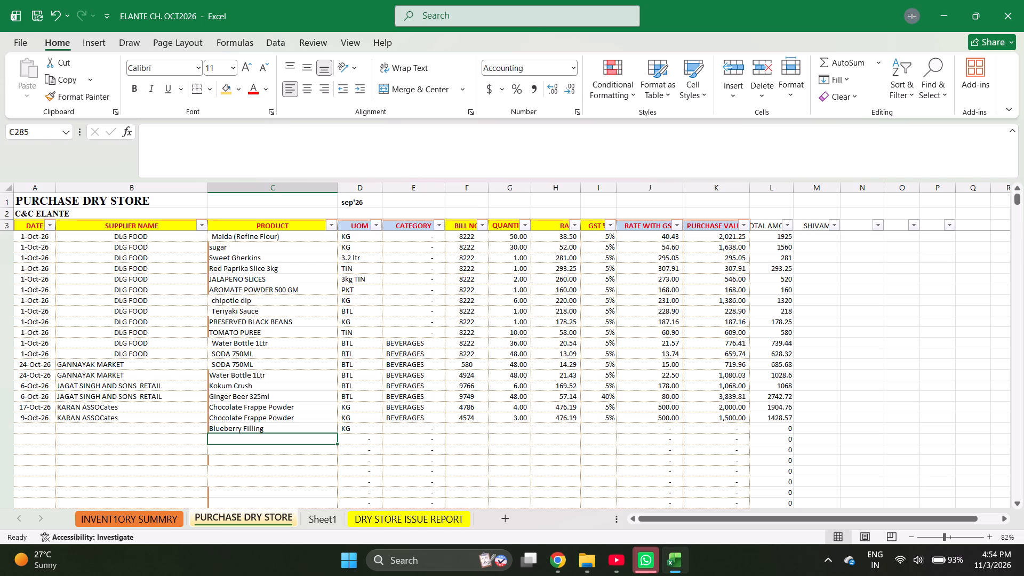
Find TIR in the inventory summary sheet and copy Tiramisu Syrup into the product cell below Blueberry Filling.
key(ctrl+Page_Up)
key(ctrl+f)
text(TIR)
key(Return)
key(Escape)
key(ctrl+f)
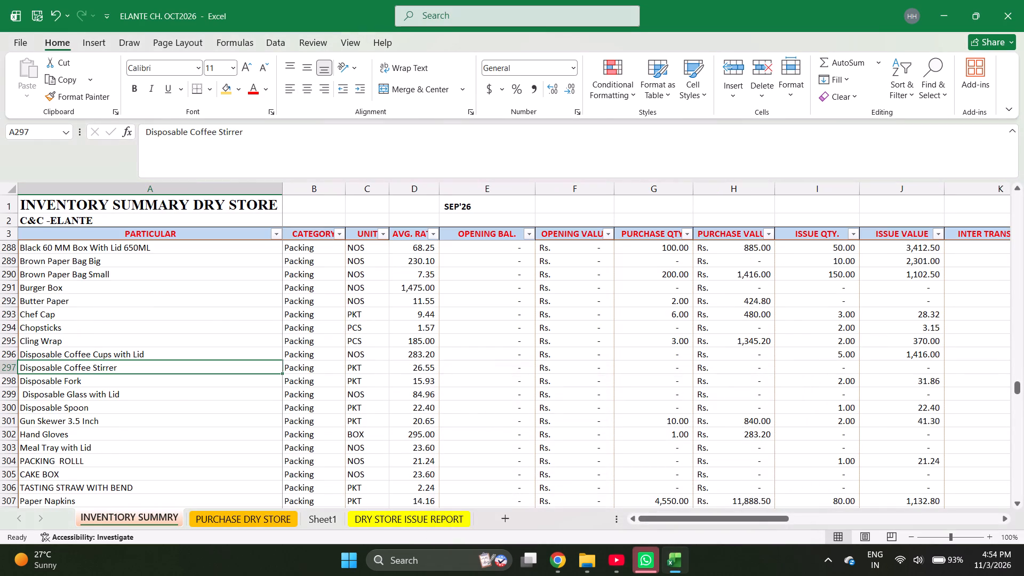
key(Return)
key(Return)
key(Return)
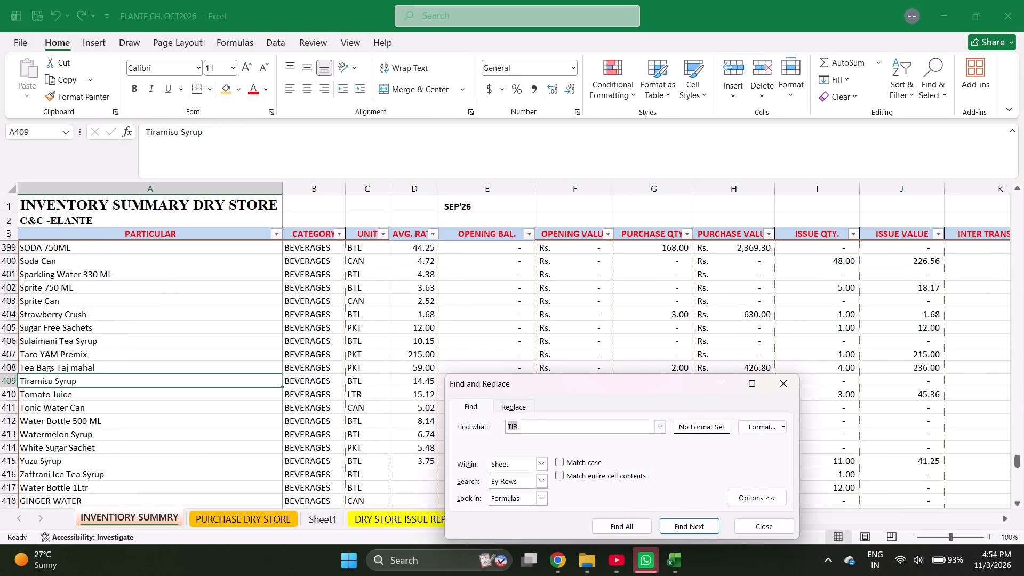
key(Escape)
key(ctrl+c)
key(ctrl+Page_Down)
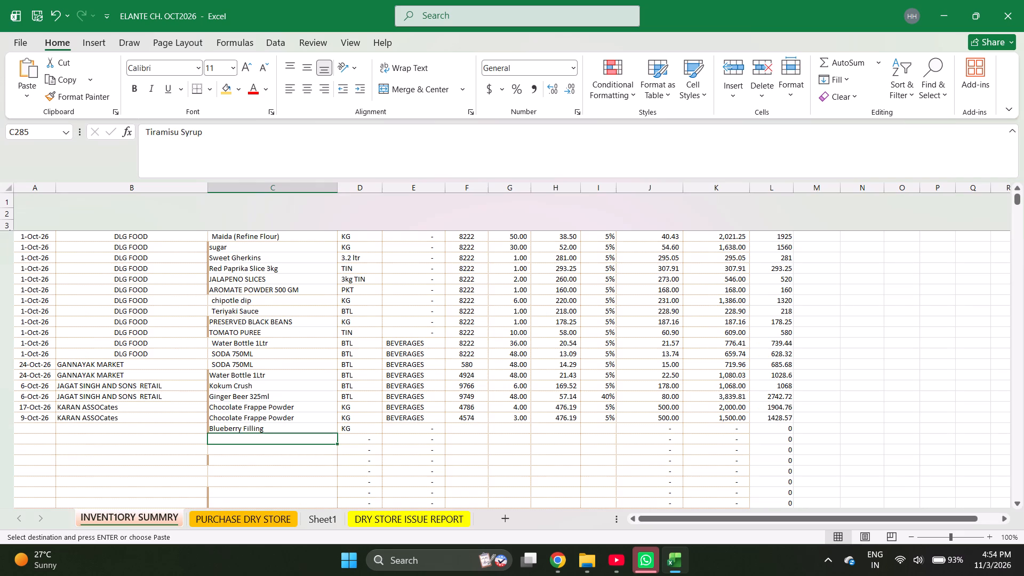
key(Return)
key(Return)
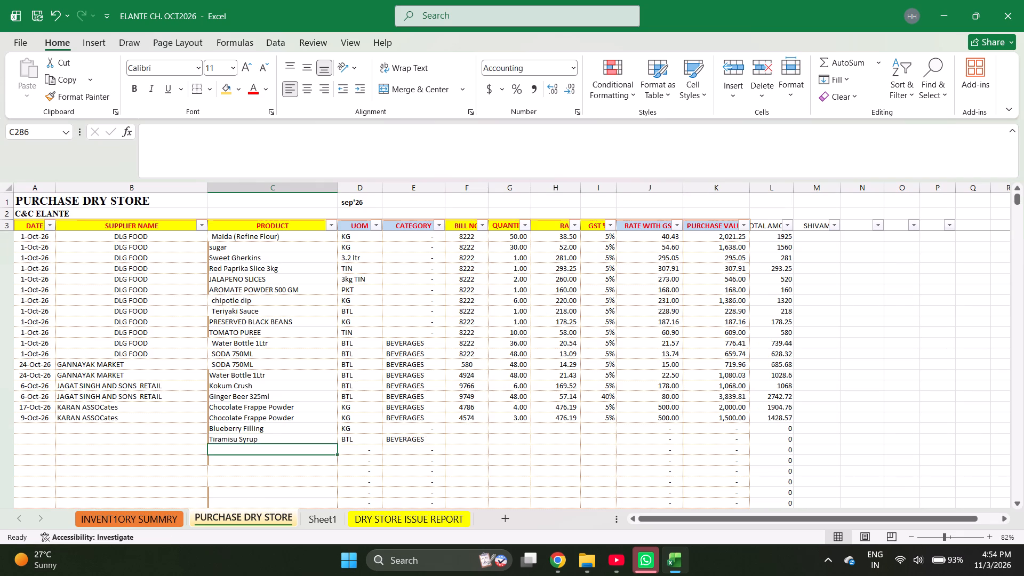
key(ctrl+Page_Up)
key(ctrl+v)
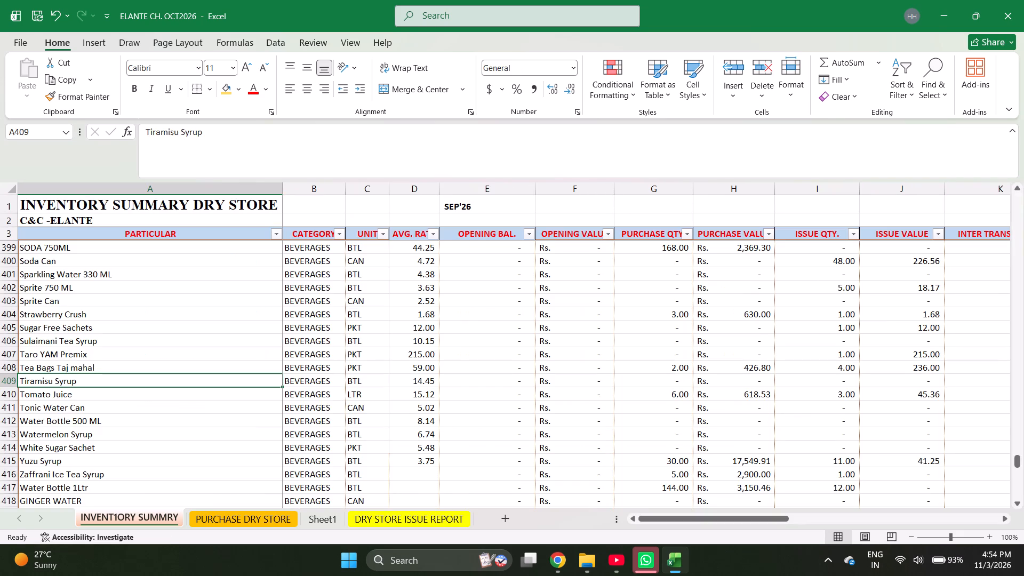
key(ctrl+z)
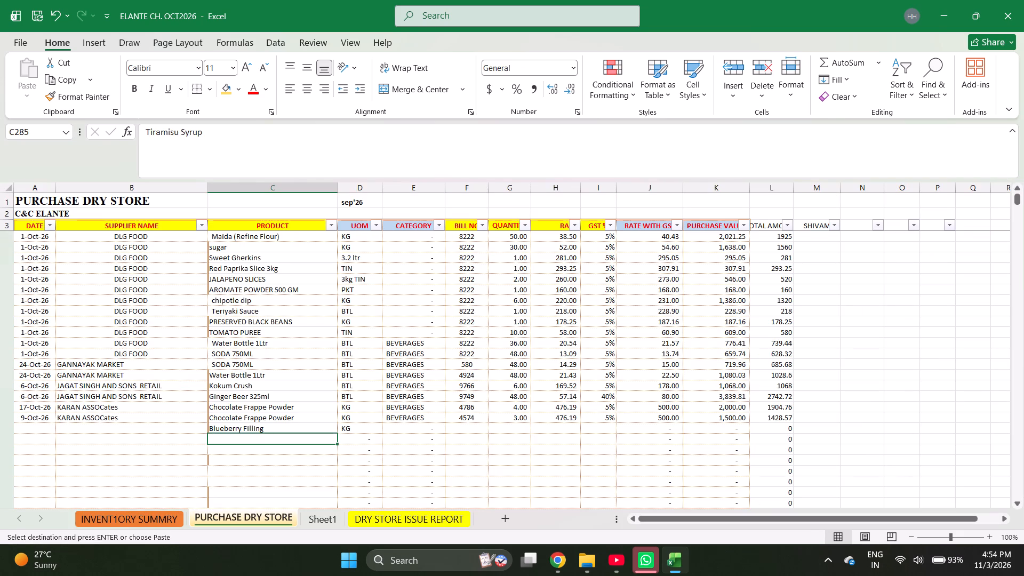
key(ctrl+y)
Find COM in the inventory summary sheet and copy Chocolate Compound - No added sugar (CO D15NS) into the product cell below Tiramisu Syrup.
key(ctrl+Page_Up)
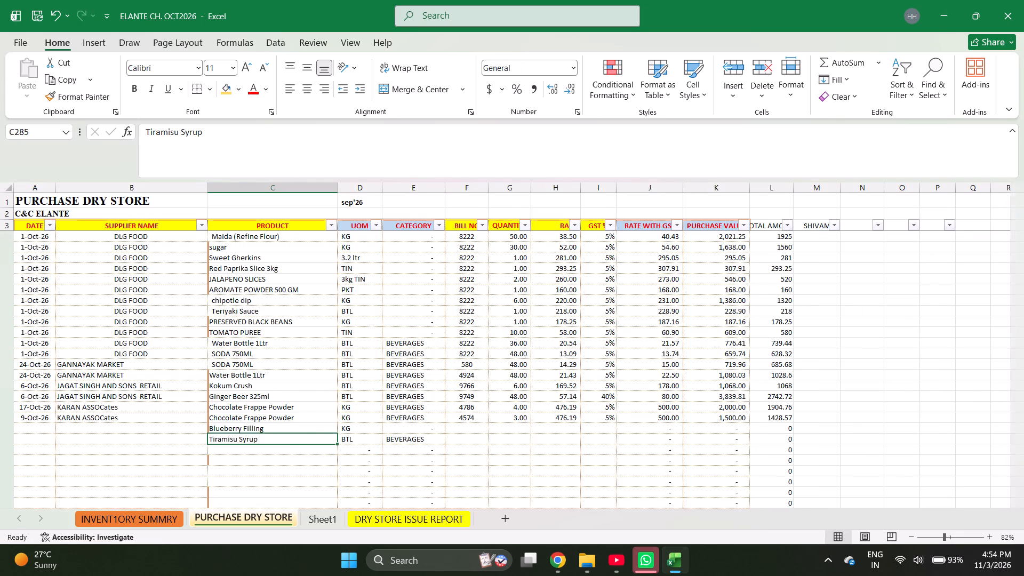
key(ctrl+f)
text(COM)
key(Return)
key(Escape)
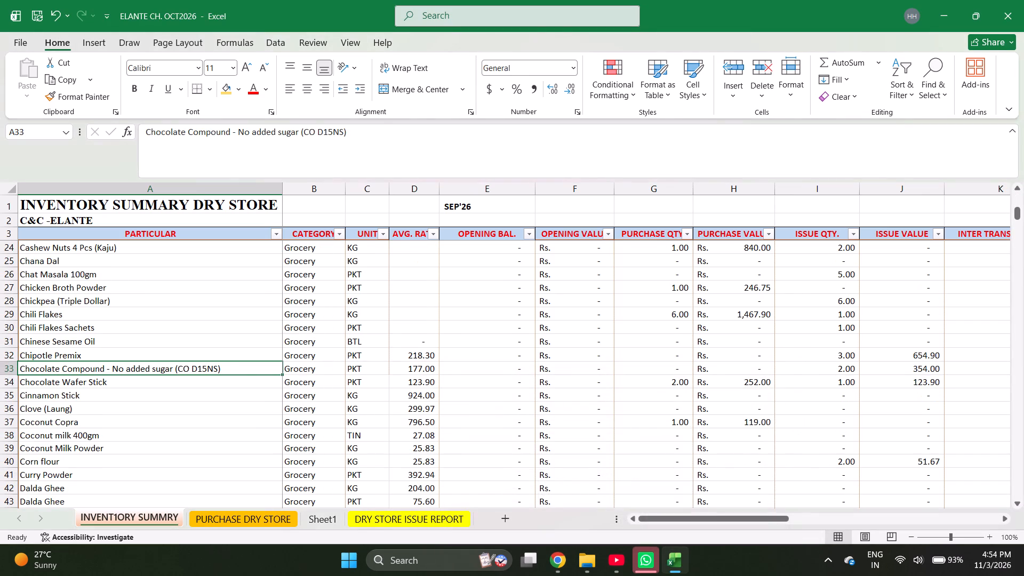
key(ctrl+c)
key(ctrl+Page_Down)
key(Return)
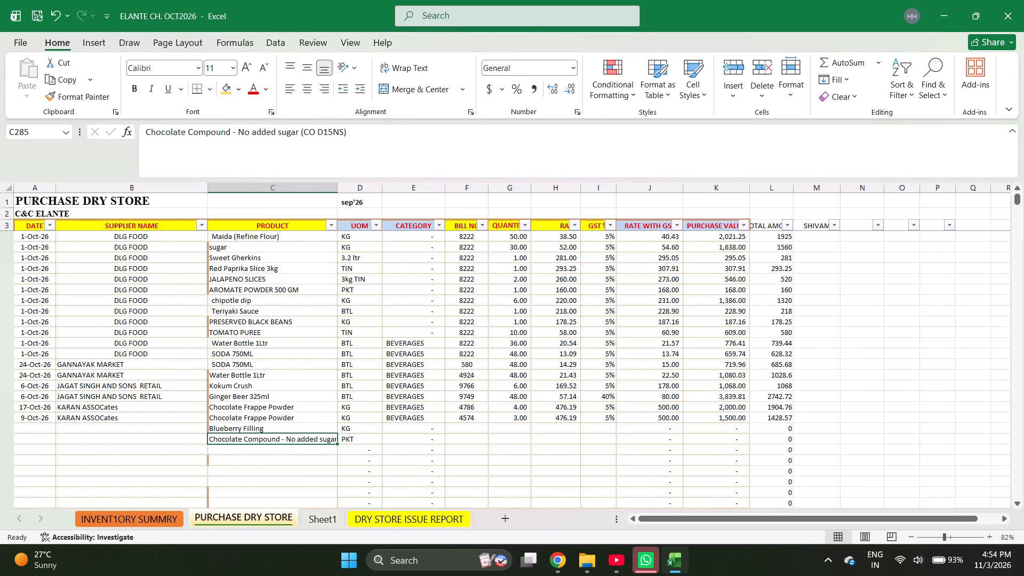
key(ctrl+z)
key(Down)
key(Return)
key(Down)
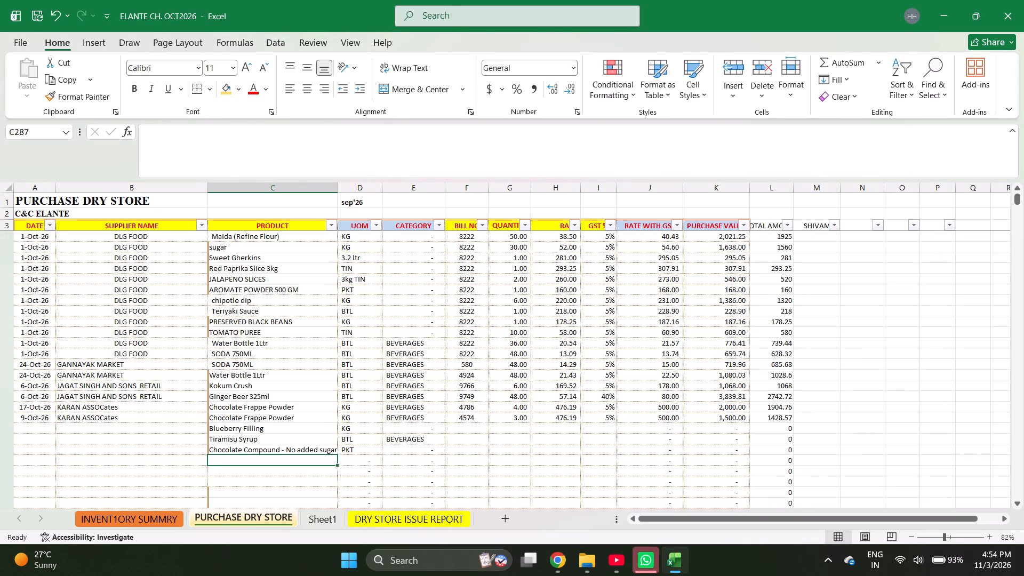
Find KETCH in the inventory summary sheet and copy Tomato ketchup Sachets into the product cell below Chocolate Compound.
key(ctrl+Page_Up)
key(ctrl+f)
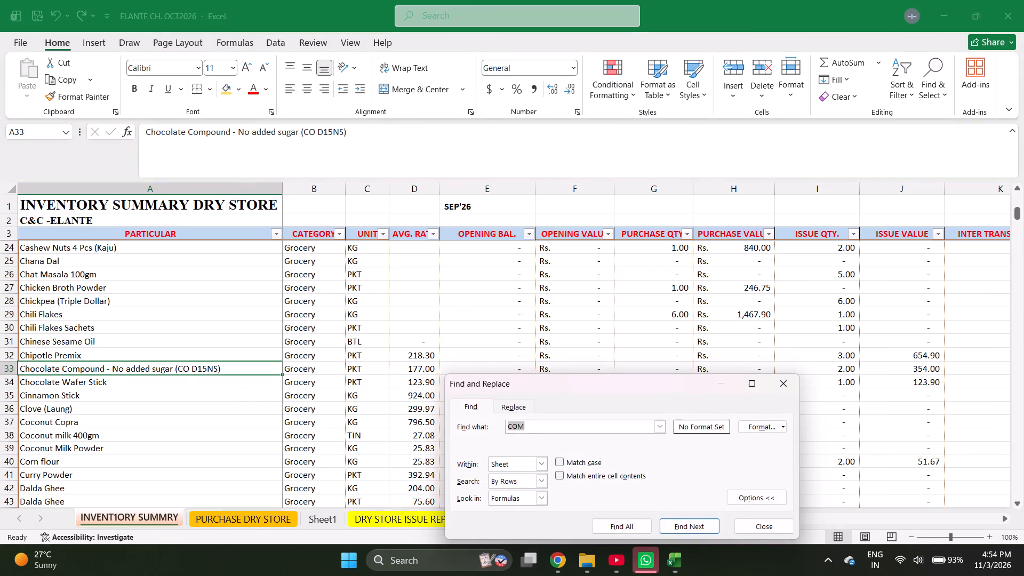
text(KETCH)
key(Return)
key(Escape)
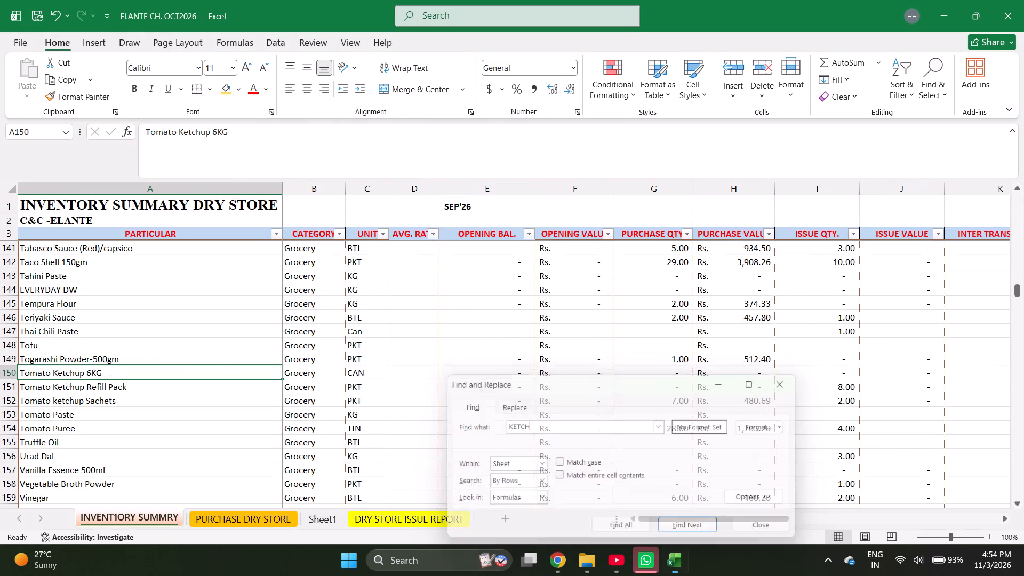
key(Return)
key(Return)
key(ctrl+c)
key(ctrl+Page_Down)
key(Return)
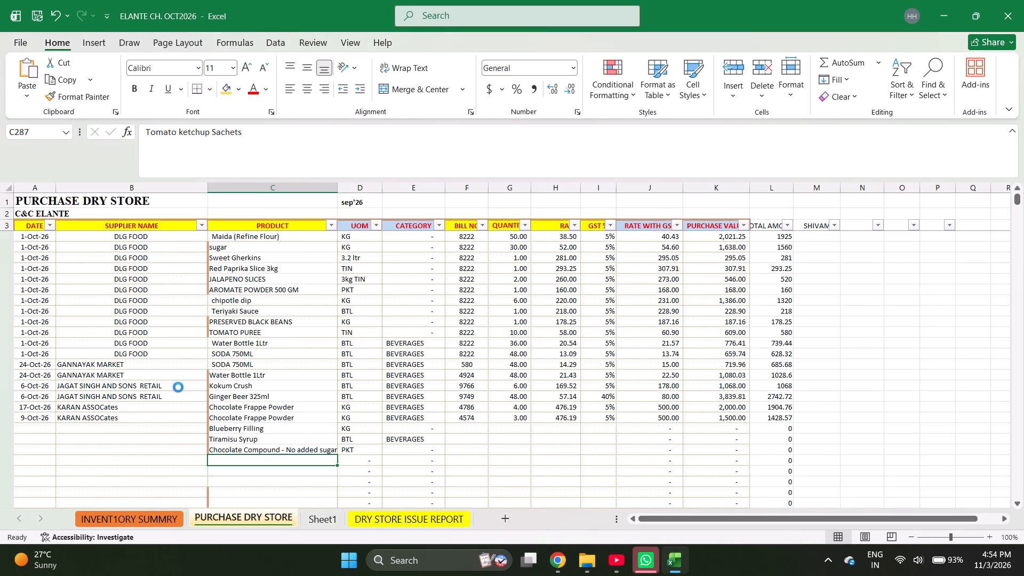
Fill the category formula down from the row above into the Blueberry Filling row.
key(Left)
key(ctrl+Up)
key(Right)
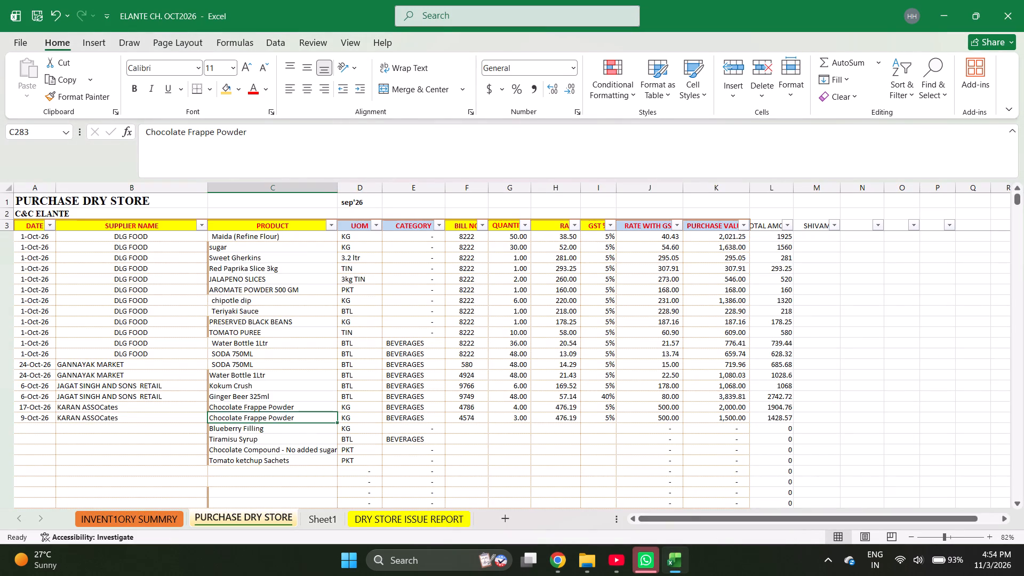
key(ctrl+shift+Down)
key(Right)
key(Right)
key(Right)
key(Down)
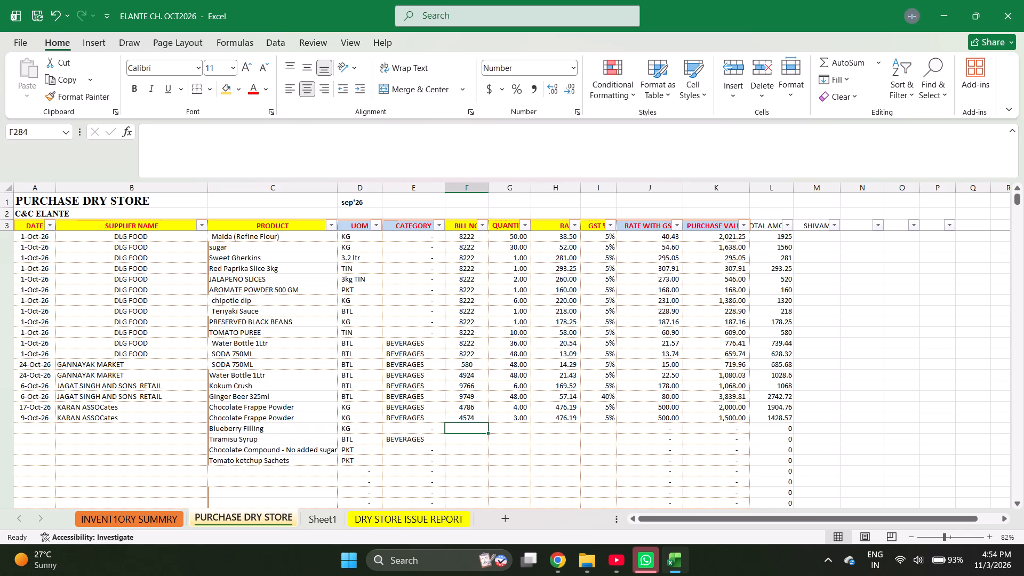
key(Left)
key(Left)
key(Left)
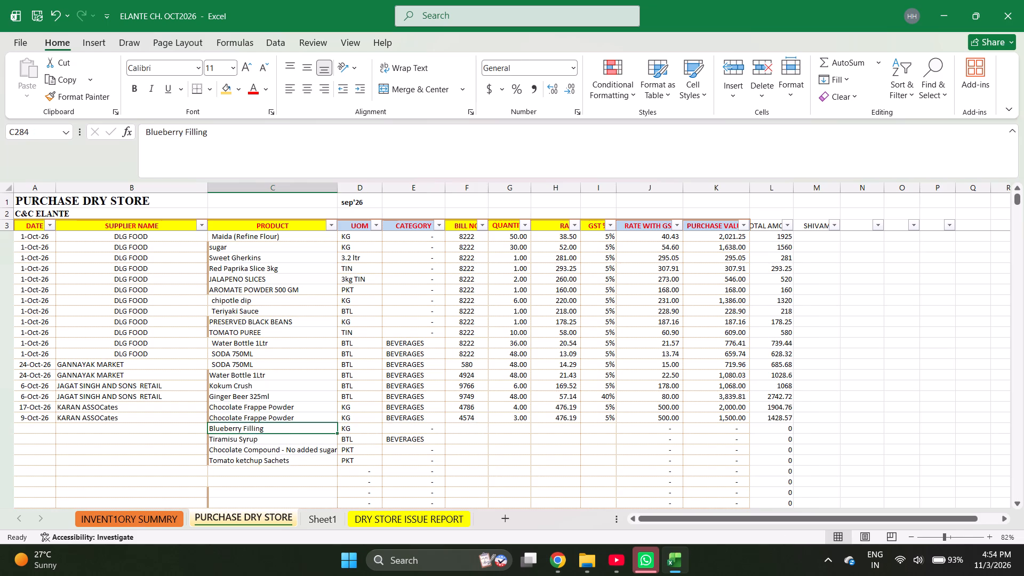
key(Right)
key(Right)
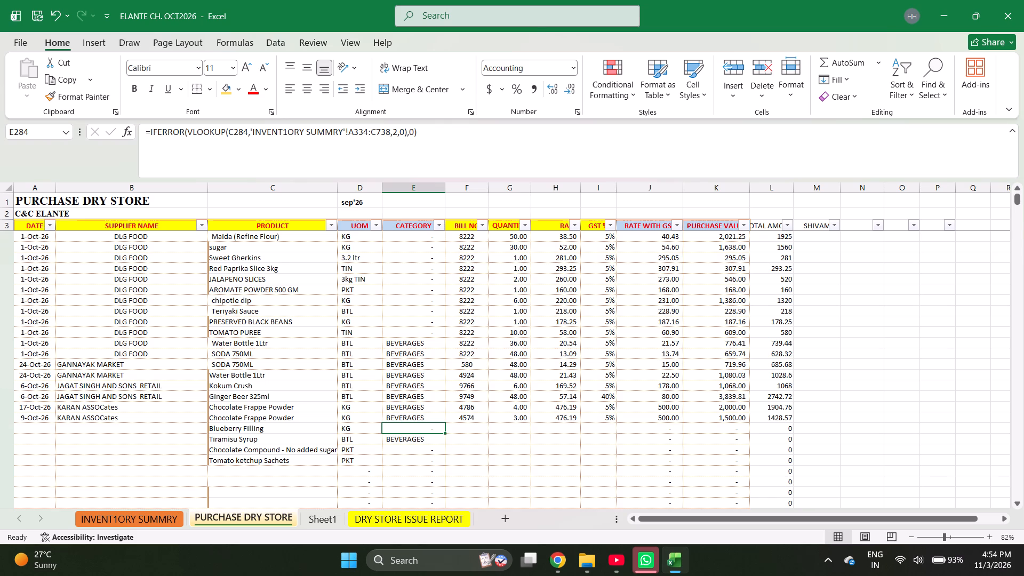
key(Right)
key(Left)
key(ctrl+d)
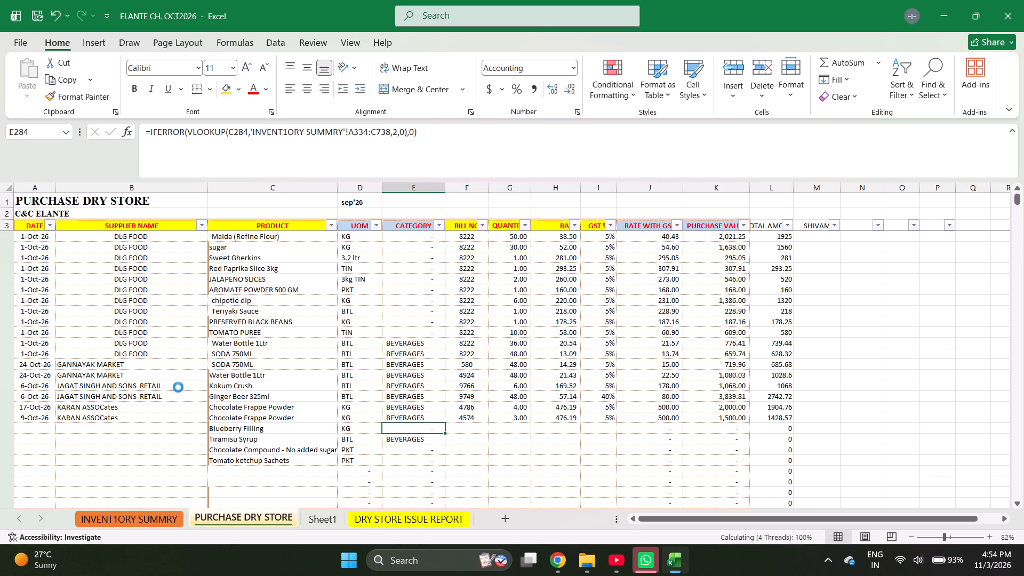
Enter bill number 4381 for the Blueberry Filling purchase.
key(Down)
key(Down)
key(Right)
key(Up)
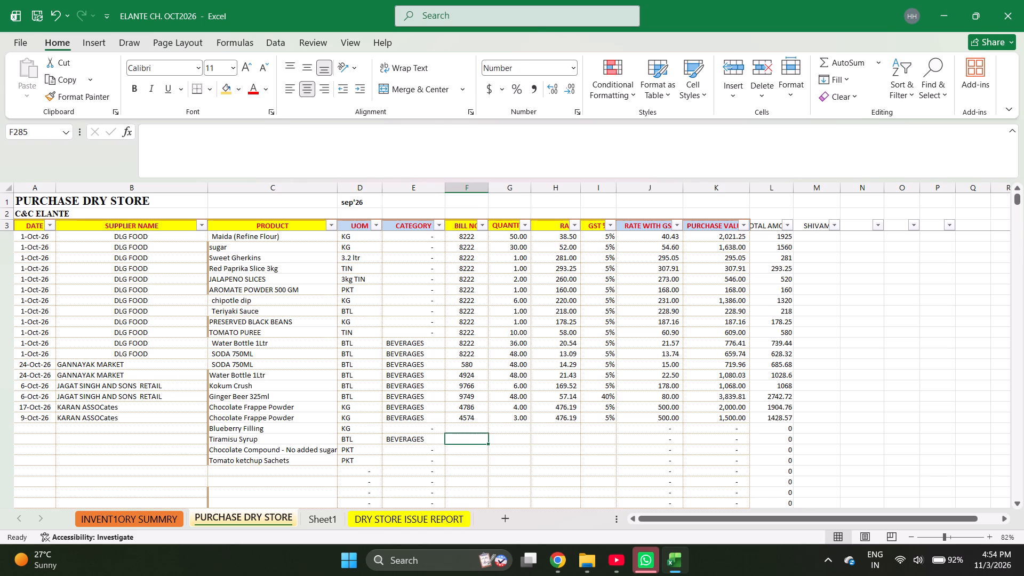
key(Up)
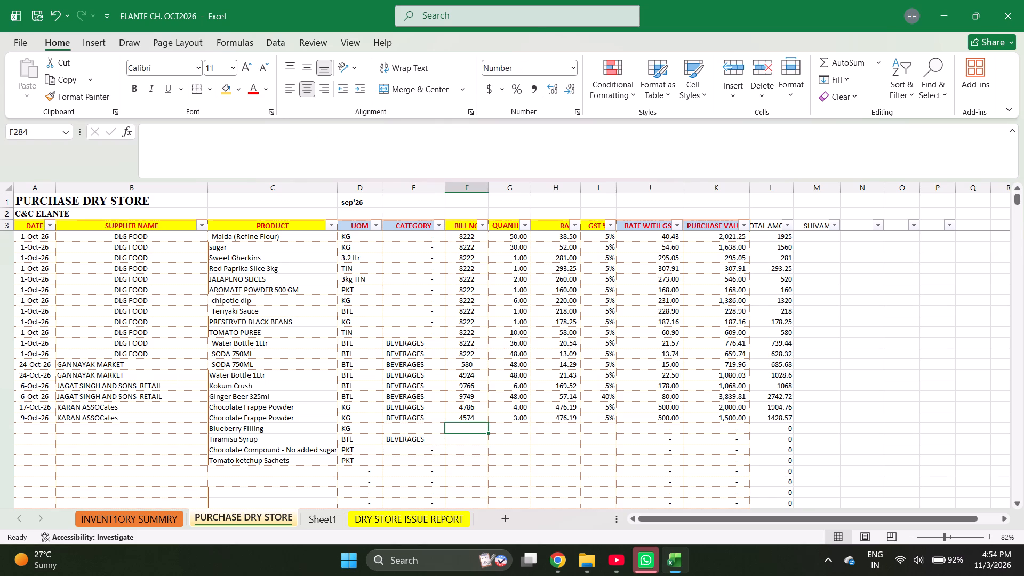
text(4381)
key(Right)
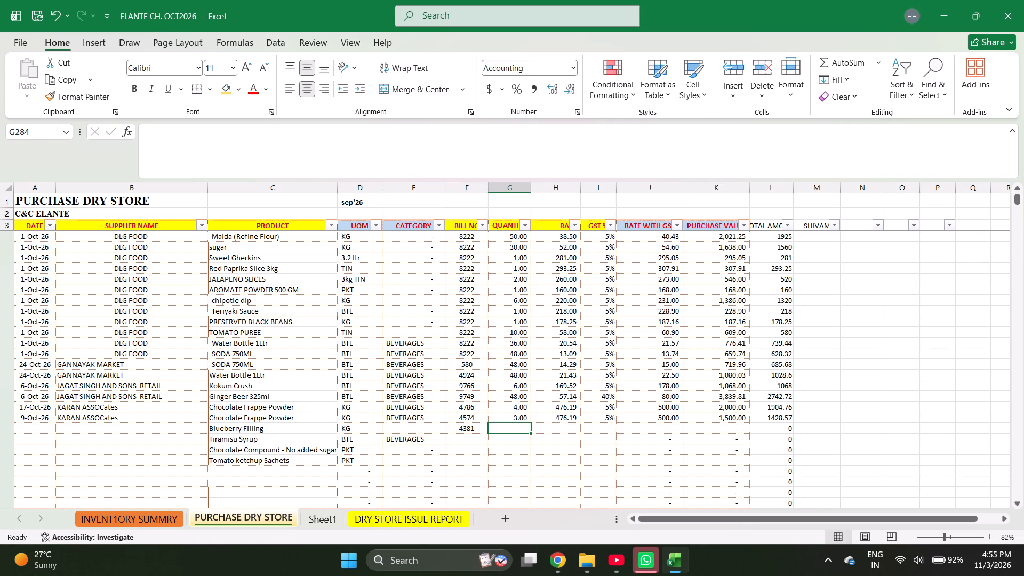
Enter quantities 2, 2, 5 and 2 for Blueberry Filling, Tiramisu Syrup, Chocolate Compound and Tomato ketchup Sachets.
key(2)
key(Return)
key(2)
key(Return)
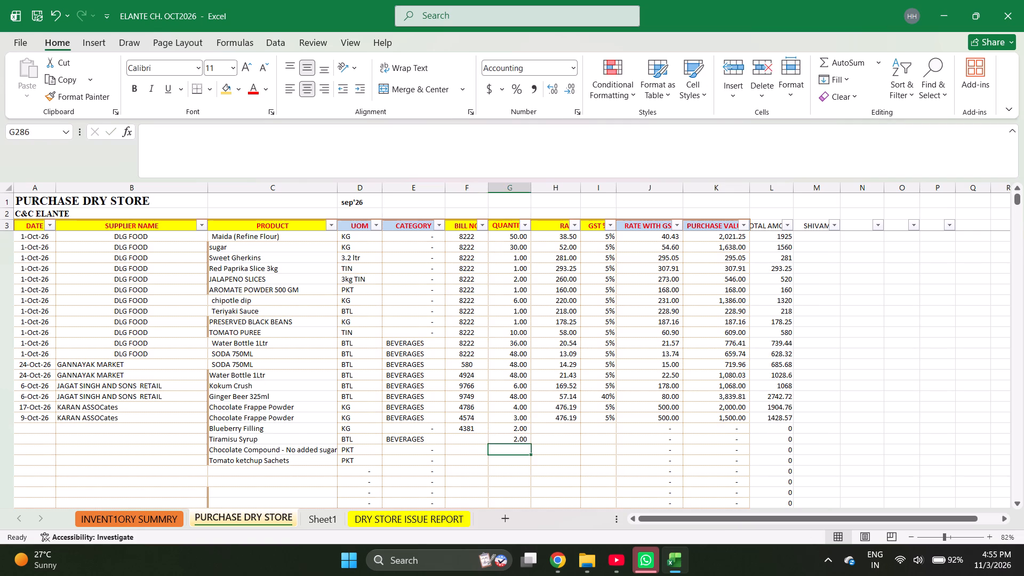
key(5)
key(Return)
key(2)
key(Return)
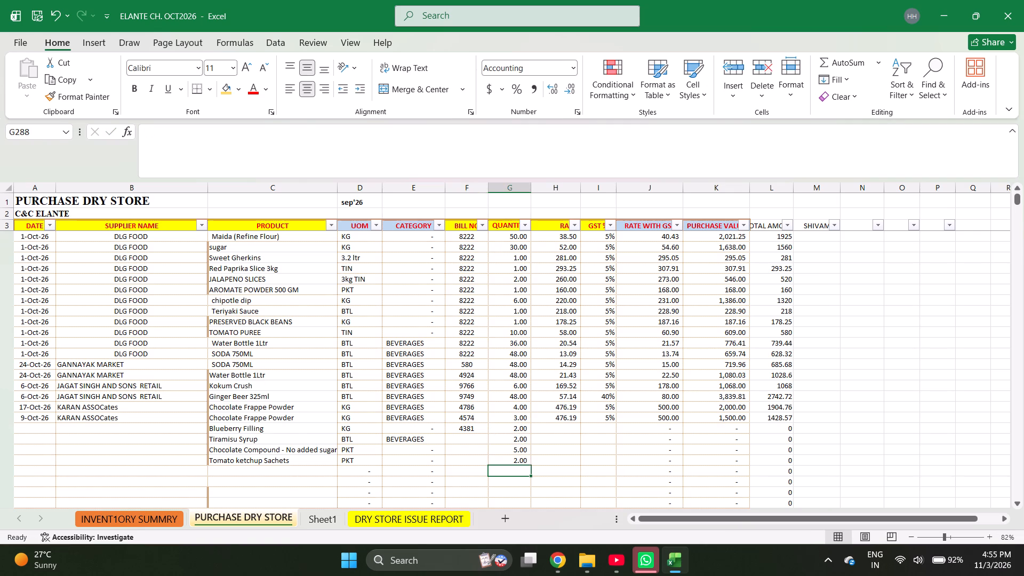
Enter rates 509.52, 500, 542.86 and 76.19 for Blueberry Filling, Tiramisu Syrup, Chocolate Compound and Tomato ketchup Sachets.
key(Right)
key(ctrl+Up)
key(Down)
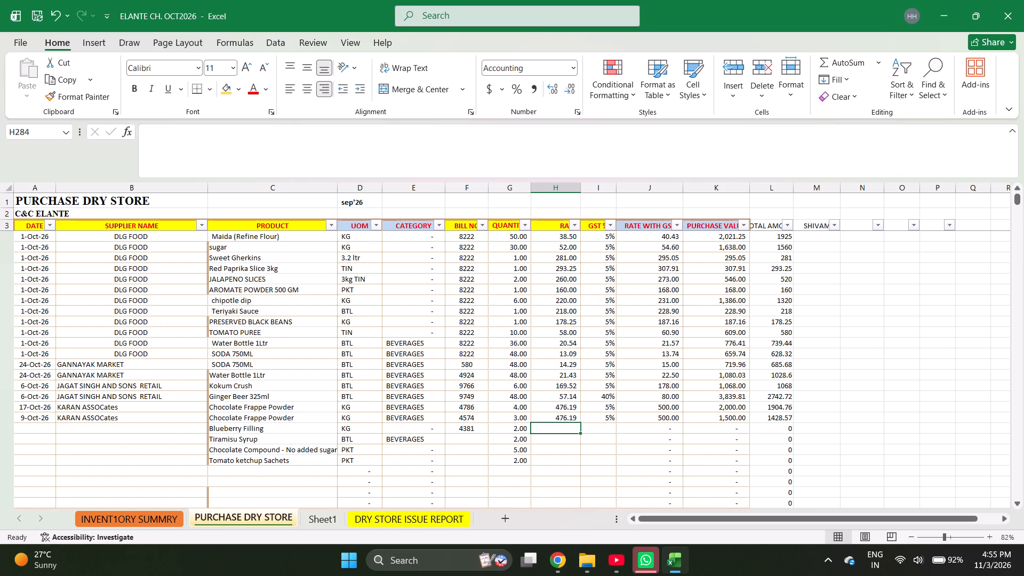
text(519)
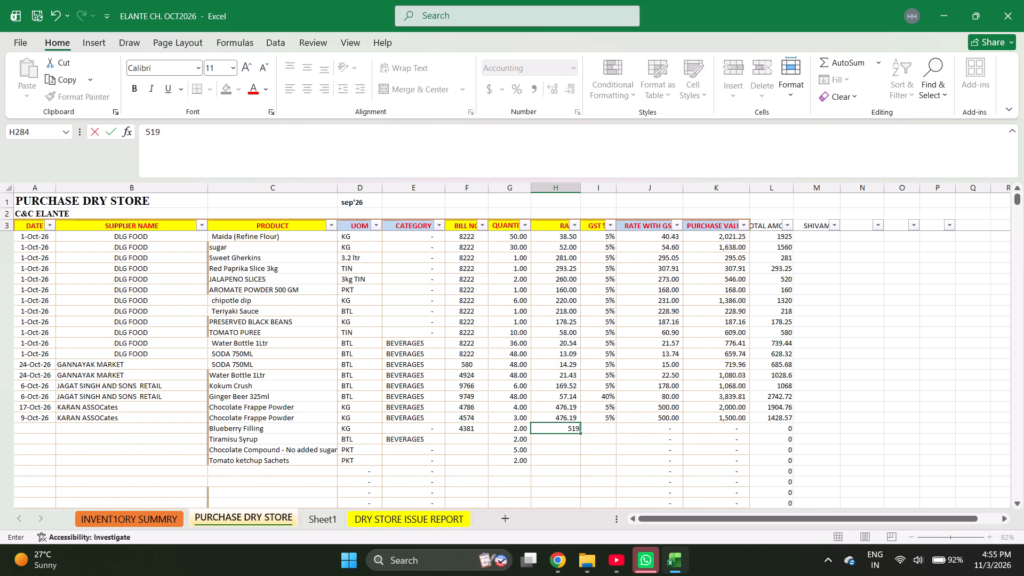
key(BackSpace)
key(BackSpace)
text(09)
text(.52)
key(Return)
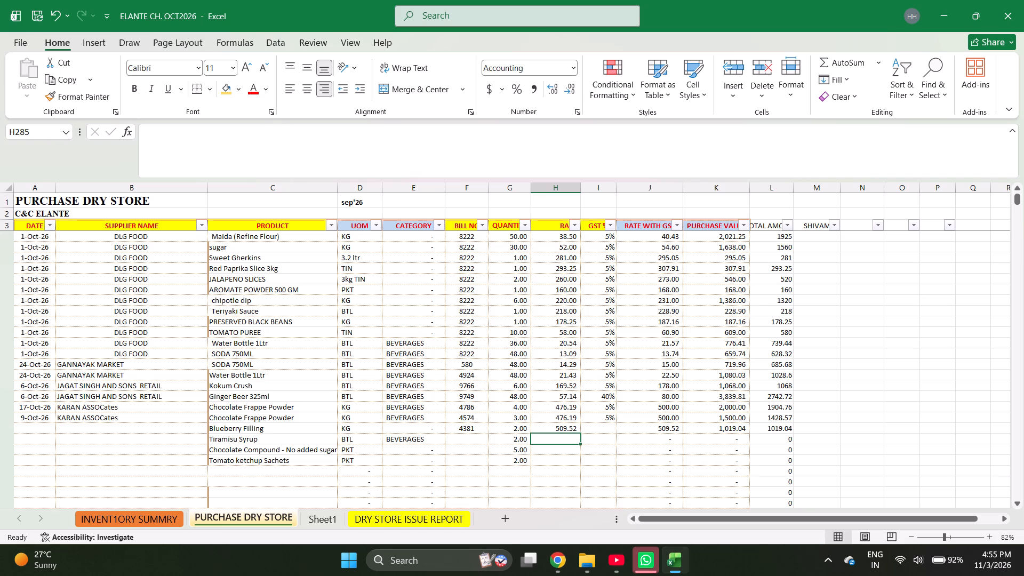
text(500)
key(Return)
text(542.86)
key(Return)
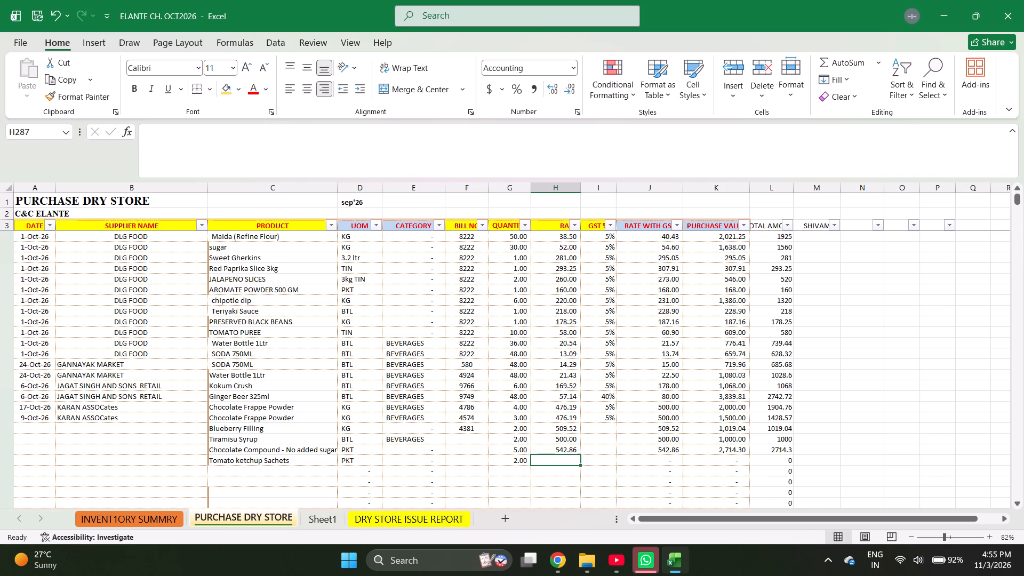
text(76.19)
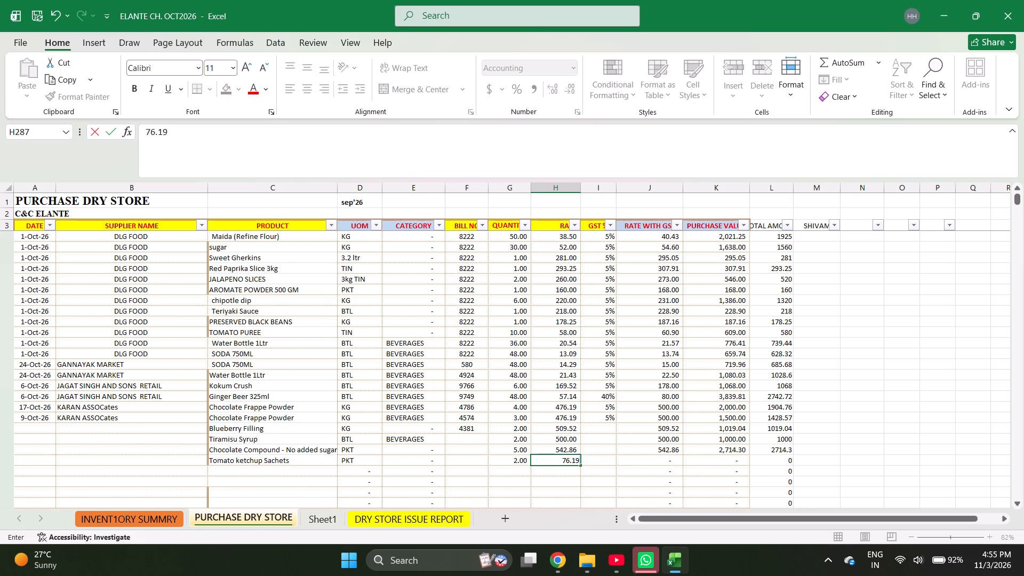
Fill the 5% GST down from the 9-Oct-26 Chocolate Frappe Powder row through the Tomato ketchup Sachets row.
key(Right)
key(ctrl+Up)
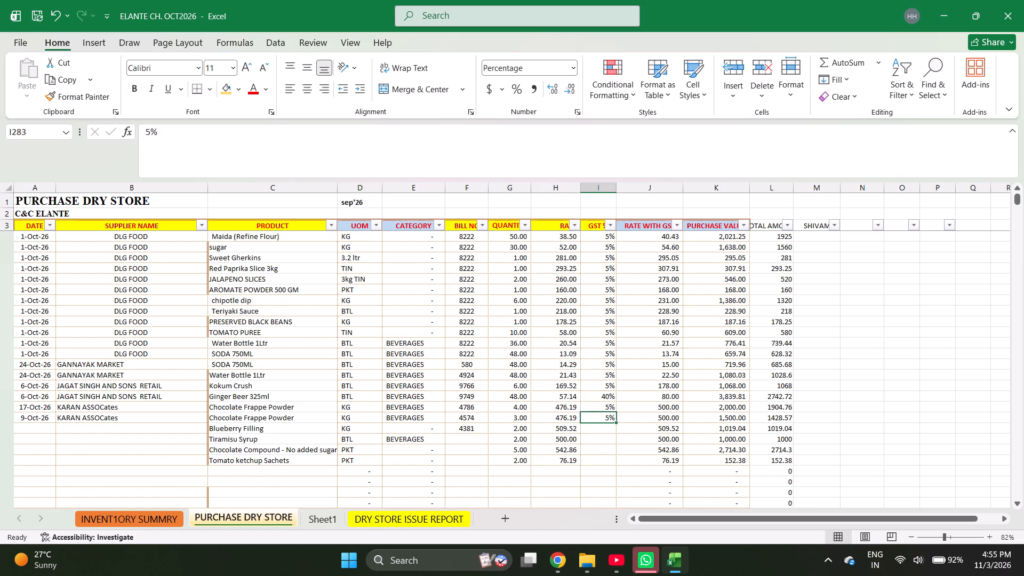
key(Down)
key(Up)
key(shift+Down)
key(shift+Down)
key(shift+Down)
key(shift+Down)
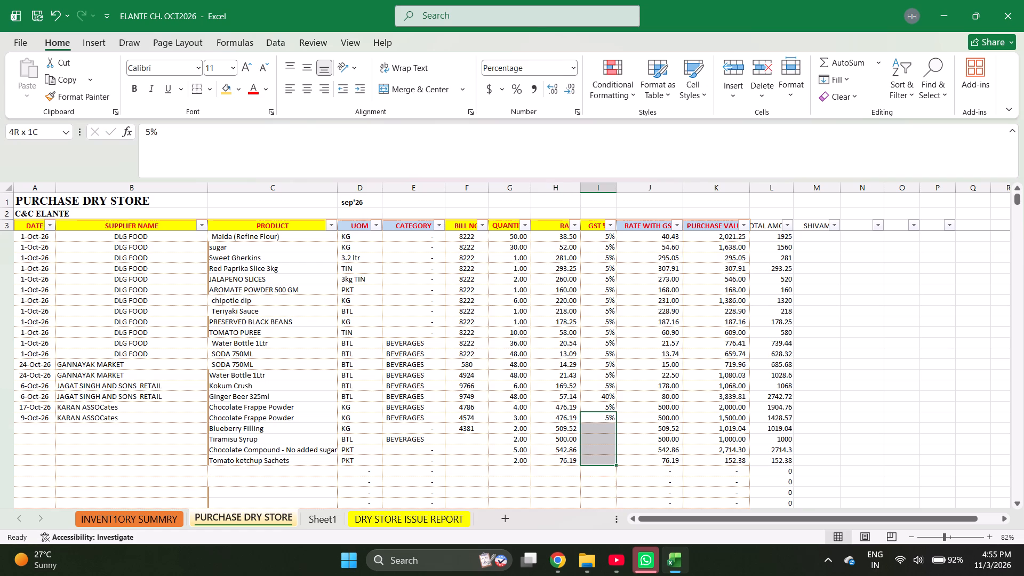
key(ctrl+d)
Fill bill number 4381 down from the Blueberry Filling row through the Tomato ketchup Sachets row.
key(Left)
key(Left)
key(Left)
key(Down)
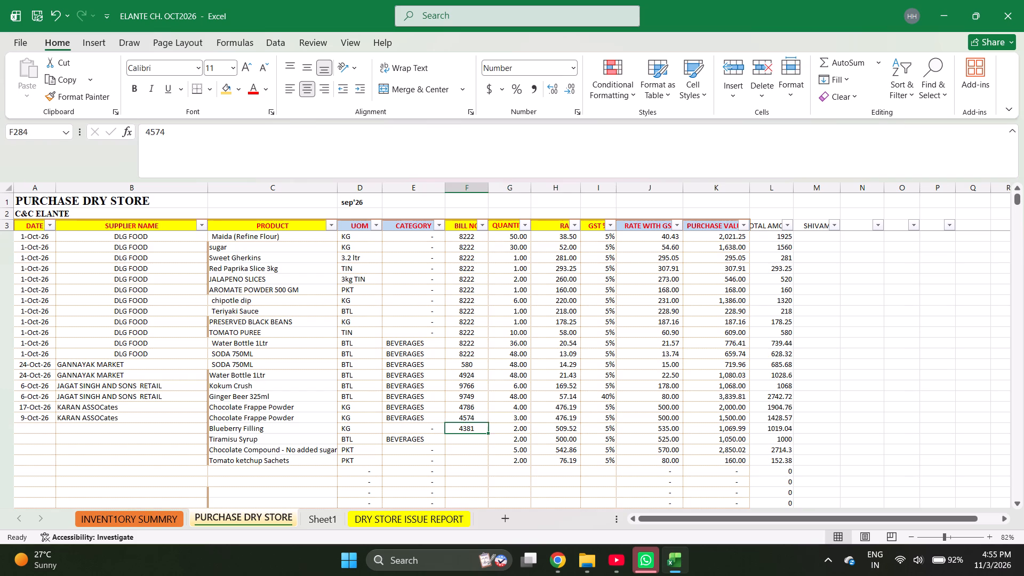
key(shift+Down)
key(shift+Down)
key(shift+Down)
key(ctrl+d)
Fill the date 9-Oct-26 and supplier KARAN ASSOCates down through the Tomato ketchup Sachets row.
key(ctrl+Left)
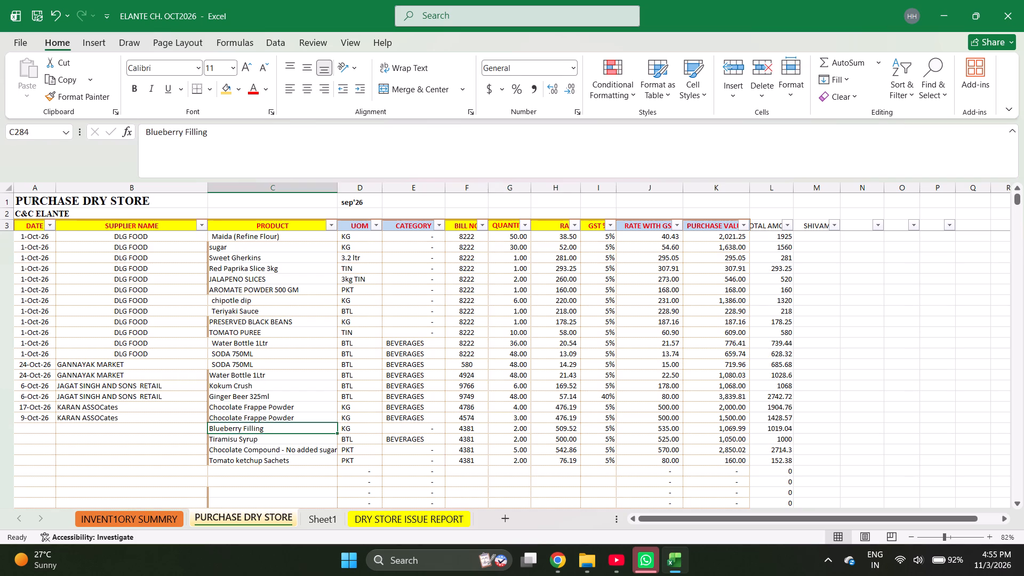
key(ctrl+Left)
key(Up)
key(shift+Right)
key(shift+Down)
key(shift+Down)
key(shift+Down)
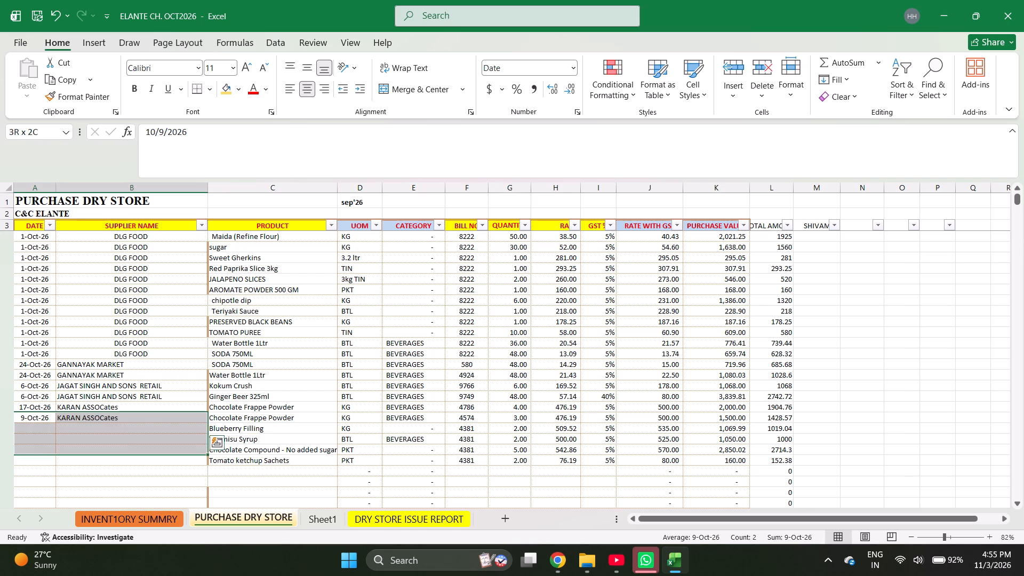
key(shift+Down)
key(ctrl+d)
Check the combined purchase value of the four bill 4381 rows, from Blueberry Filling to Tomato ketchup Sachets.
key(ctrl+Right)
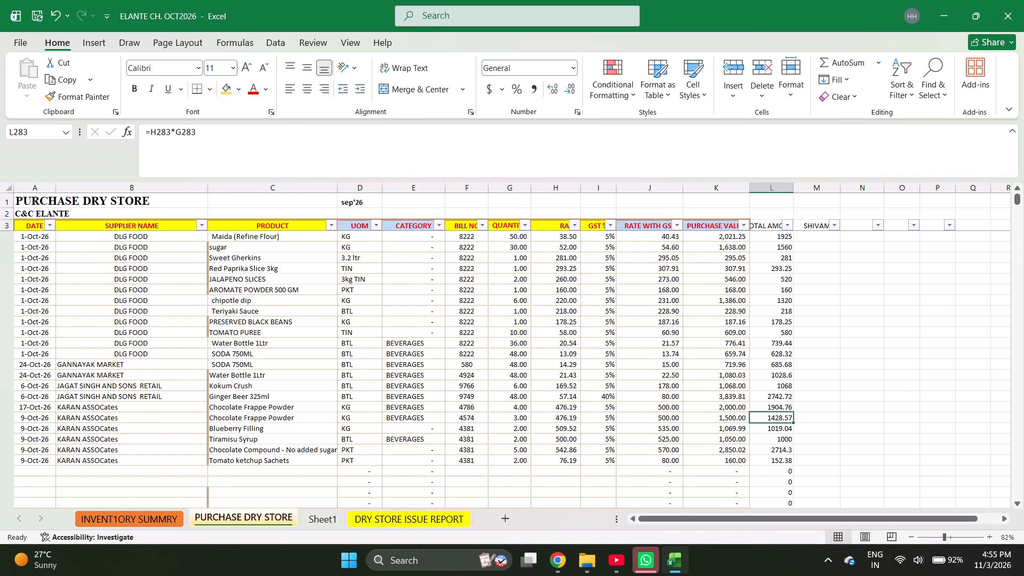
key(Left)
key(shift+Down)
key(shift+Down)
key(shift+Down)
key(shift+Down)
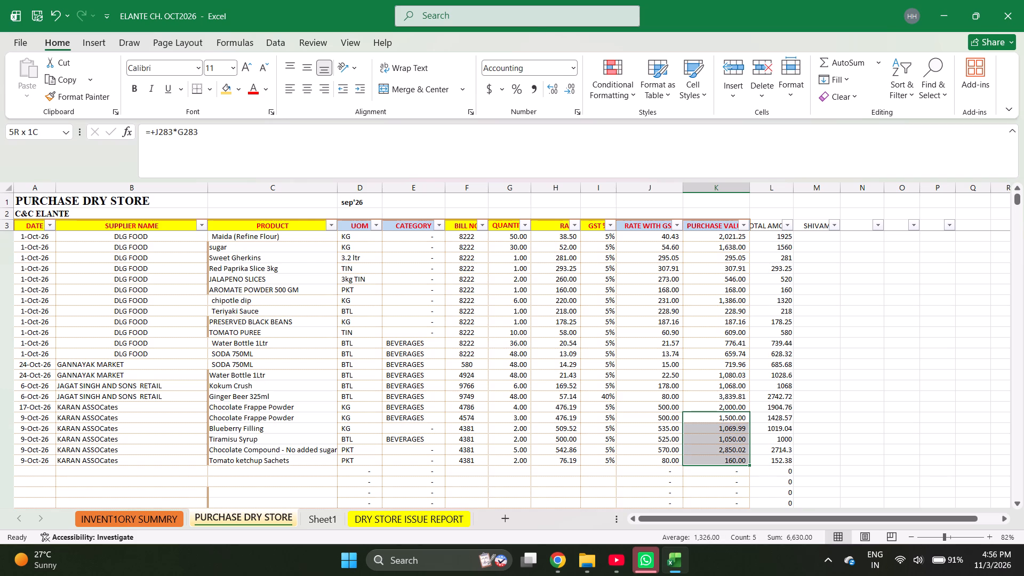
key(shift+Down)
key(Up)
key(Down)
key(Down)
key(shift+Down)
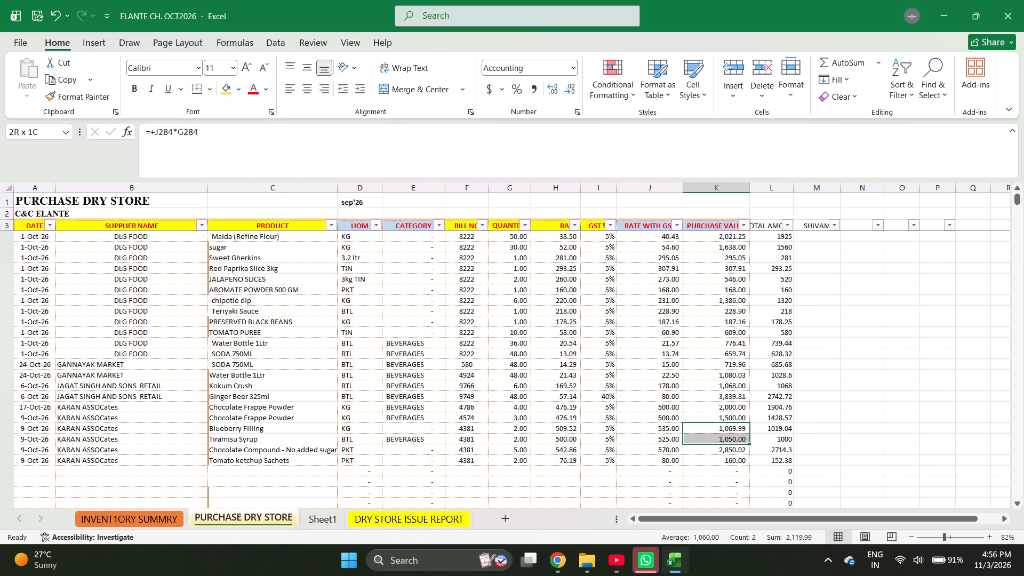
key(shift+Down)
key(shift+Down)
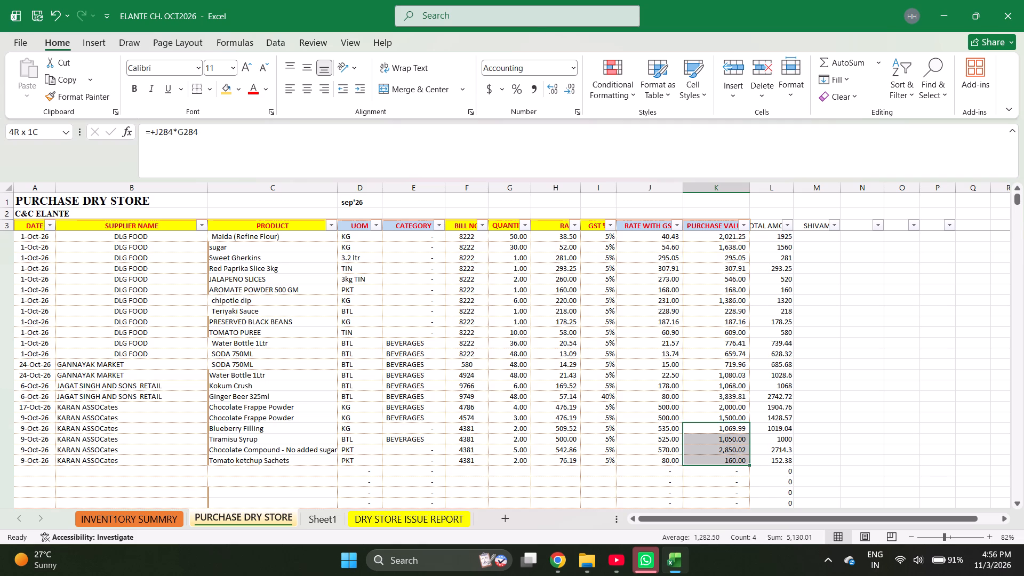
Start a new purchase row below Tomato ketchup Sachets with date 24-Oct-26 and supplier MK SALES.
key(ctrl+Left)
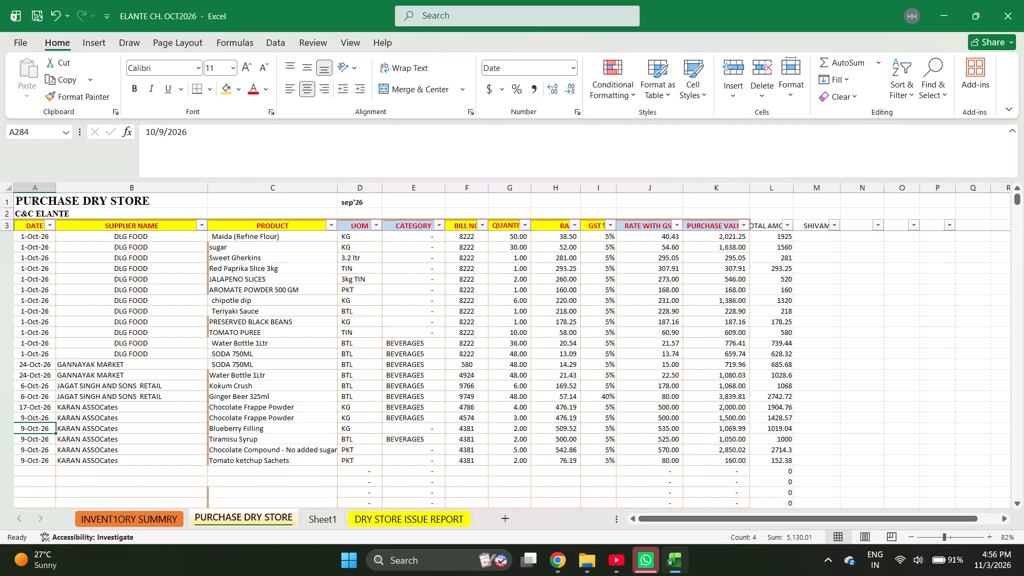
key(ctrl+Down)
key(Down)
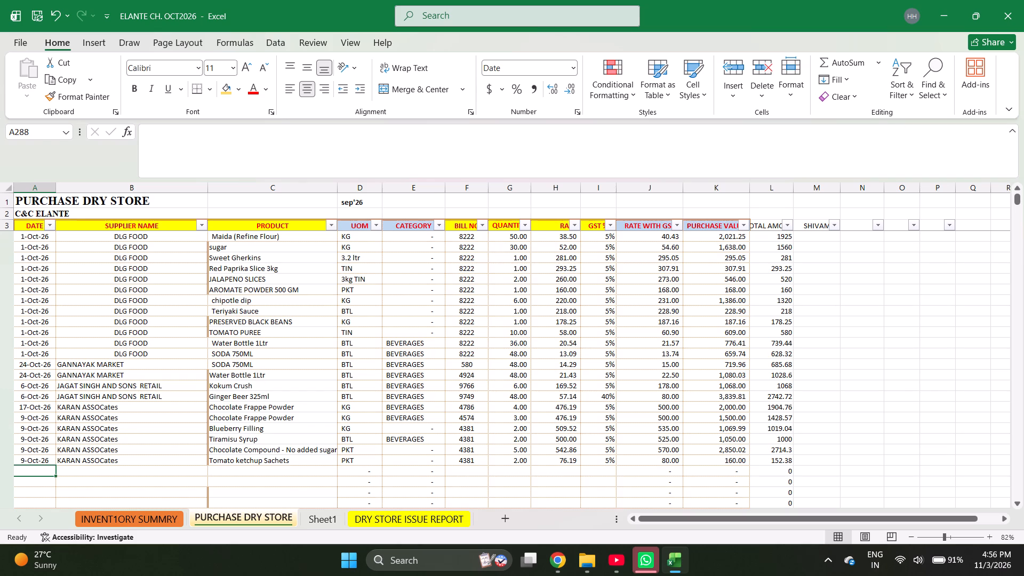
text(10-24-2026)
key(Right)
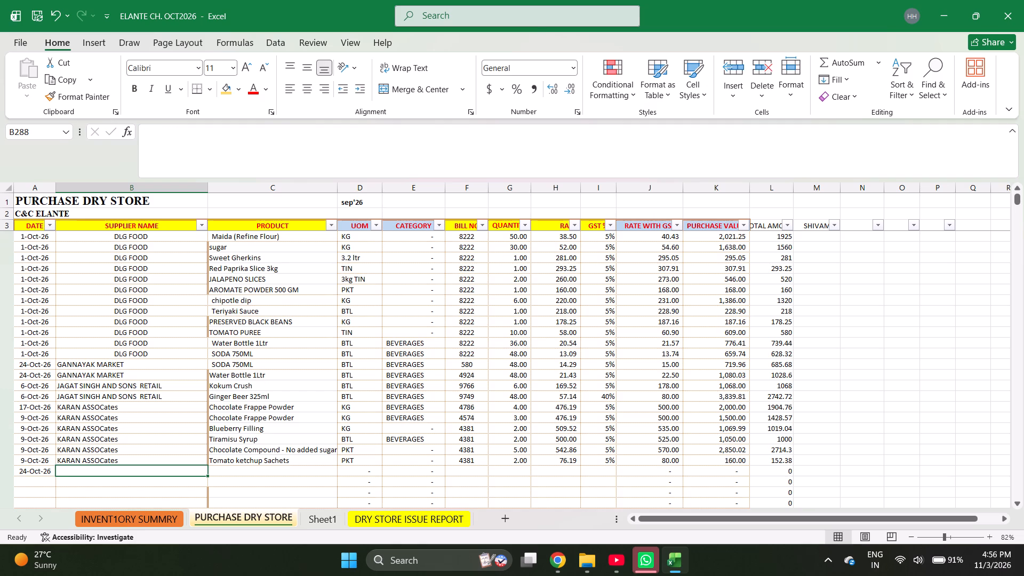
key(m)
key(k)
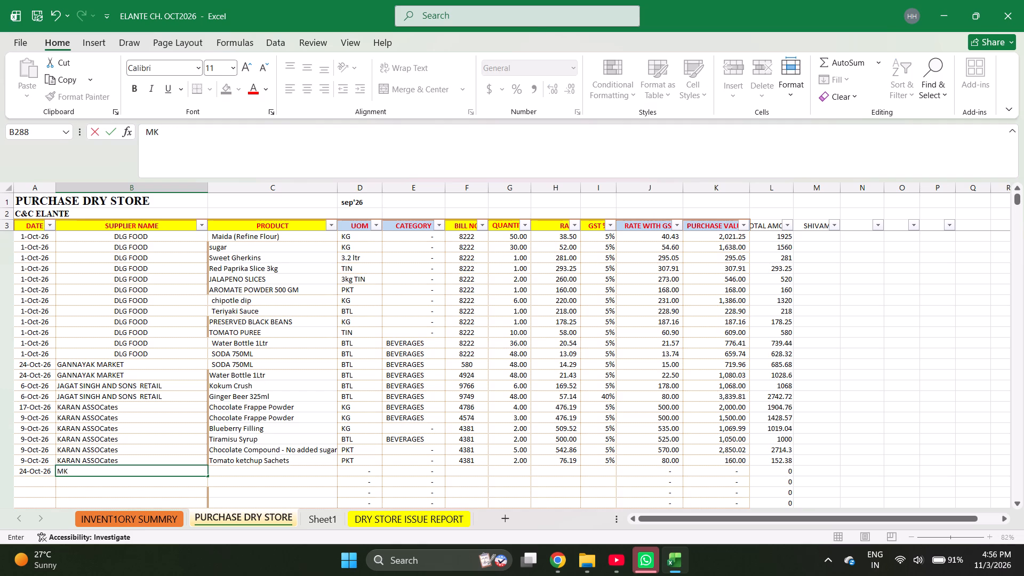
key(space)
text(SALES)
Look up MK in the supplier name filter list without applying a filter.
key(ctrl+Up)
key(ctrl+Up)
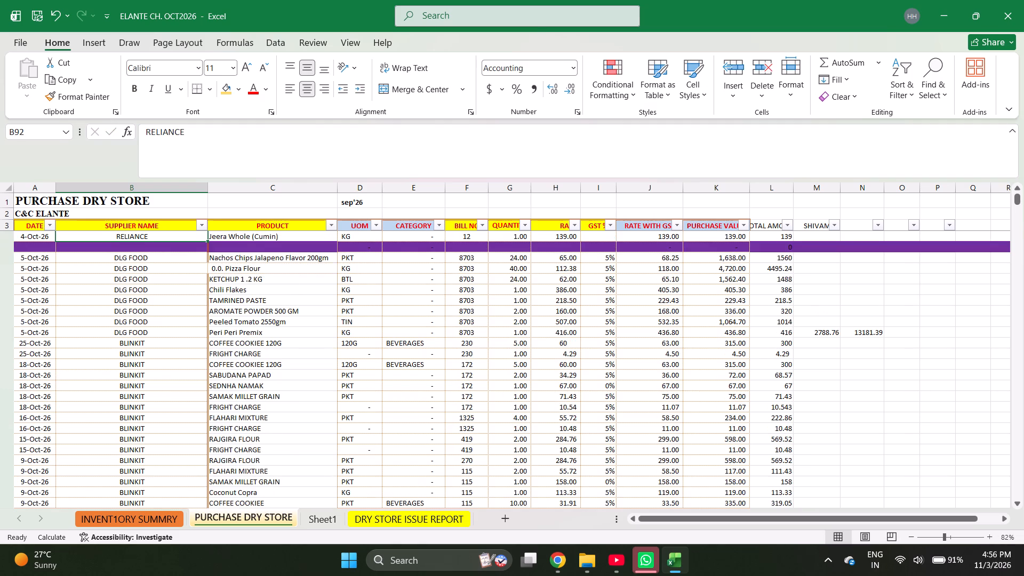
key(Up)
key(ctrl+Up)
key(ctrl+Up)
key(Down)
key(Down)
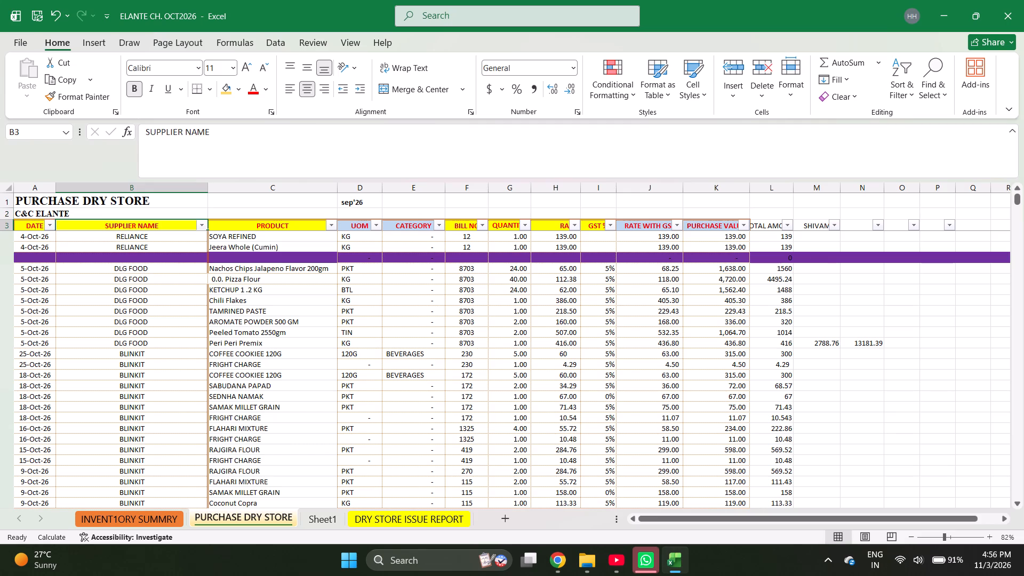
key(alt+Down)
key(e)
key(m)
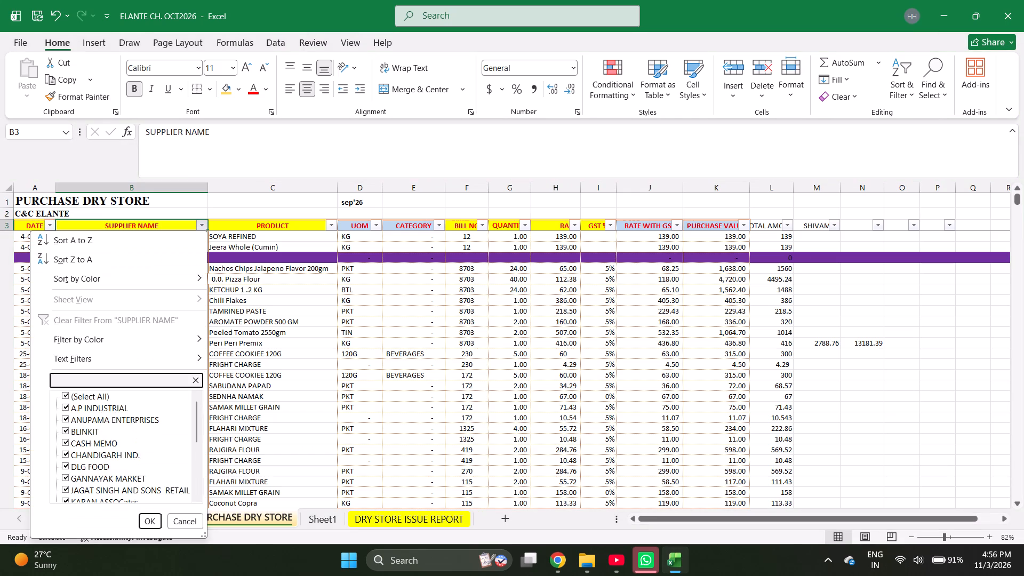
key(k)
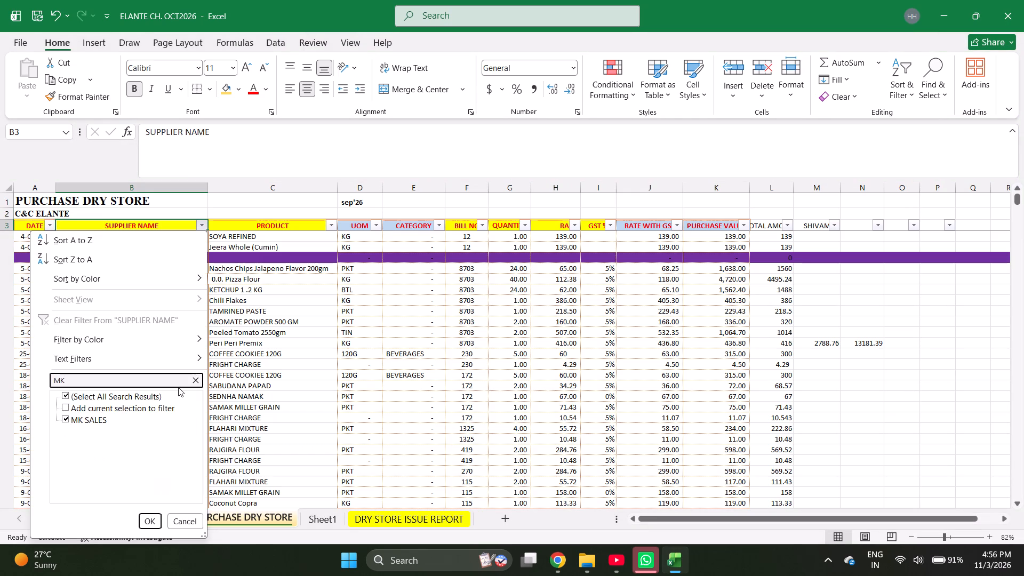
key(BackSpace)
key(space)
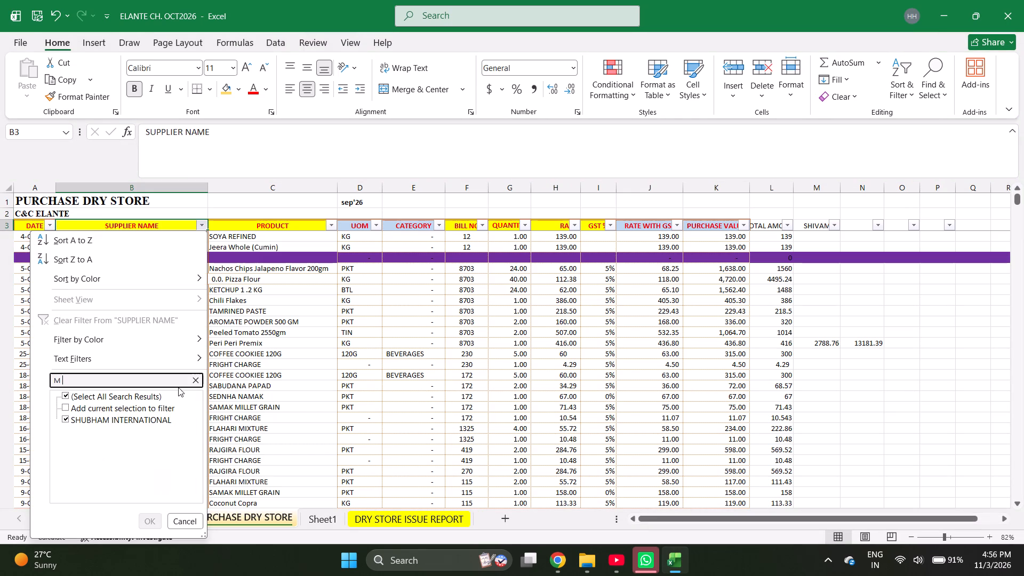
key(Escape)
key(Escape)
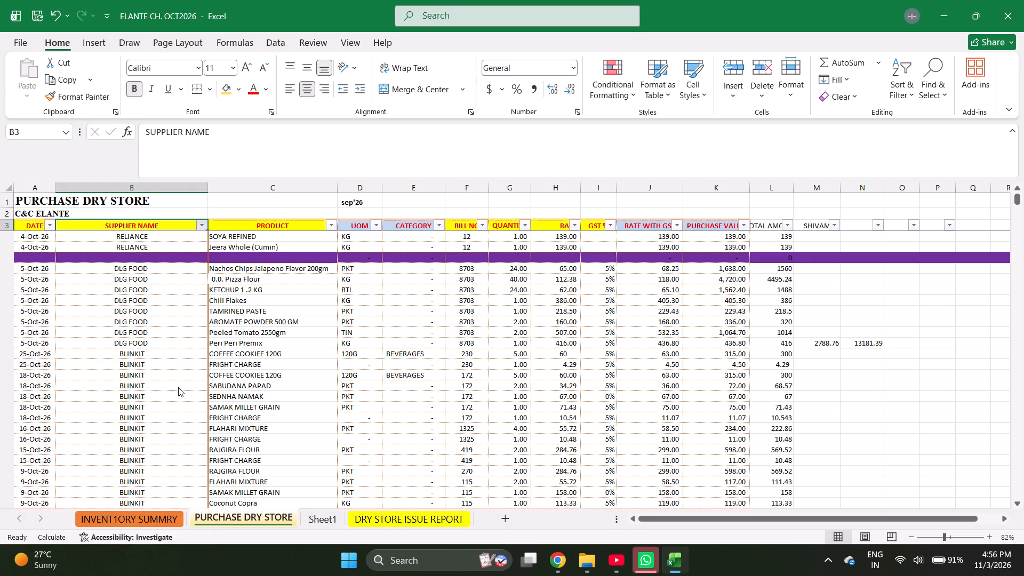
Enter HALDI POWDER as the product in the 24-Oct-26 MK SALES row.
key(ctrl+Down)
key(ctrl+Down)
key(ctrl+Down)
key(Down)
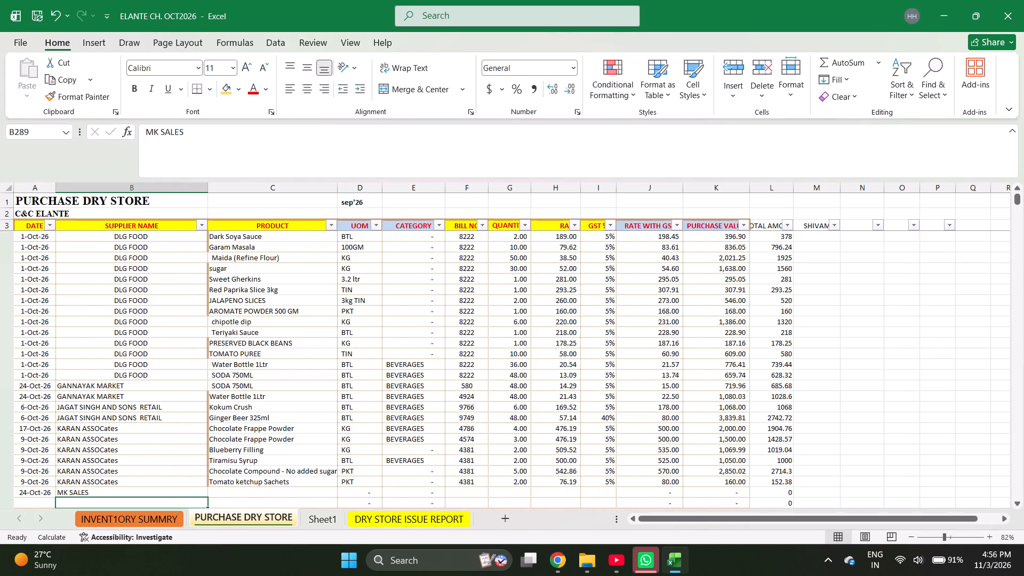
key(Right)
key(Up)
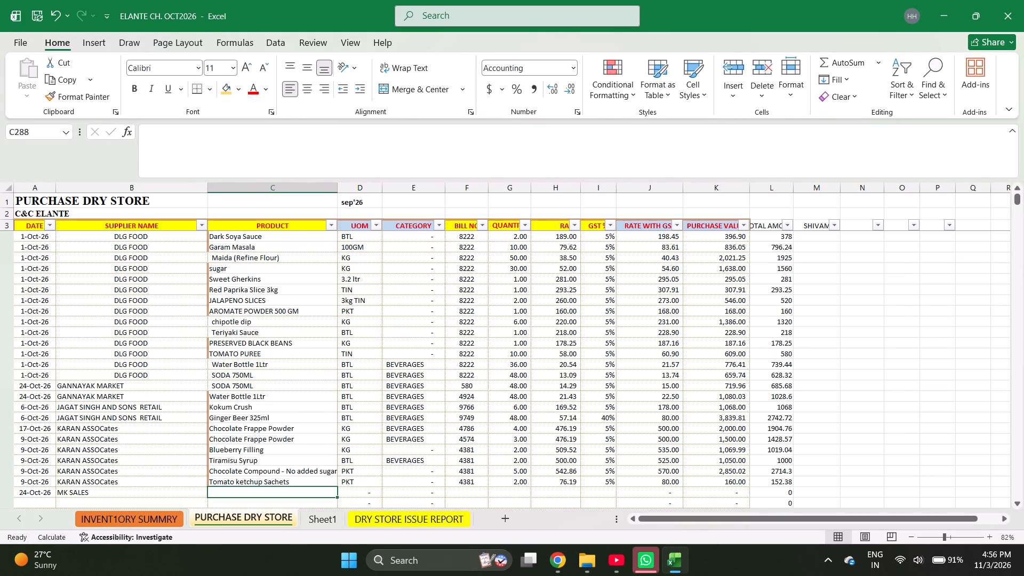
text(HAL)
text(DI POWDER)
key(Return)
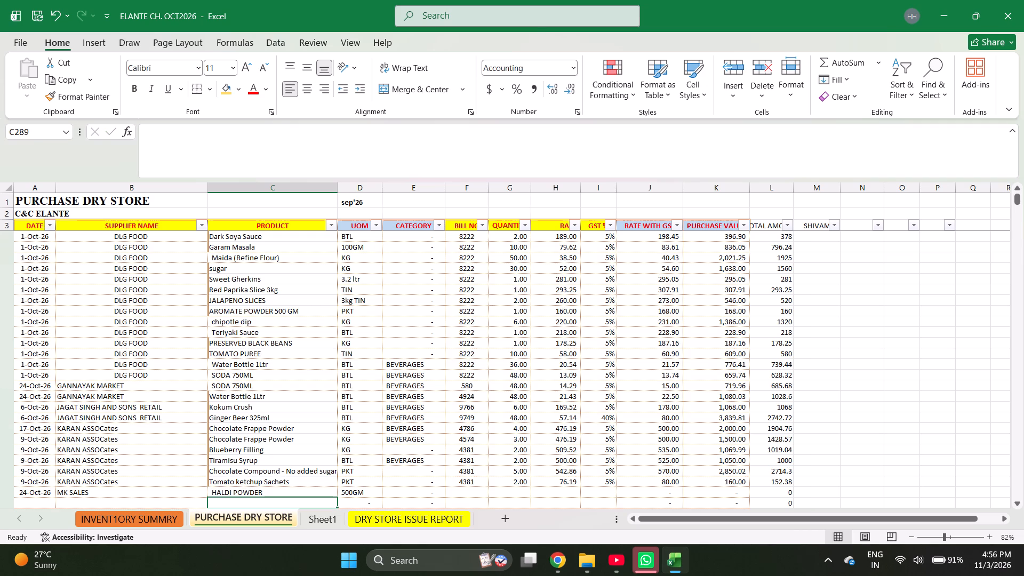
Find JEERA in the inventory summary and copy Jeera Whole (Cumin) into the product cell below HALDI POWDER.
key(k)
key(BackSpace)
text(JEER)
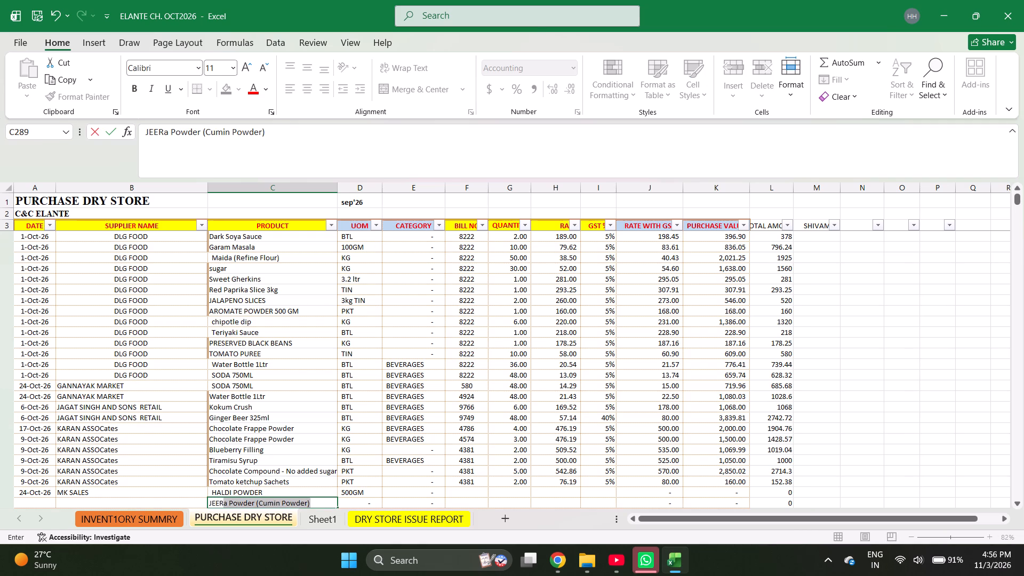
key(ctrl+Page_Up)
key(ctrl+f)
text(JEERA)
key(Return)
key(Escape)
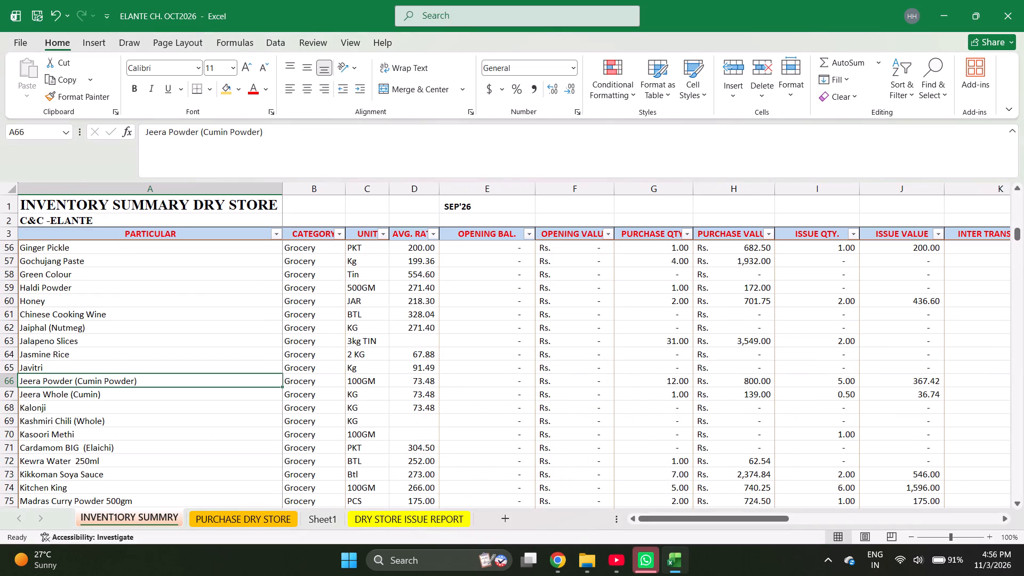
key(Down)
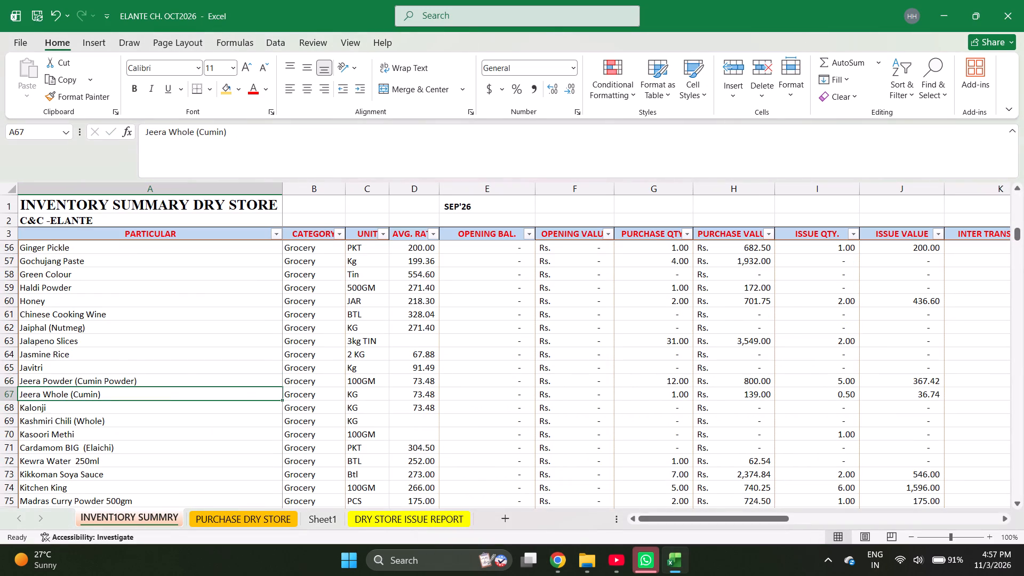
key(ctrl+c)
key(ctrl+Page_Down)
key(Return)
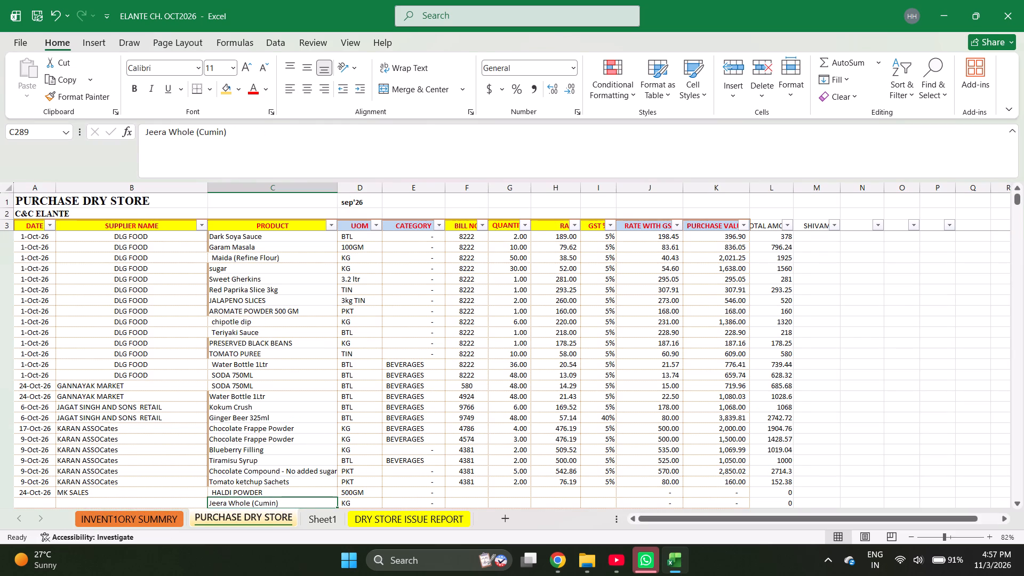
key(ctrl+z)
key(Return)
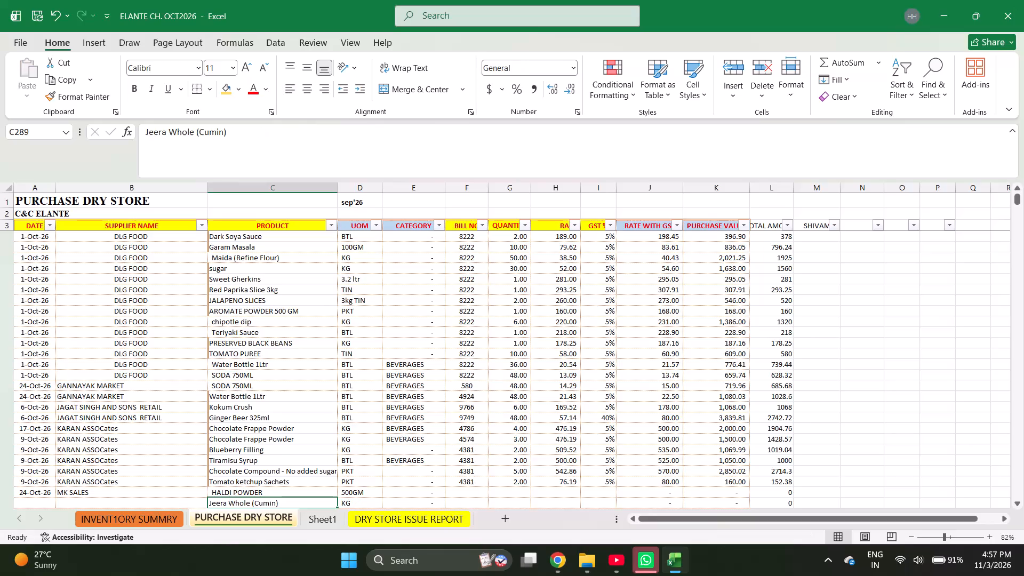
Enter bill number 8745 for HALDI POWDER and fill it down to the Jeera Whole (Cumin) row.
key(Up)
key(Right)
key(Right)
key(Right)
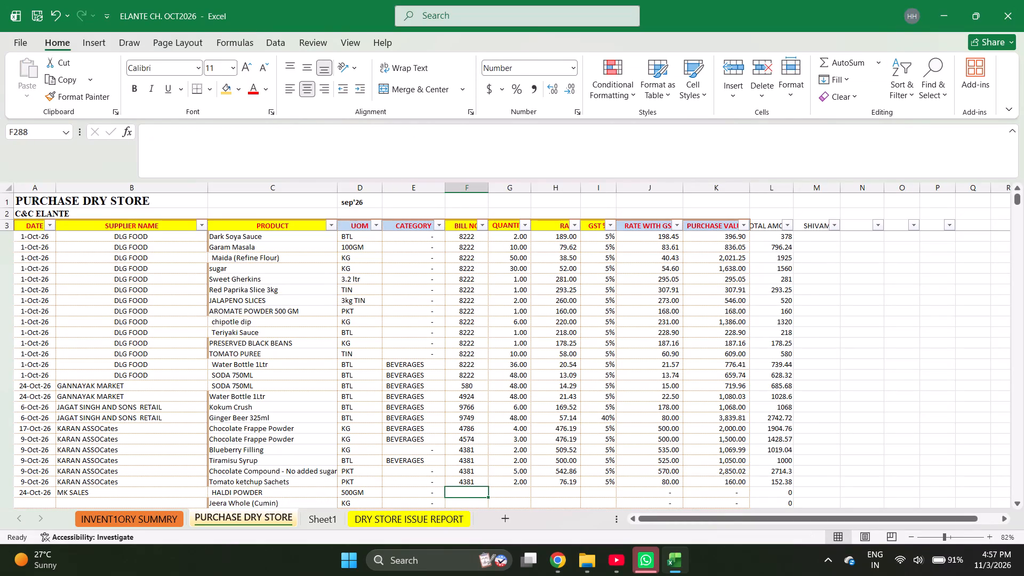
text(8745)
key(Down)
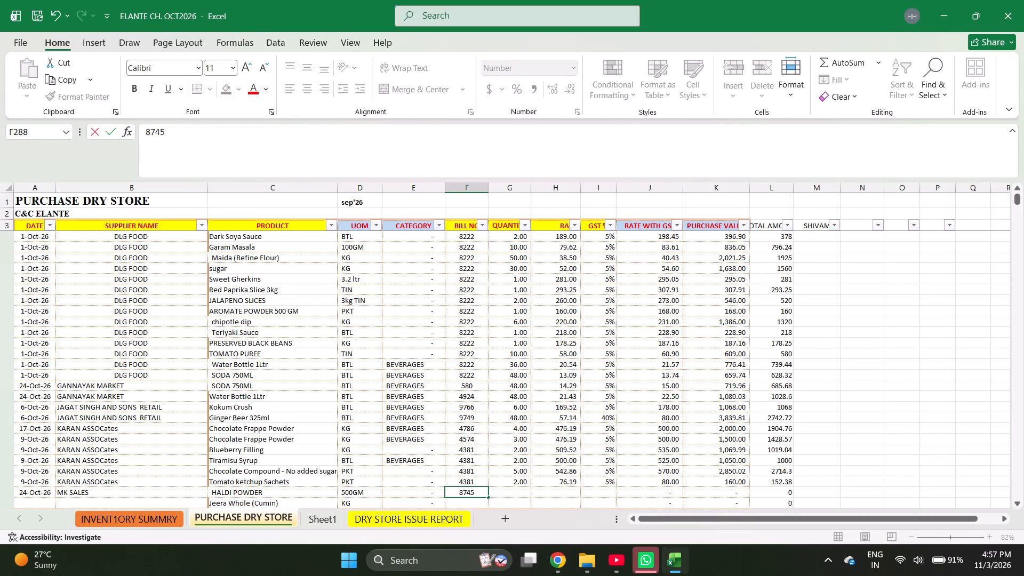
key(ctrl+d)
Set the HALDI POWDER quantity to 1.
key(Right)
key(Up)
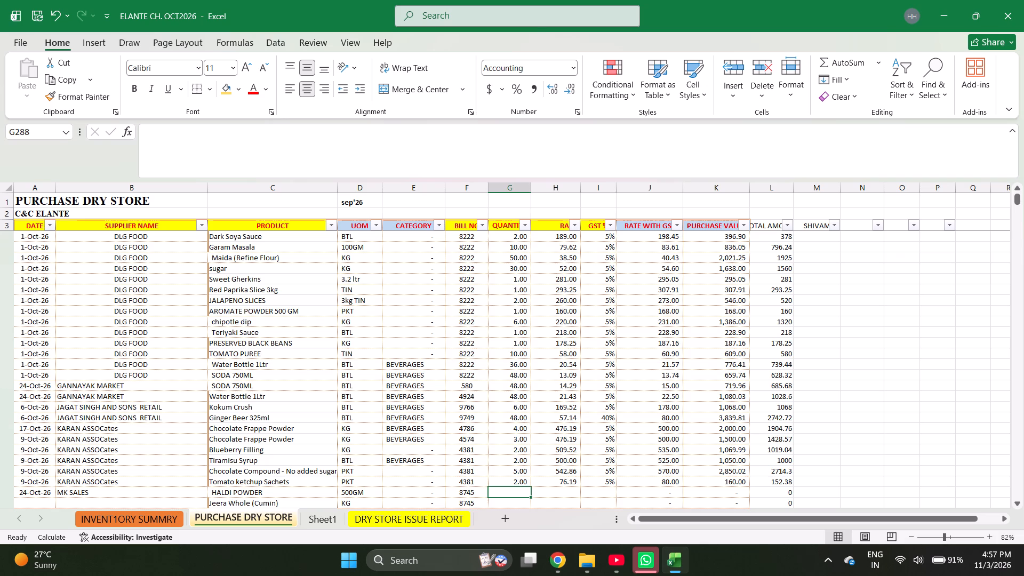
key(1)
key(Return)
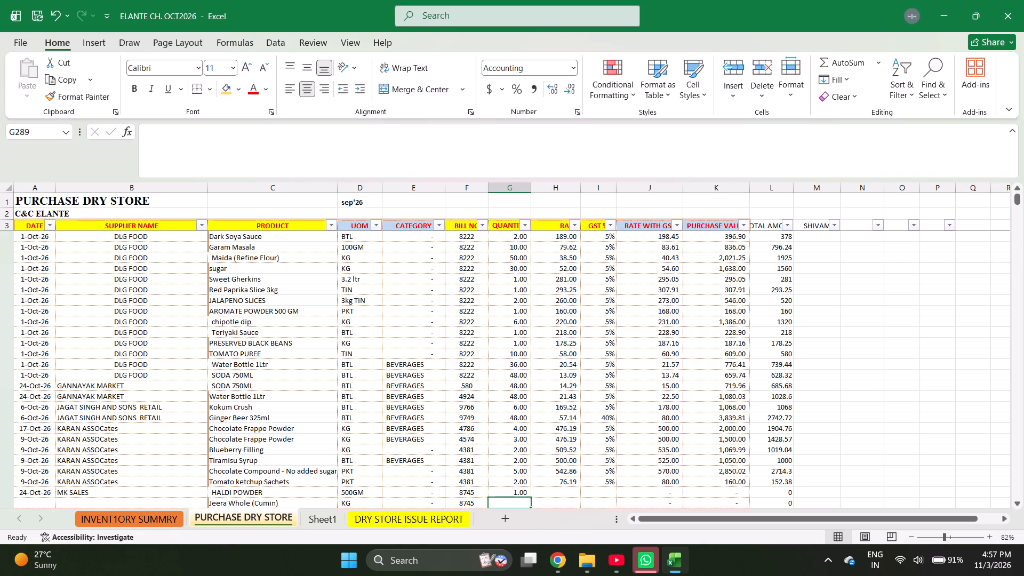
Fill the product Jeera Whole (Cumin) down one row.
key(Left)
key(Left)
key(Left)
key(Left)
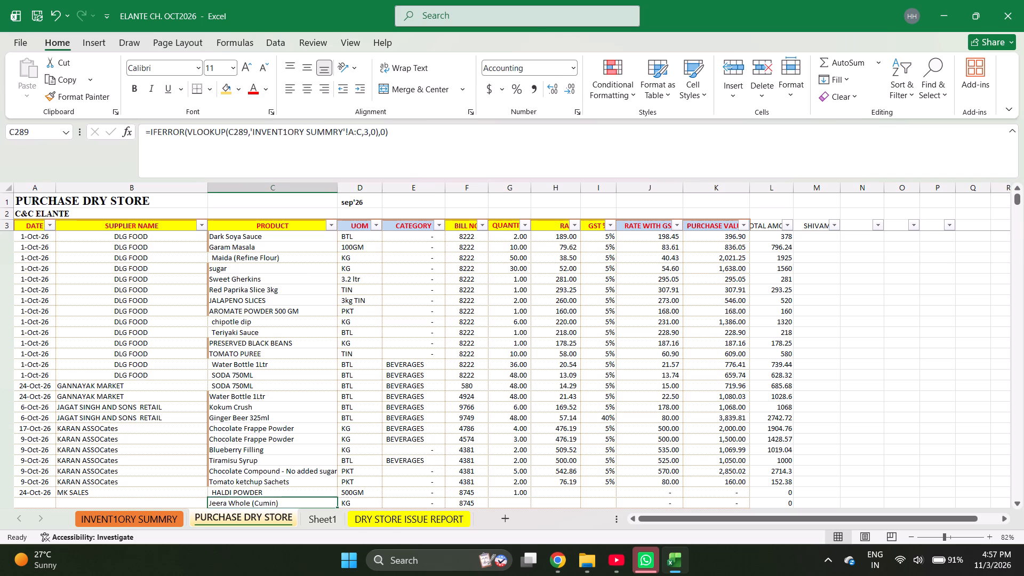
key(Down)
key(ctrl+d)
Find RED CH in the inventory summary and copy Red Chili Powder (Teekha Lal) over the product directly below HALDI POWDER.
key(Up)
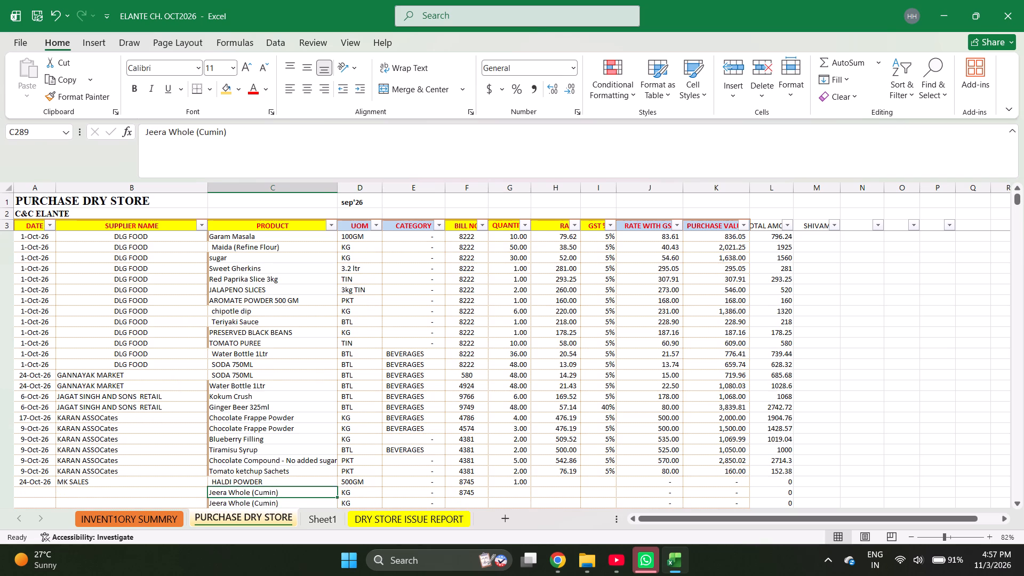
key(ctrl+Page_Up)
key(ctrl+f)
text(RED CH)
key(Return)
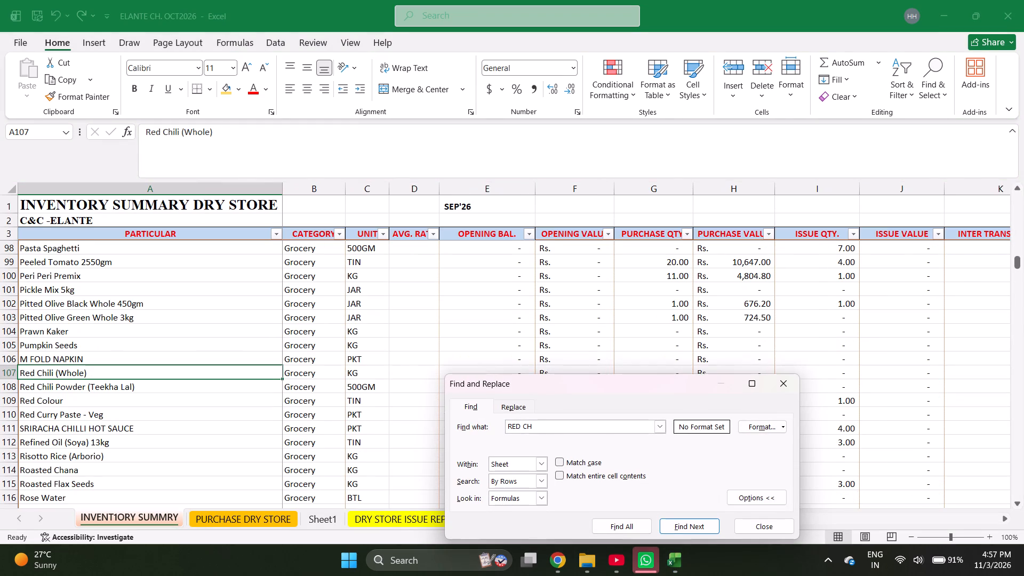
key(Escape)
key(Return)
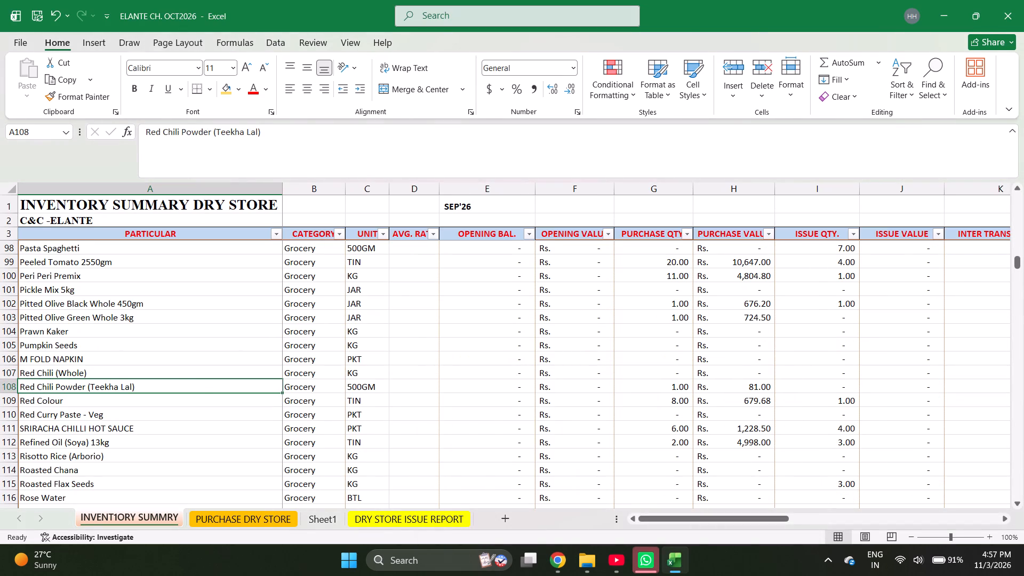
key(ctrl+c)
key(ctrl+Page_Down)
key(Return)
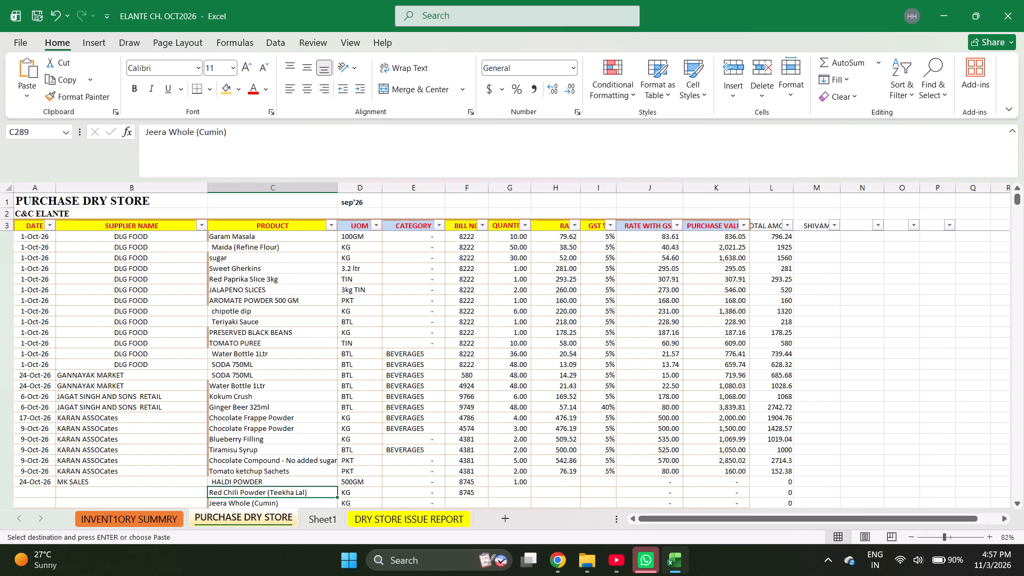
Fill bill number 8745 down to the Jeera Whole (Cumin) row.
key(Right)
key(Right)
key(Right)
key(Down)
key(ctrl+d)
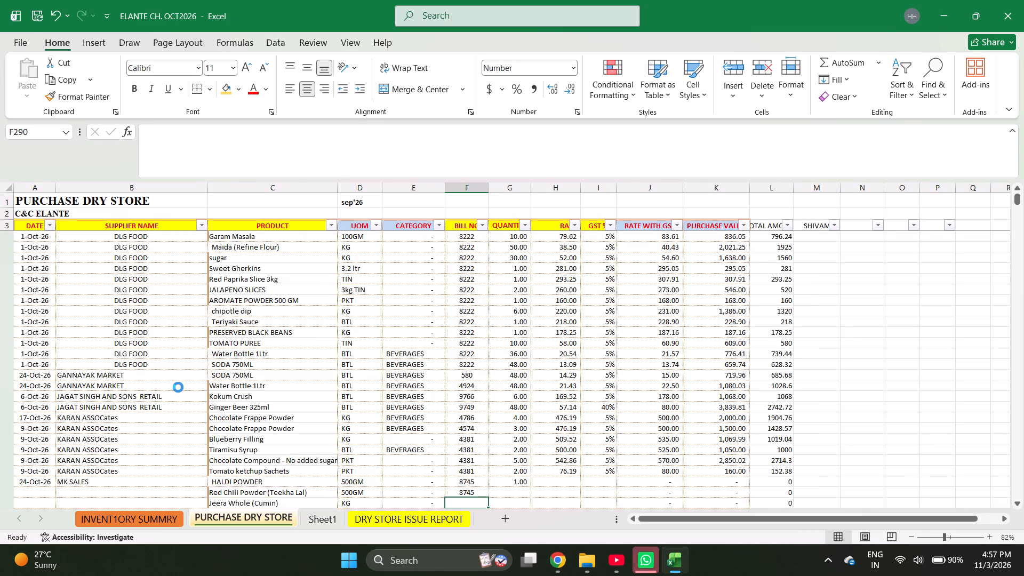
Set the quantity to 1 for both Red Chili Powder (Teekha Lal) and Jeera Whole (Cumin).
key(Right)
key(Up)
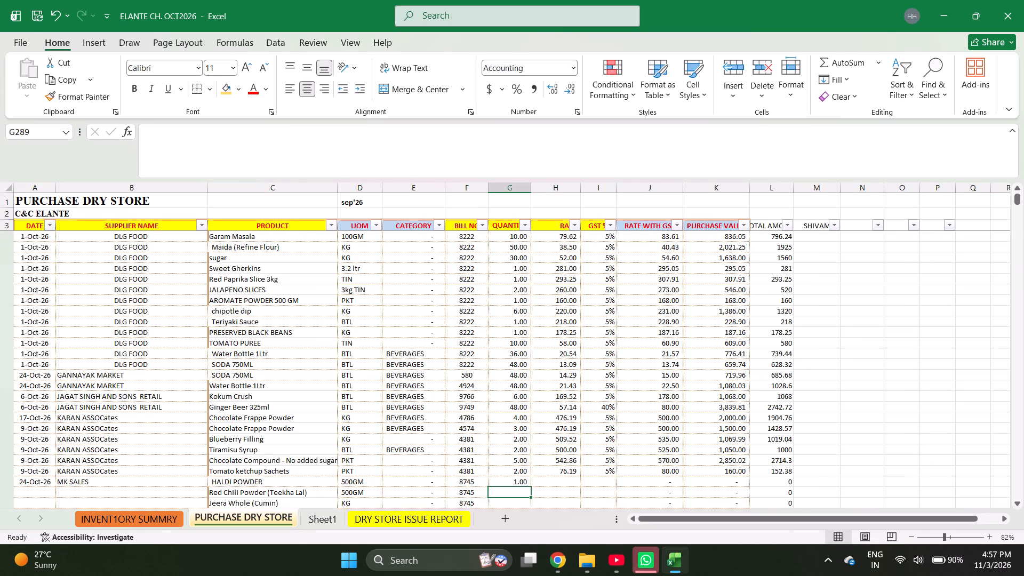
key(Return)
key(1)
key(Up)
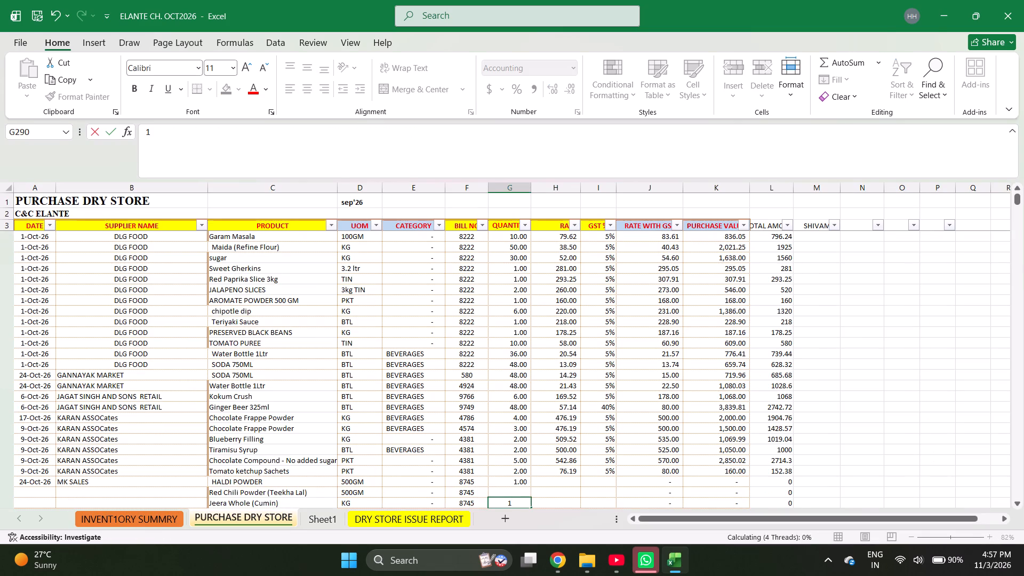
key(1)
key(Right)
Set the HALDI POWDER rate to 350 divided by 2 and its quantity to 2.
key(Up)
key(Up)
key(Down)
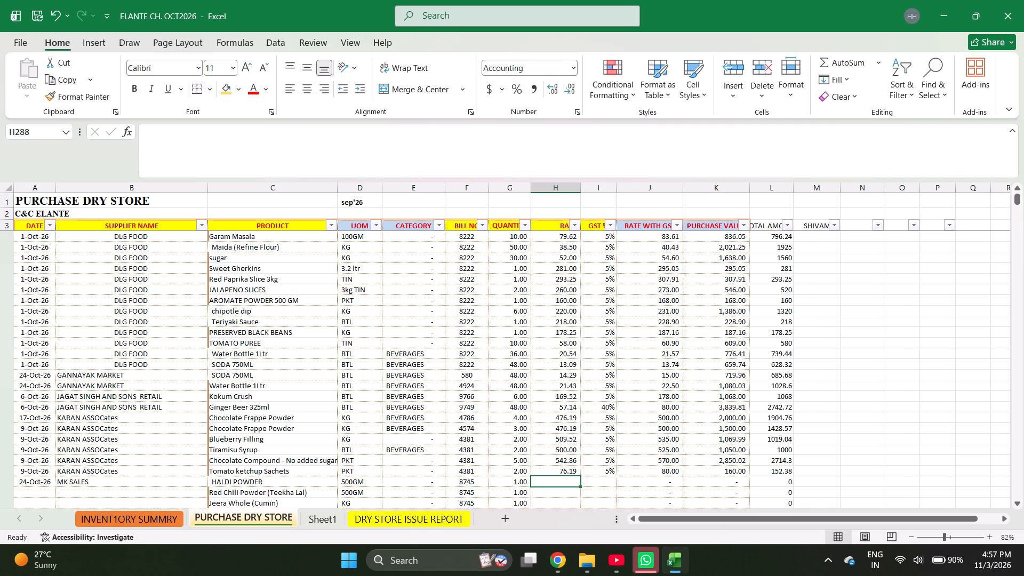
text(350)
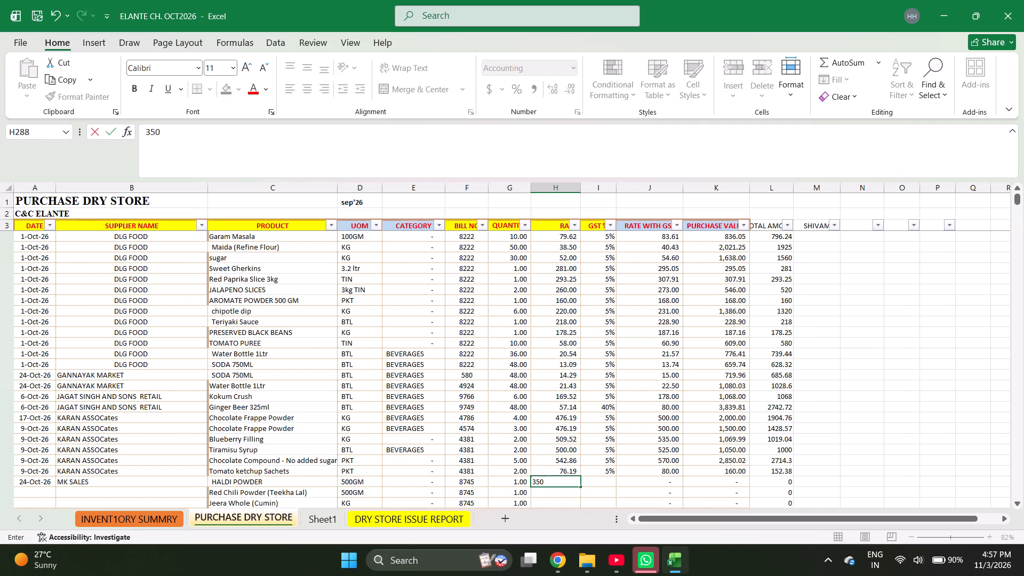
key(BackSpace)
key(BackSpace)
key(BackSpace)
key(BackSpace)
text(=350/2)
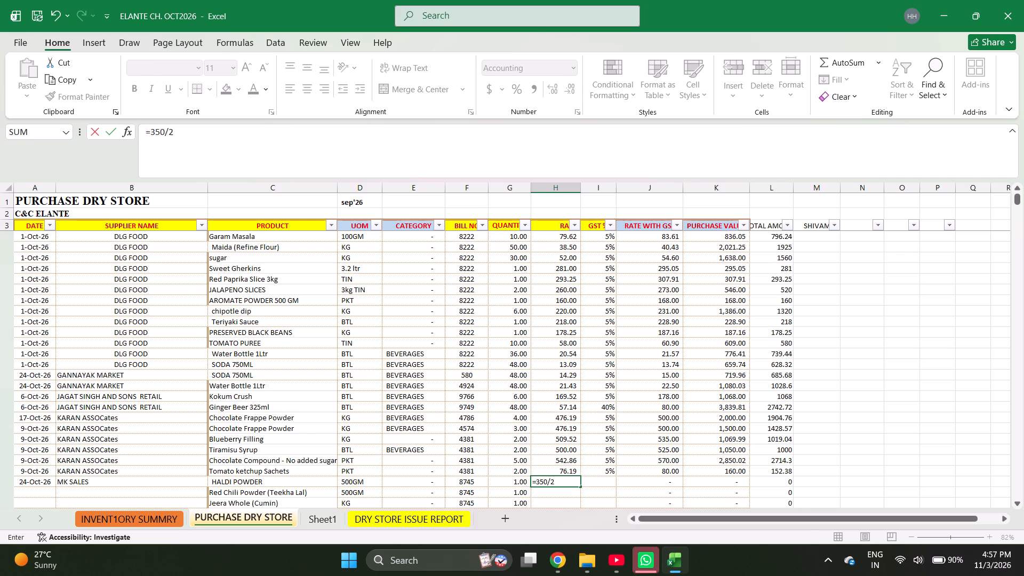
key(Return)
key(Up)
key(Left)
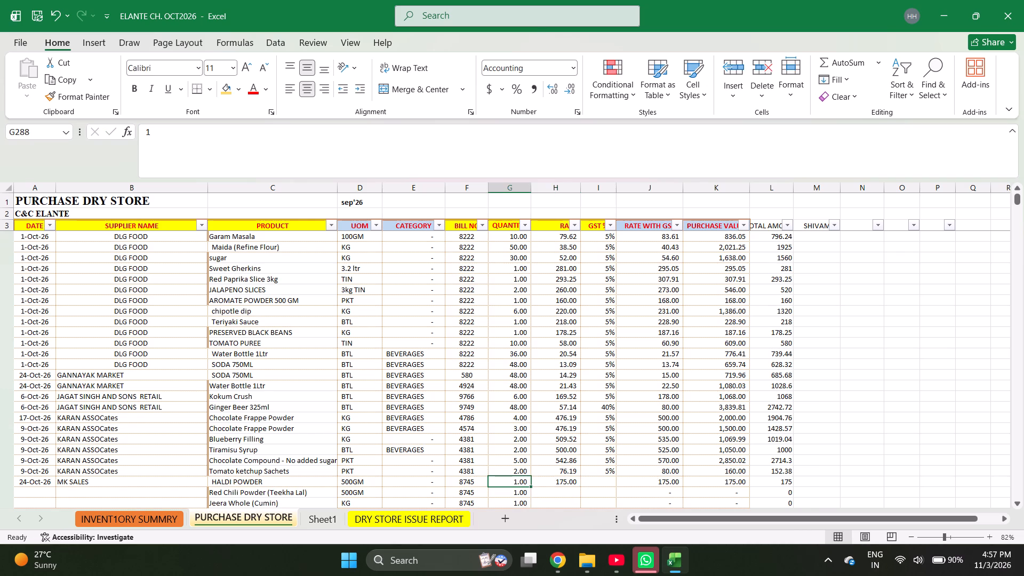
key(2)
key(Right)
Set the Red Chili Powder (Teekha Lal) rate to 360 divided by 2 and its quantity to 2.
key(Down)
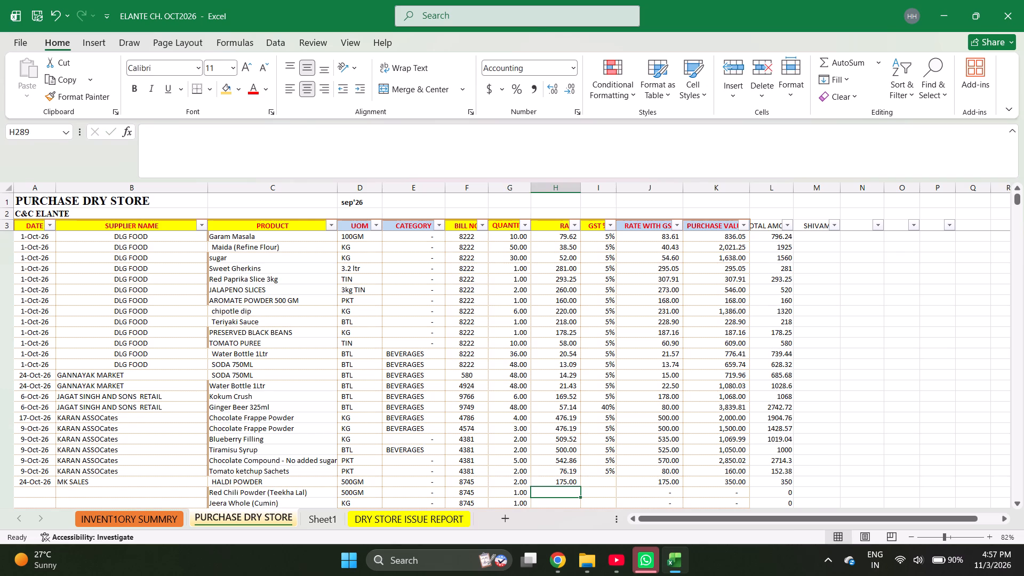
text(=360/2)
key(Left)
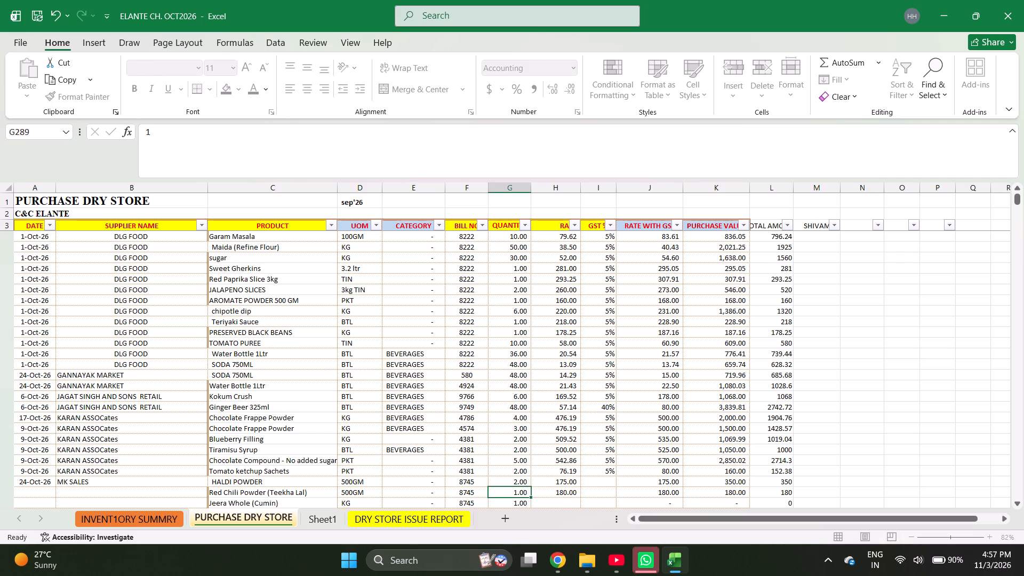
key(2)
key(Right)
Set the Jeera Whole (Cumin) rate to 428.57.
key(Right)
key(Down)
key(Left)
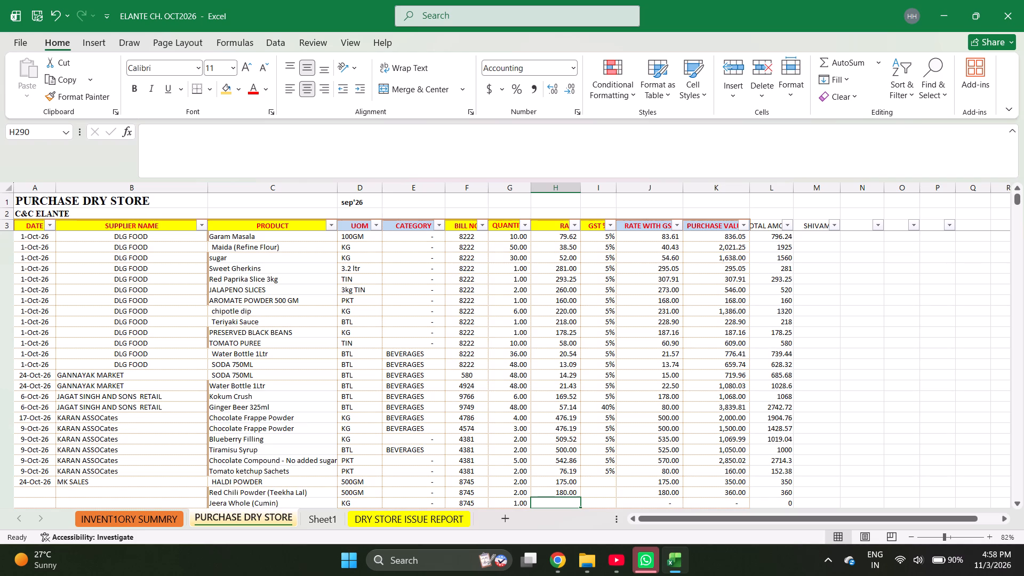
text(428.57)
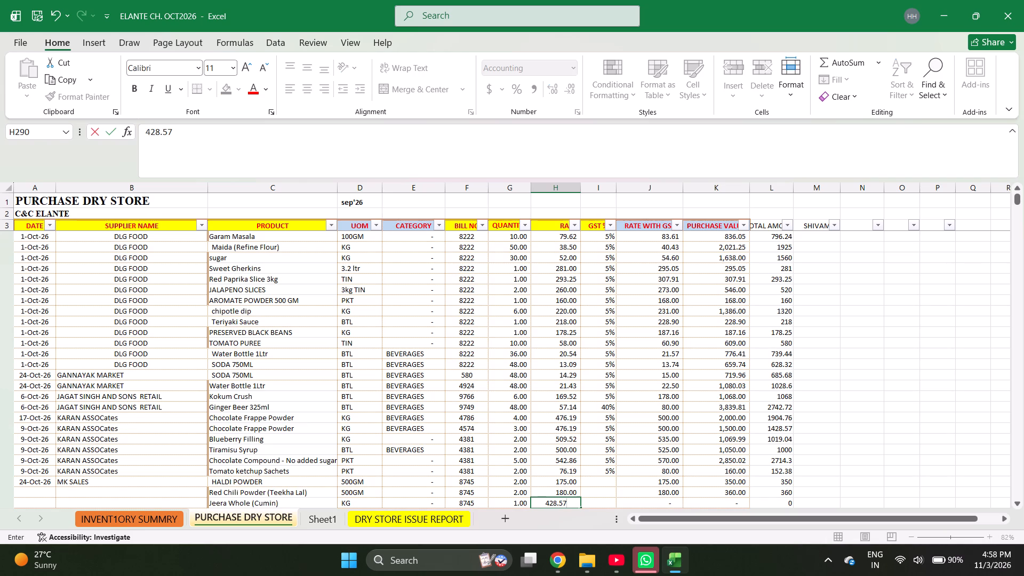
key(Right)
Enter 5% GST for HALDI POWDER, Red Chili Powder (Teekha Lal) and Jeera Whole (Cumin).
key(Up)
key(Up)
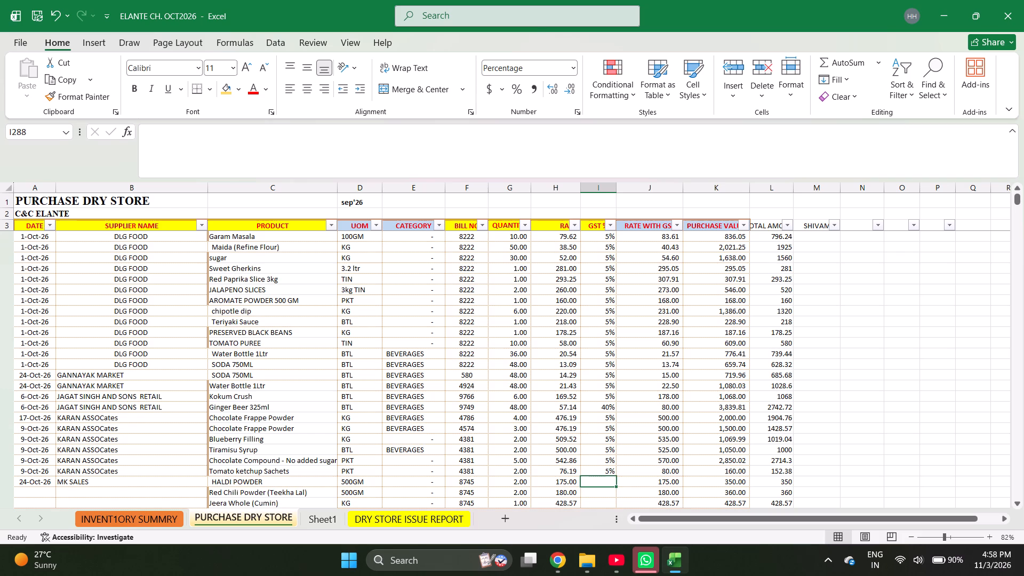
key(5)
key(Return)
key(5)
key(Return)
key(5)
key(Return)
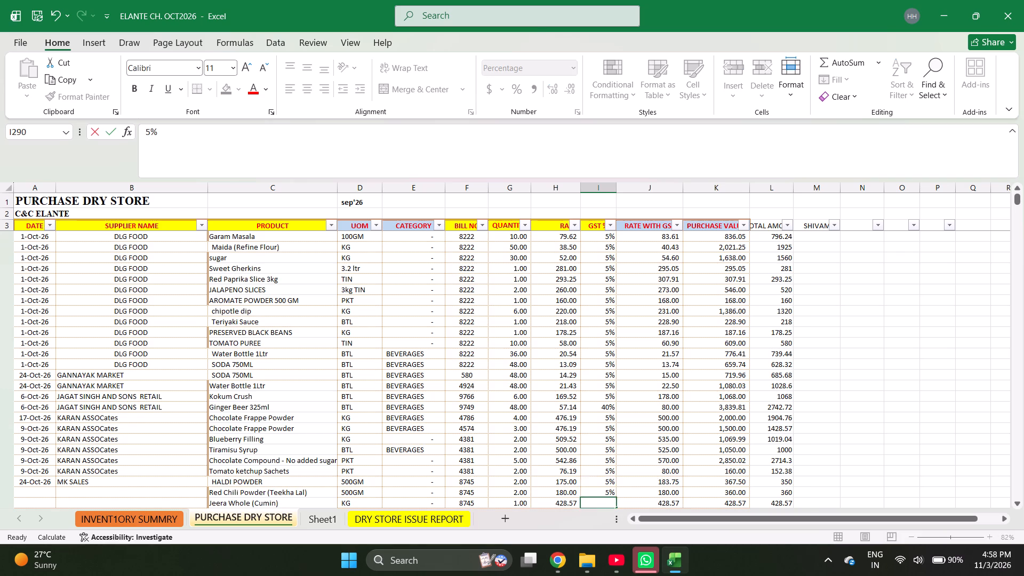
Fill the date 24-Oct-26 and supplier MK SALES down from the HALDI POWDER row to the Jeera Whole (Cumin) row.
key(Right)
key(Up)
key(Up)
key(Right)
key(Up)
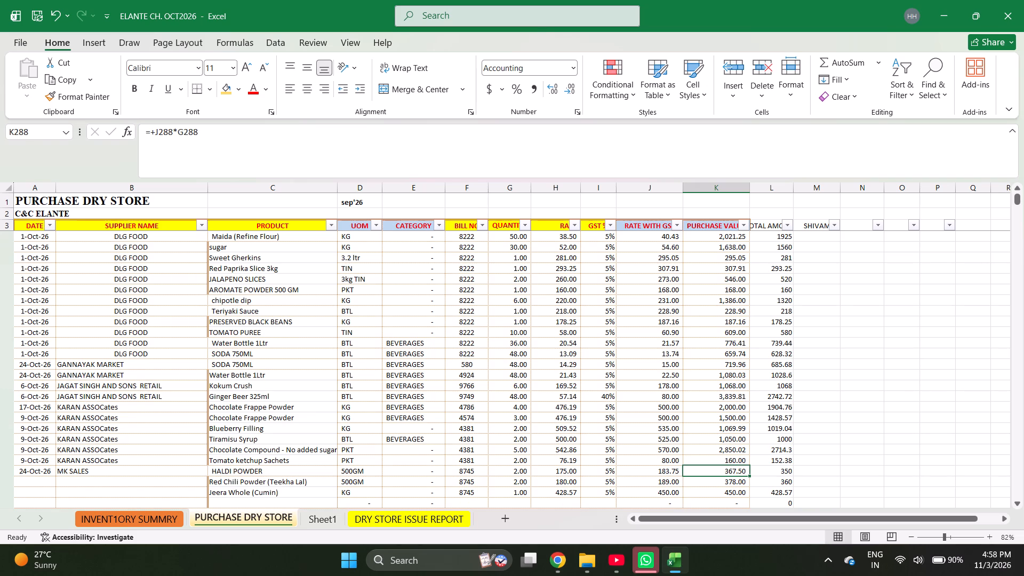
key(ctrl+Left)
key(shift+Right)
key(shift+Down)
key(shift+Down)
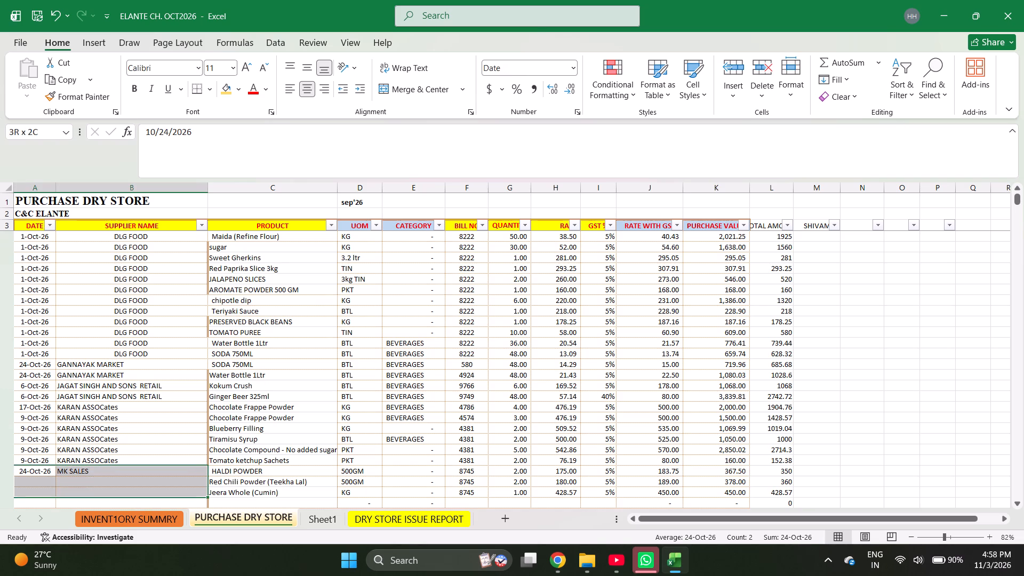
key(ctrl+d)
Start a new purchase row below Jeera Whole (Cumin) with date 10-21-2026 and supplier MK SALES.
key(ctrl+Left)
key(Down)
key(Down)
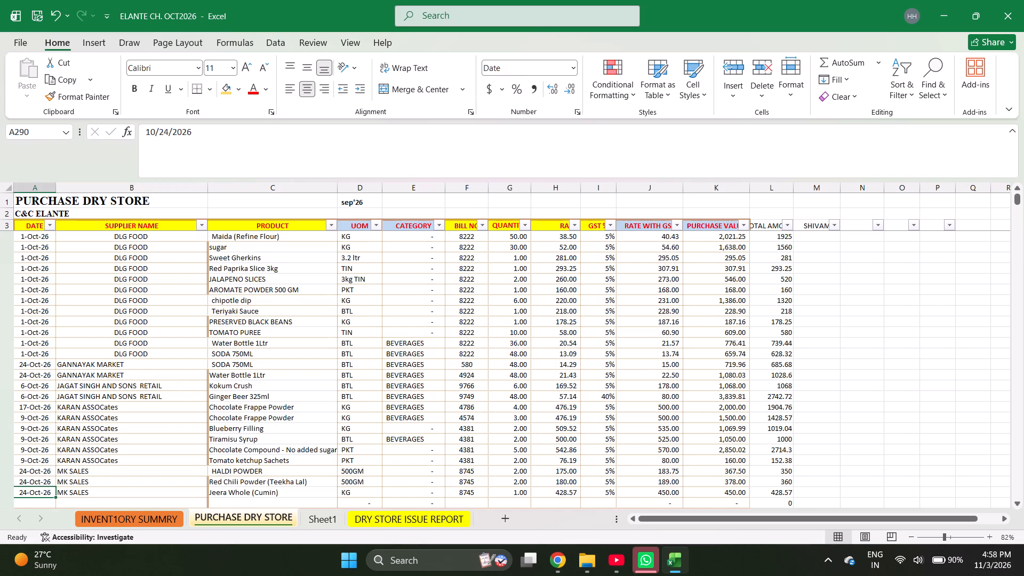
key(Down)
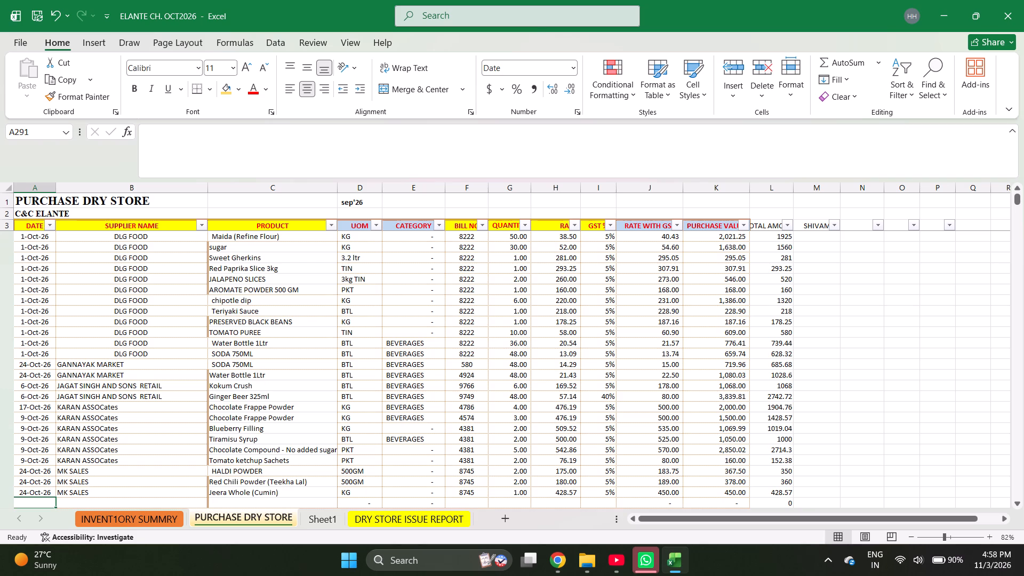
text(10-21-2026)
key(Right)
key(ctrl+d)
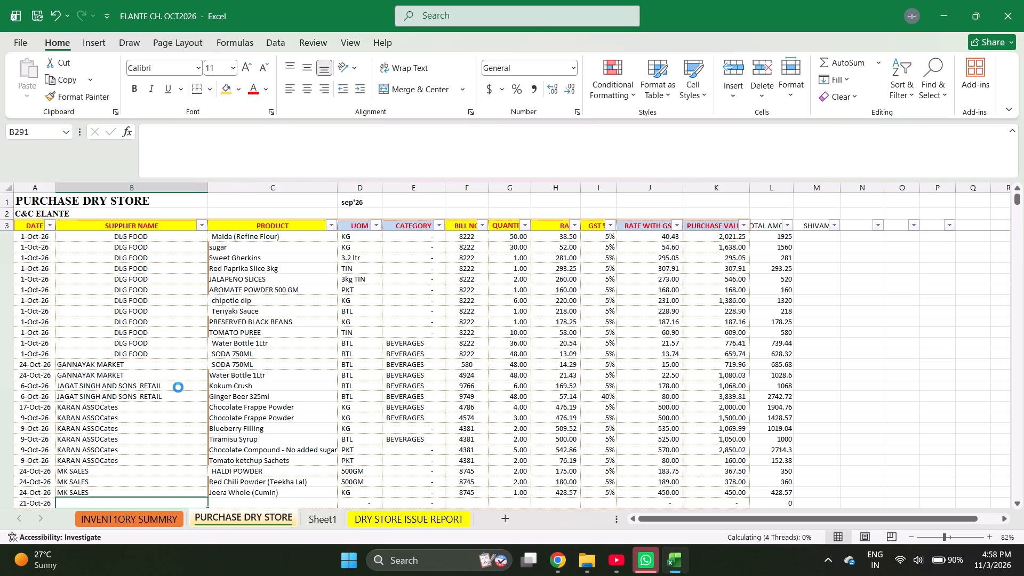
Find 3 IN in the inventory summary and copy 3 in 1 Breader into the product cell of the 21-Oct-26 MK SALES row.
key(Right)
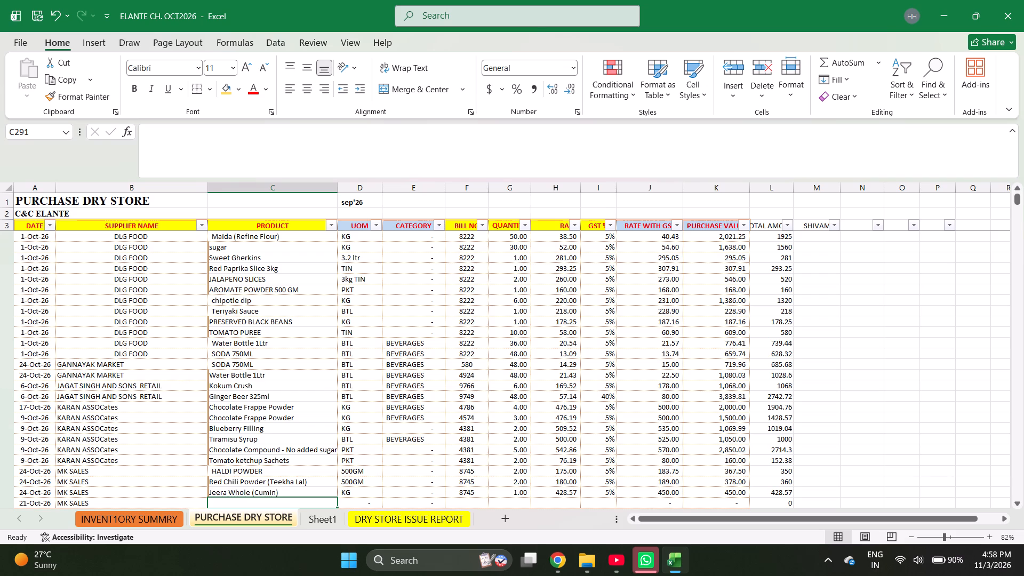
key(ctrl+Page_Up)
key(ctrl+f)
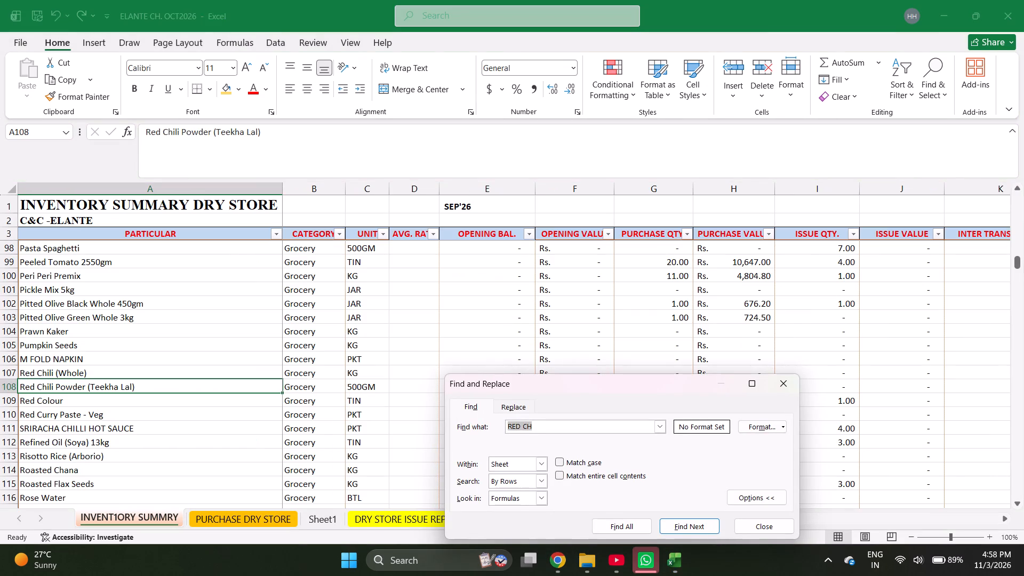
key(3)
key(space)
text(IN)
key(Return)
key(Escape)
key(ctrl+f)
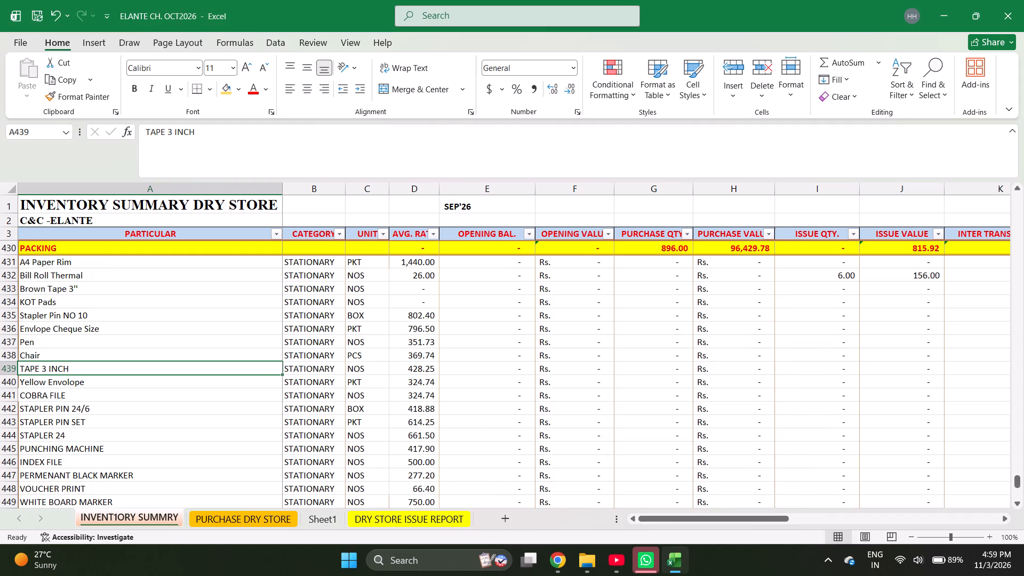
key(Return)
key(Escape)
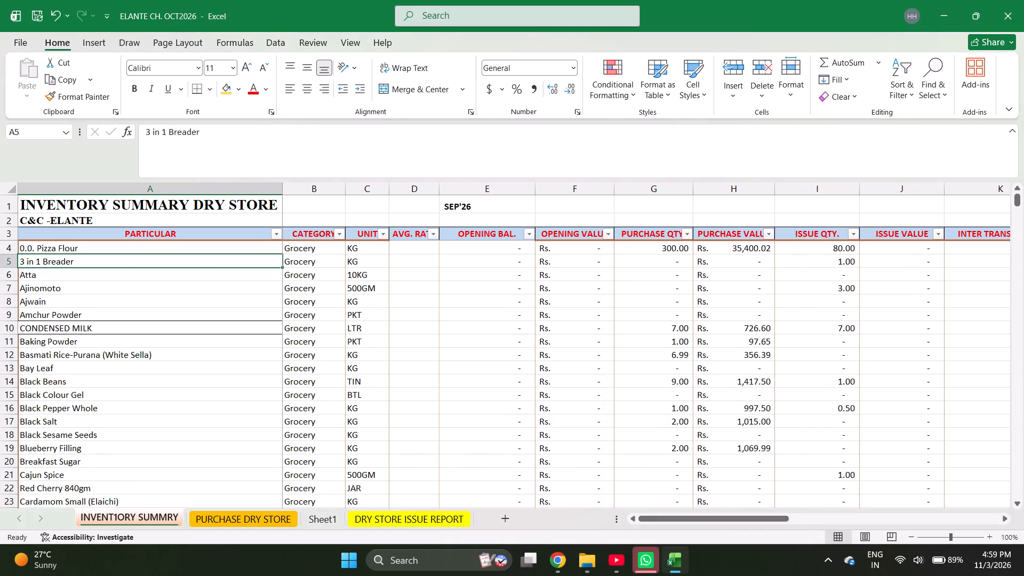
key(ctrl+c)
key(ctrl+Page_Down)
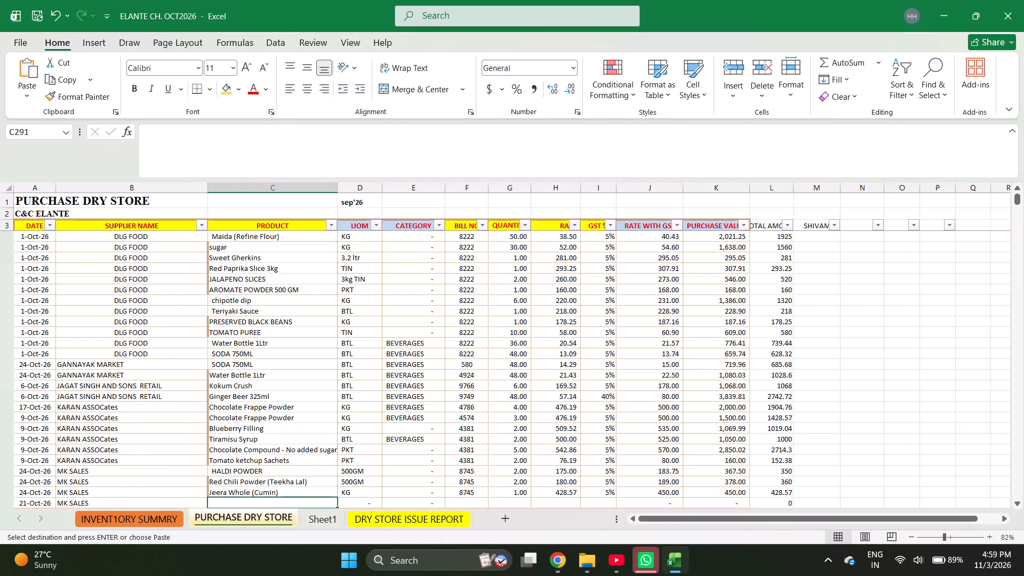
key(Return)
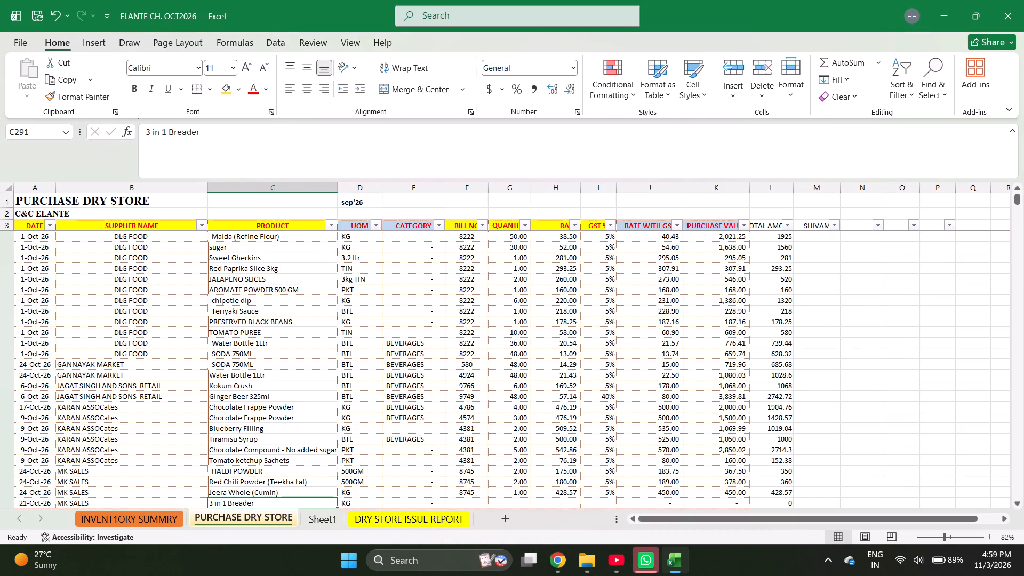
Enter bill number 8575 for the 3 in 1 Breader row.
key(Up)
key(Right)
key(Right)
key(Right)
key(Down)
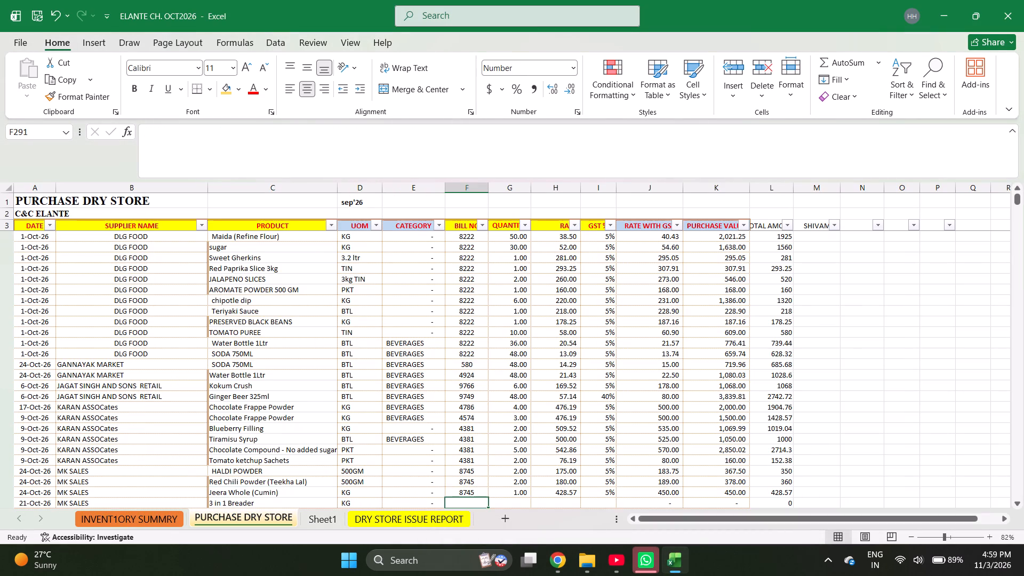
text(57)
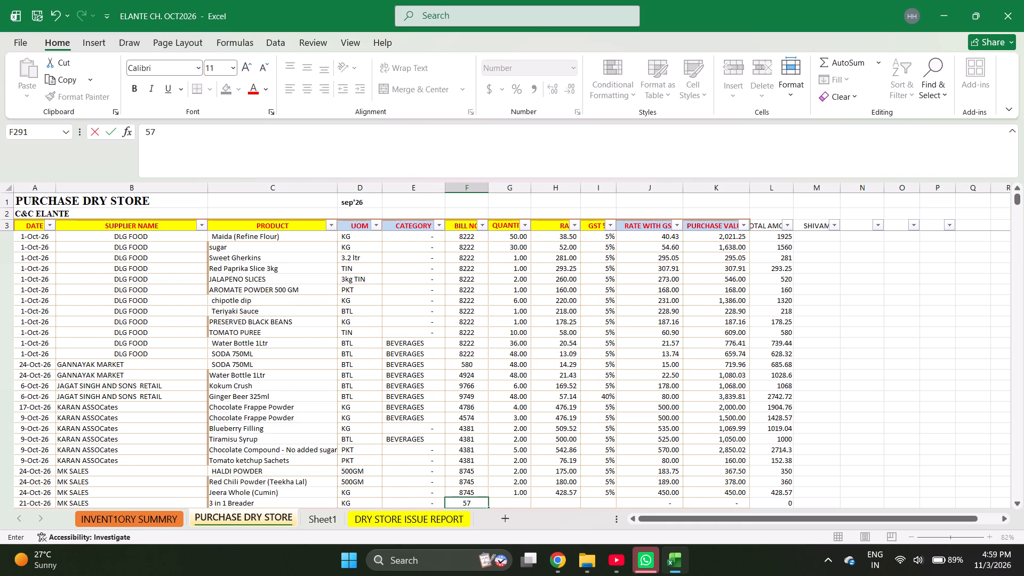
key(BackSpace)
key(BackSpace)
key(BackSpace)
text(87)
key(BackSpace)
text(575)
key(Right)
Complete the 3 in 1 Breader row with quantity 1, rate 276.78 and 5% GST.
key(Up)
key(Down)
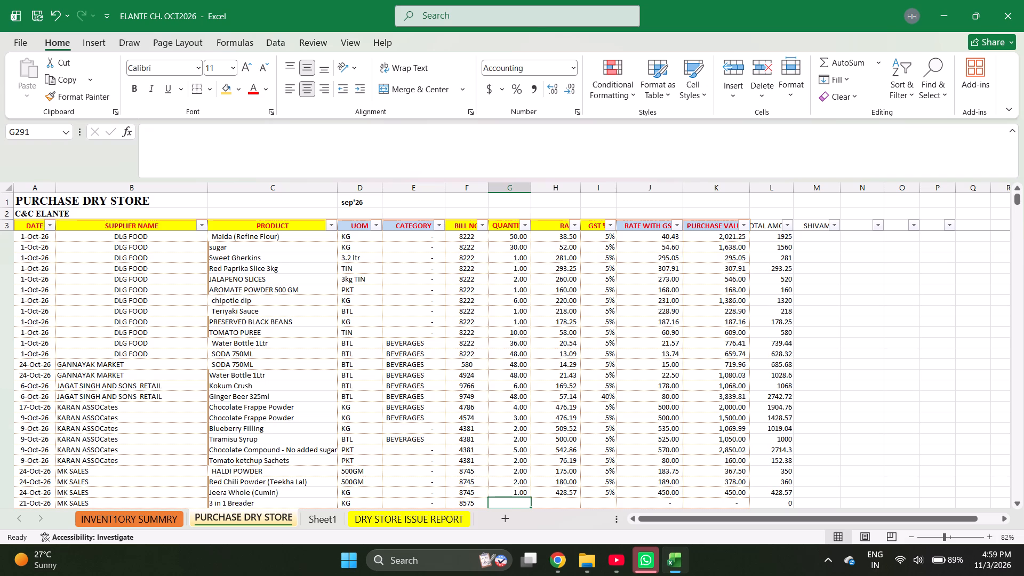
key(1)
key(Right)
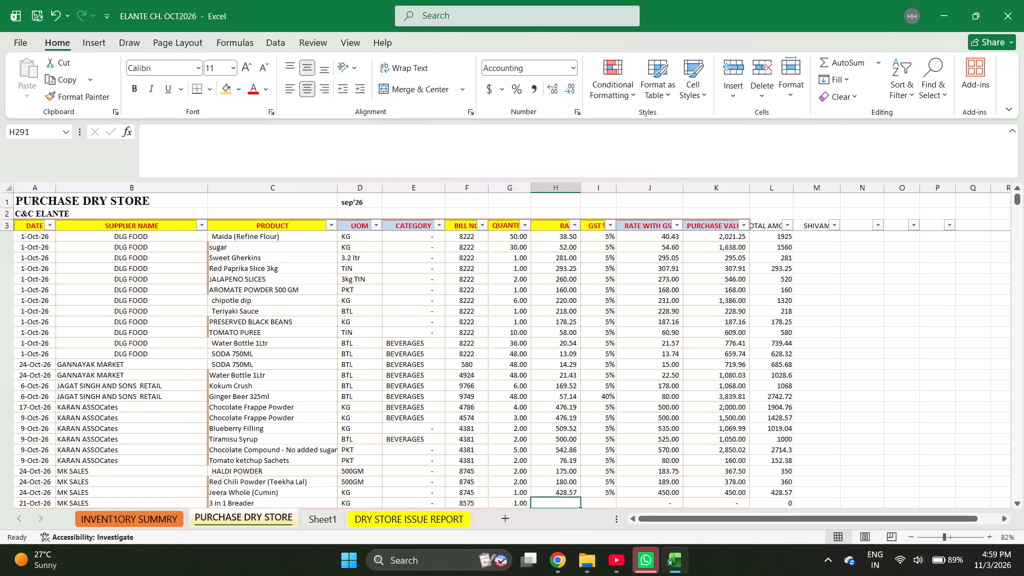
key(1)
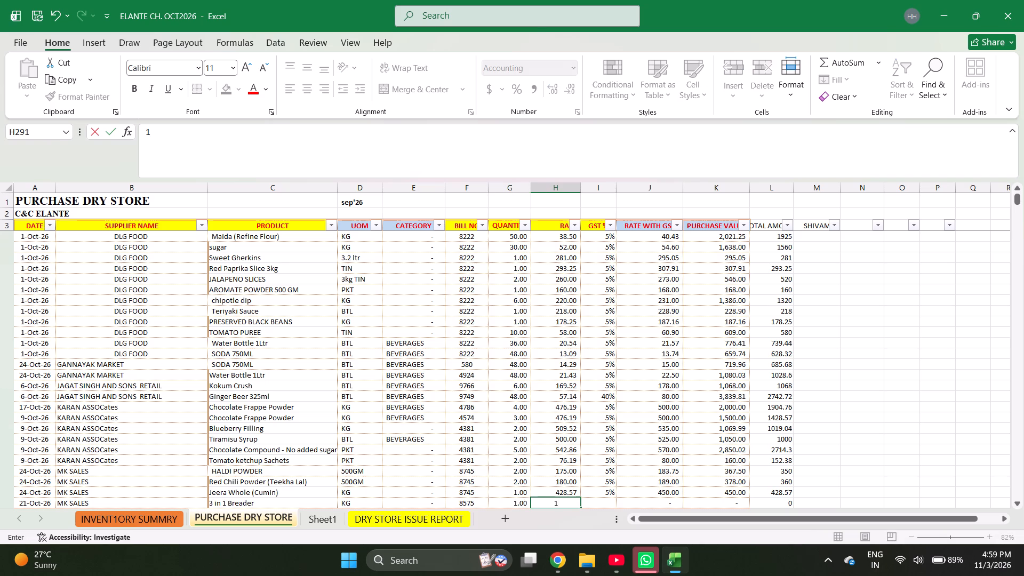
key(BackSpace)
text(276.78)
key(Right)
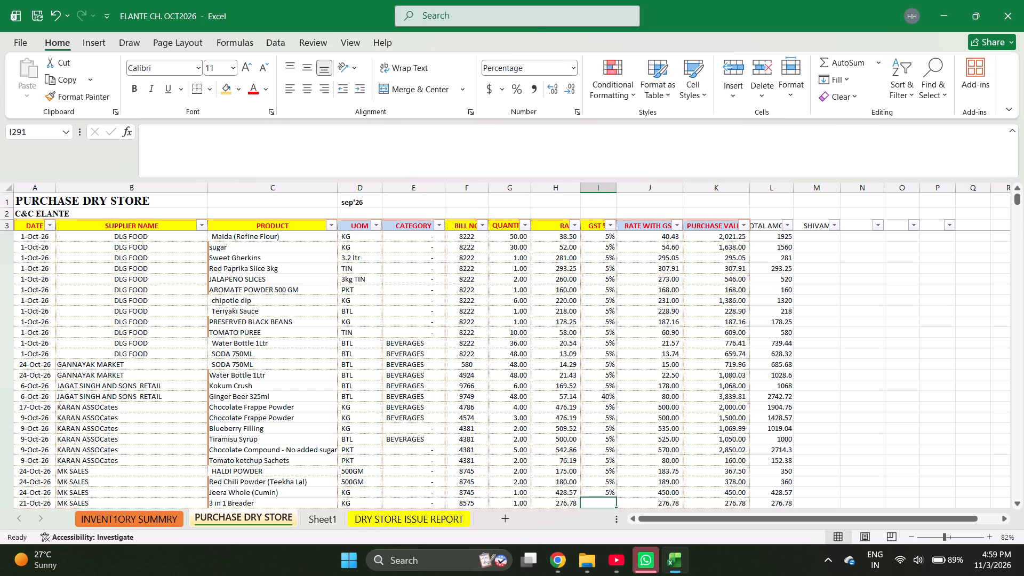
key(5)
key(Right)
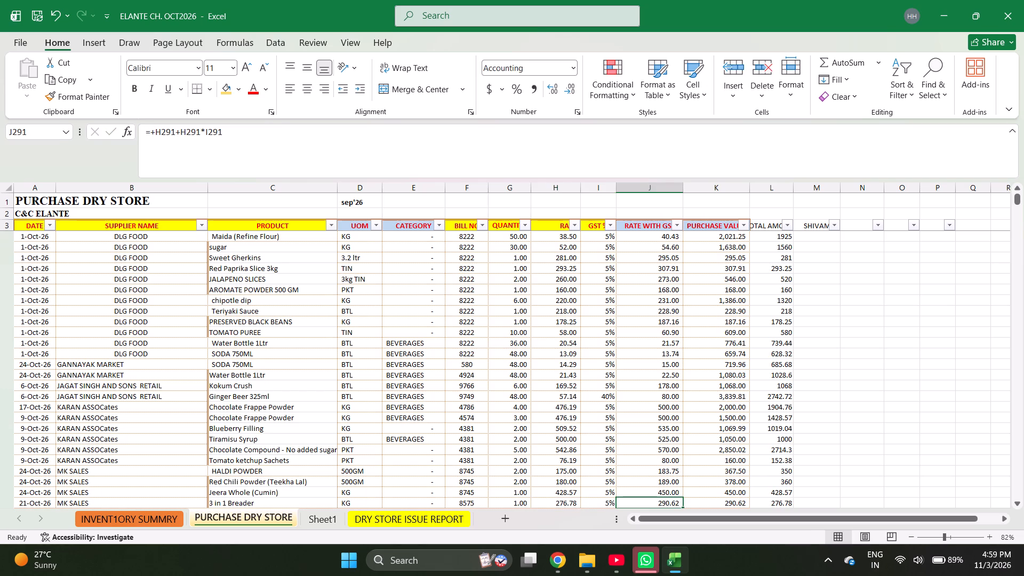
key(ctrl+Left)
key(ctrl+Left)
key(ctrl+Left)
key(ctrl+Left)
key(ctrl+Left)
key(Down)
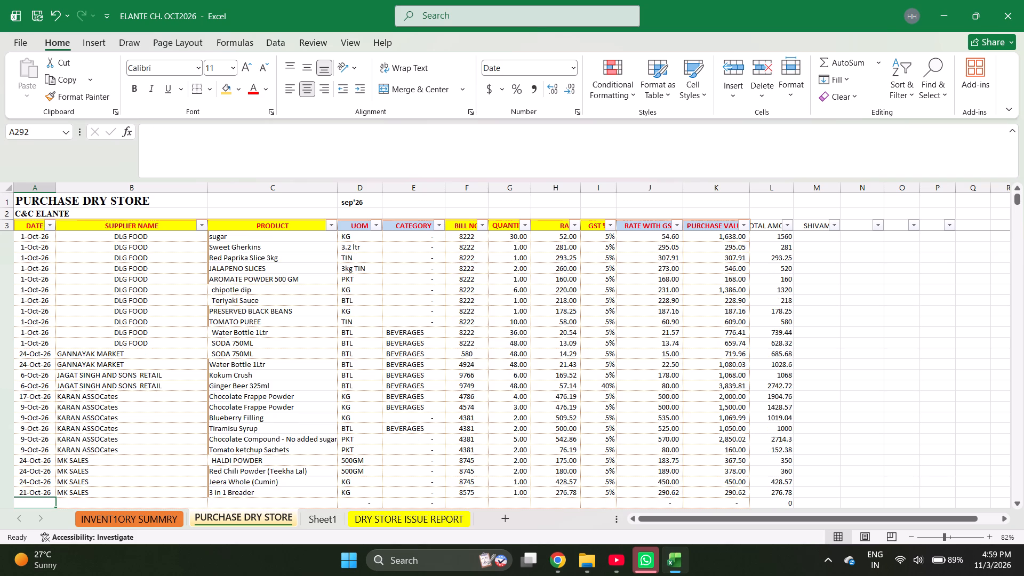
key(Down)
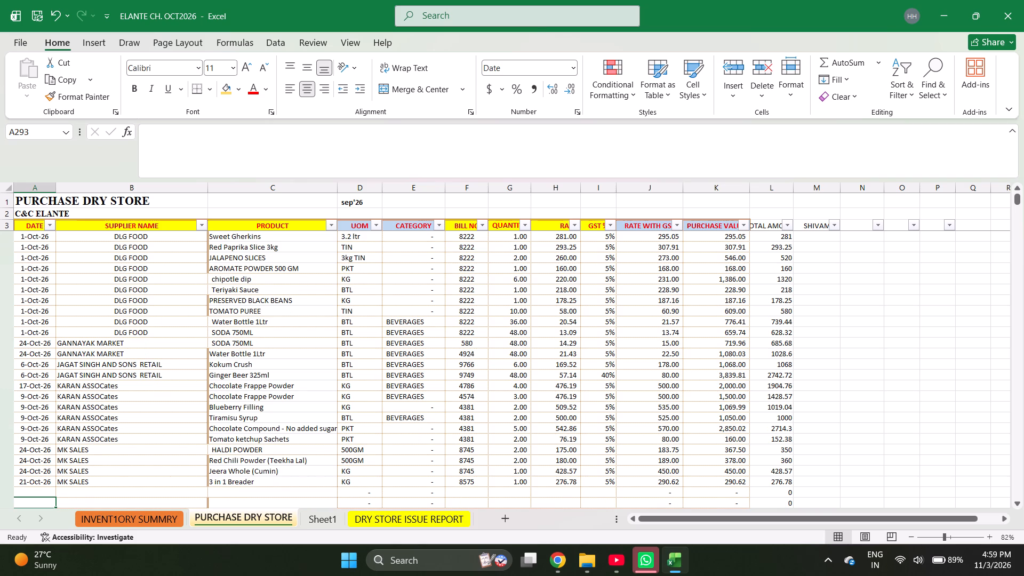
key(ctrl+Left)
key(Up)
Start a 10-17-2026 MK SALES row with HALDI POWDER as product and add Red Chili Powder (Teekha Lal) in the row below.
text(10-17-2026)
key(Right)
key(ctrl+d)
key(Right)
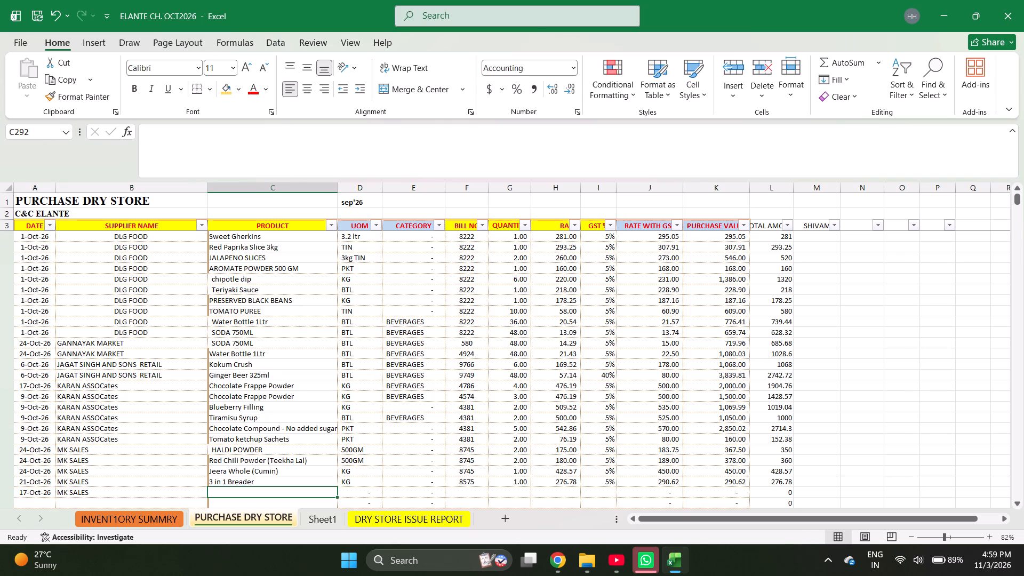
text(HAL)
key(Return)
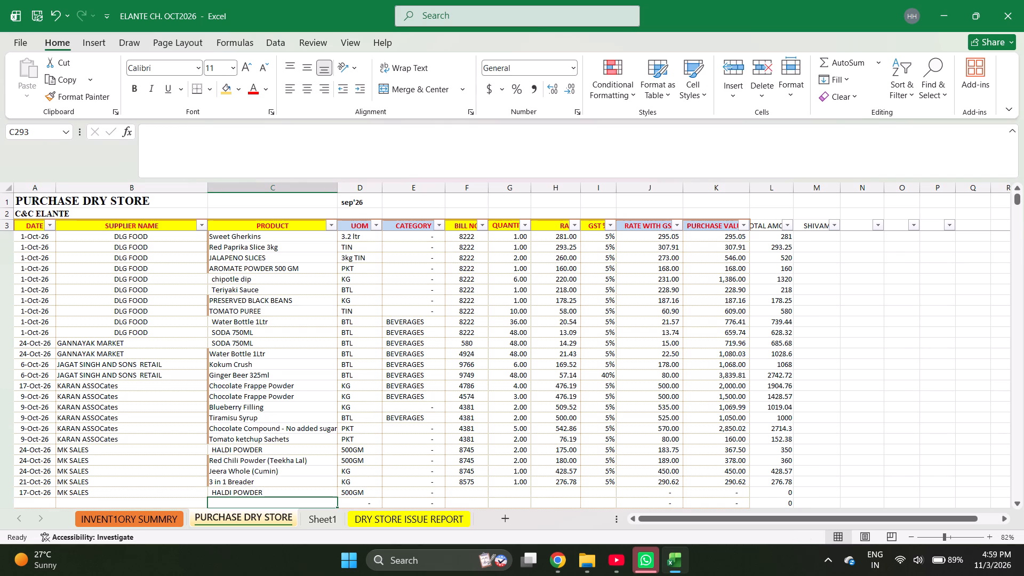
text(RED CHI)
key(Return)
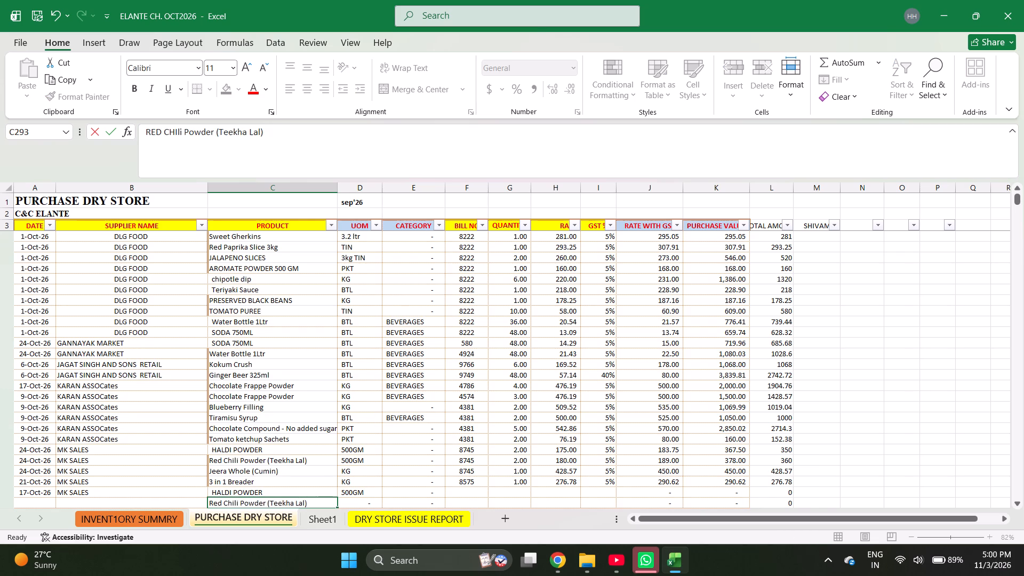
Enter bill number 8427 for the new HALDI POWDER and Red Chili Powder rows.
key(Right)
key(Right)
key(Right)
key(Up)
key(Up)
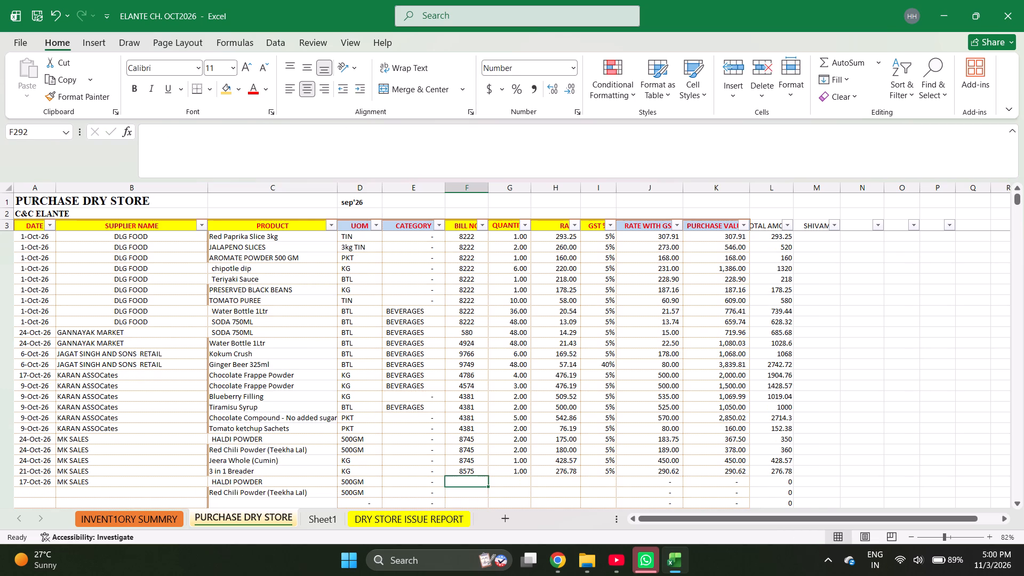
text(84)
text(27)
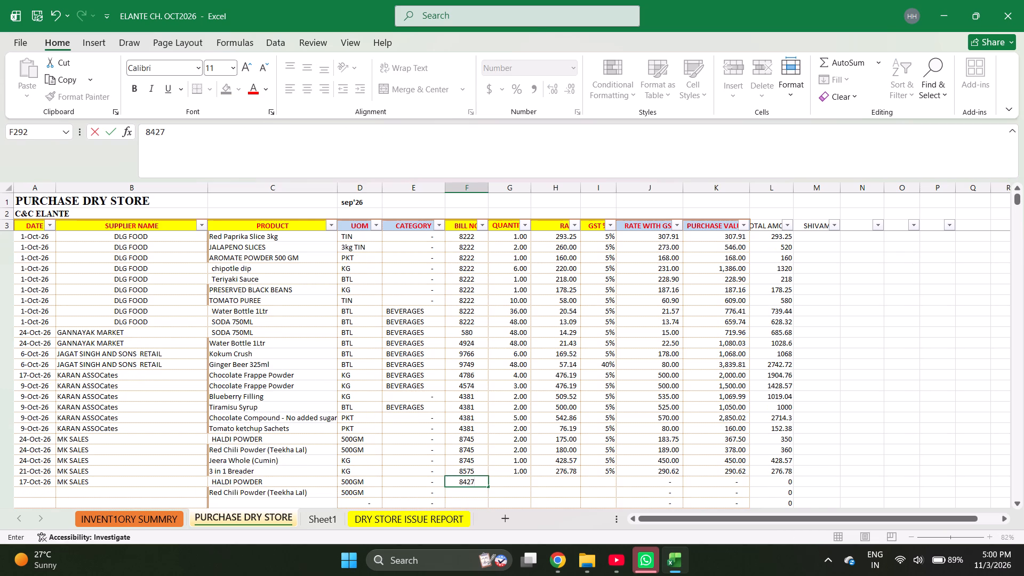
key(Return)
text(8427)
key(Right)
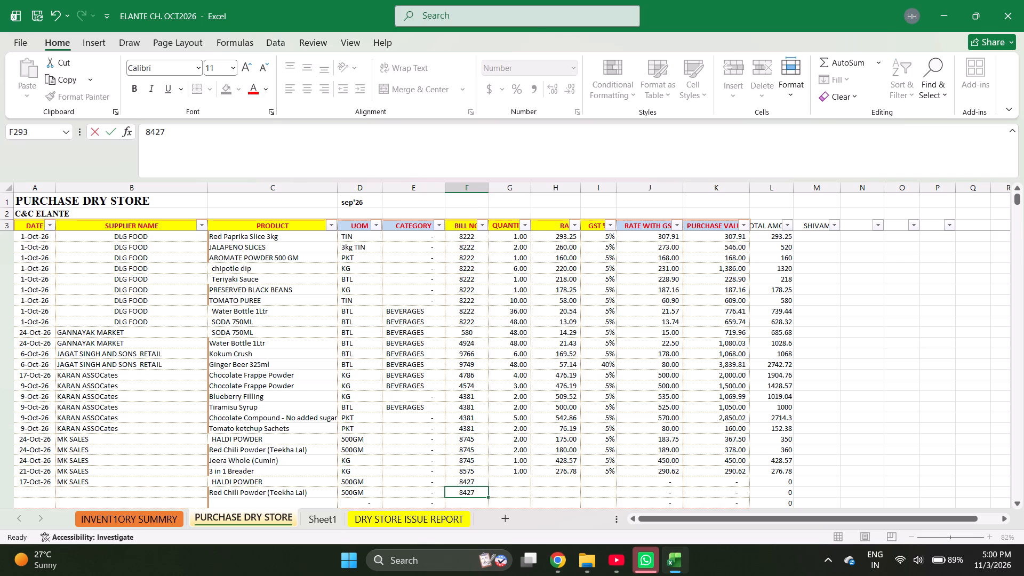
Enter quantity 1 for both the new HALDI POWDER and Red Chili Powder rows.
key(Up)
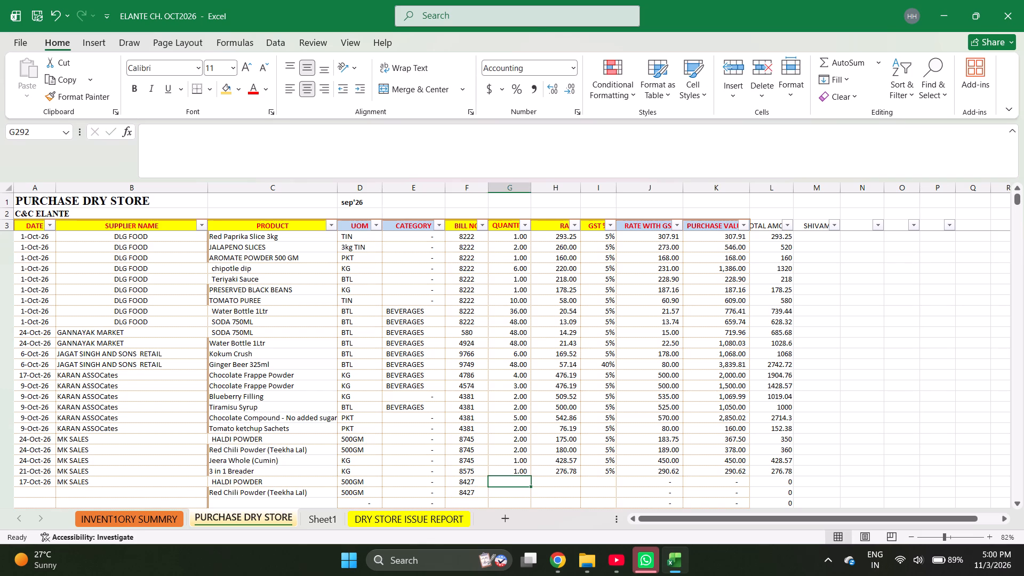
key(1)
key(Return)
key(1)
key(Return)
Enter rates =350/2 for HALDI POWDER and =360/2 for Red Chili Powder, with 5% GST on both rows.
key(Right)
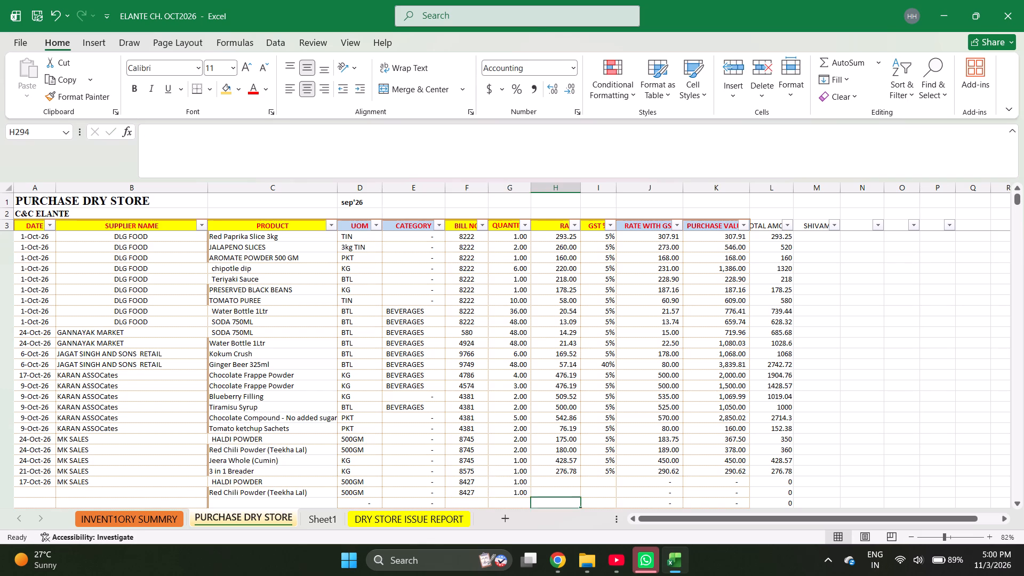
key(Up)
key(Up)
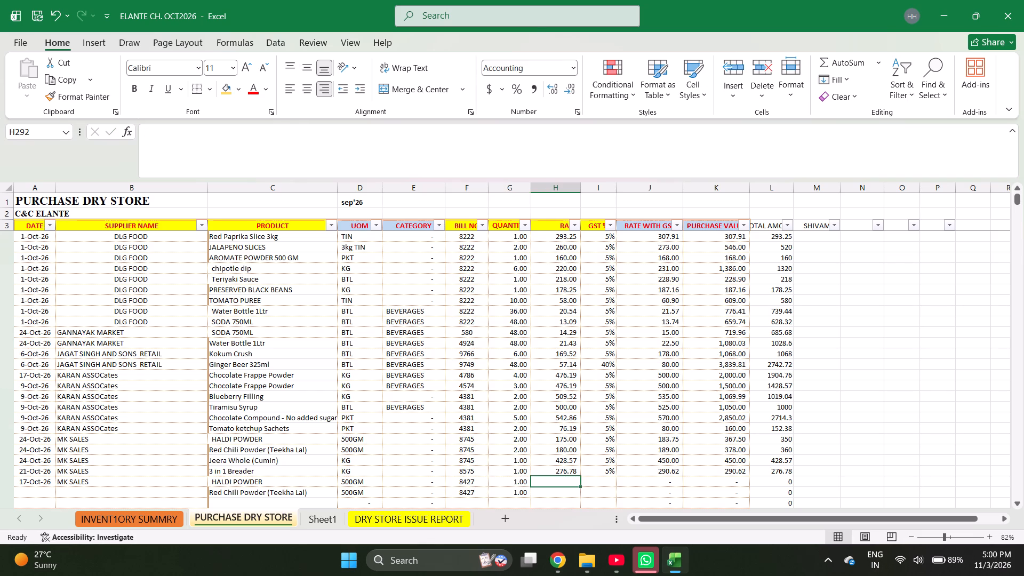
text(=350/2)
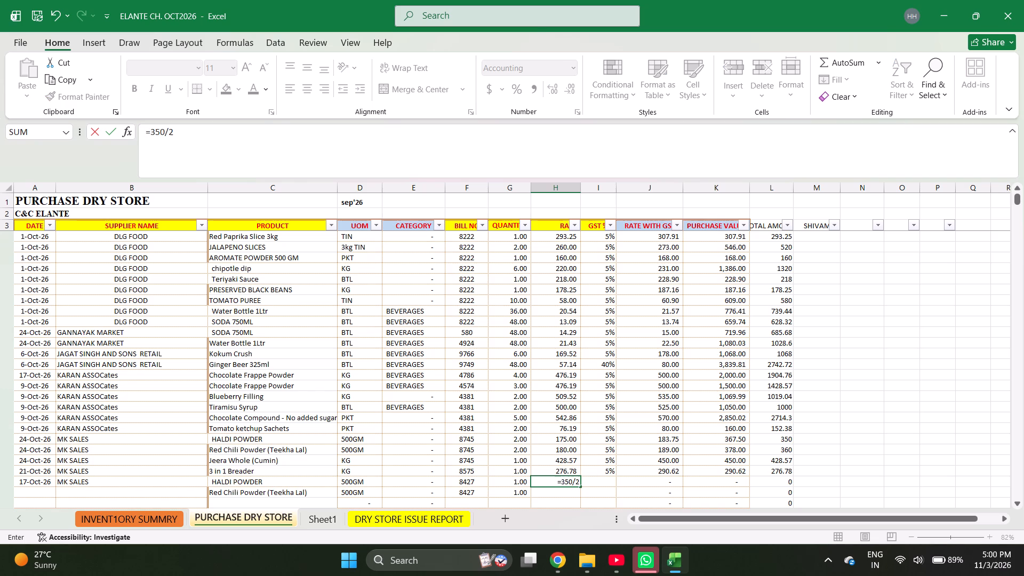
key(Return)
key(equal)
text(360/2)
key(Return)
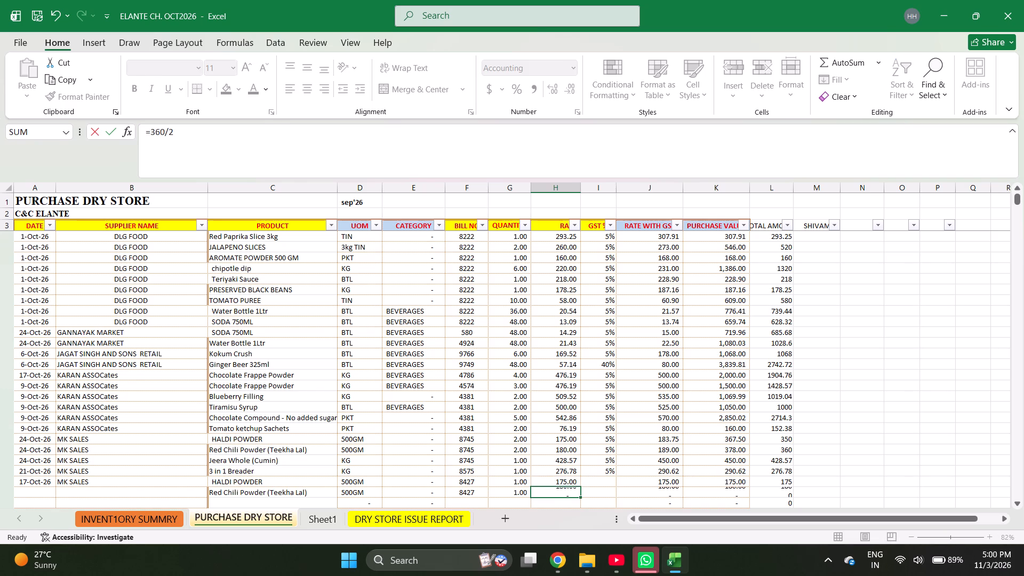
key(Right)
key(Up)
key(Up)
key(5)
key(Return)
key(5)
key(Return)
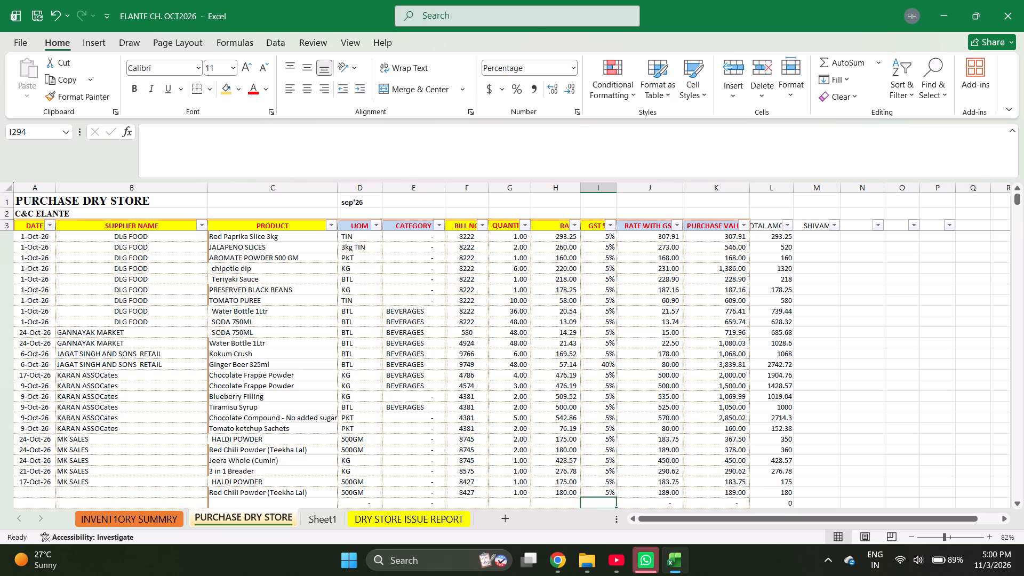
Set the quantity to 2 for the new HALDI POWDER and Red Chili Powder rows.
key(Left)
key(Up)
key(Up)
key(Left)
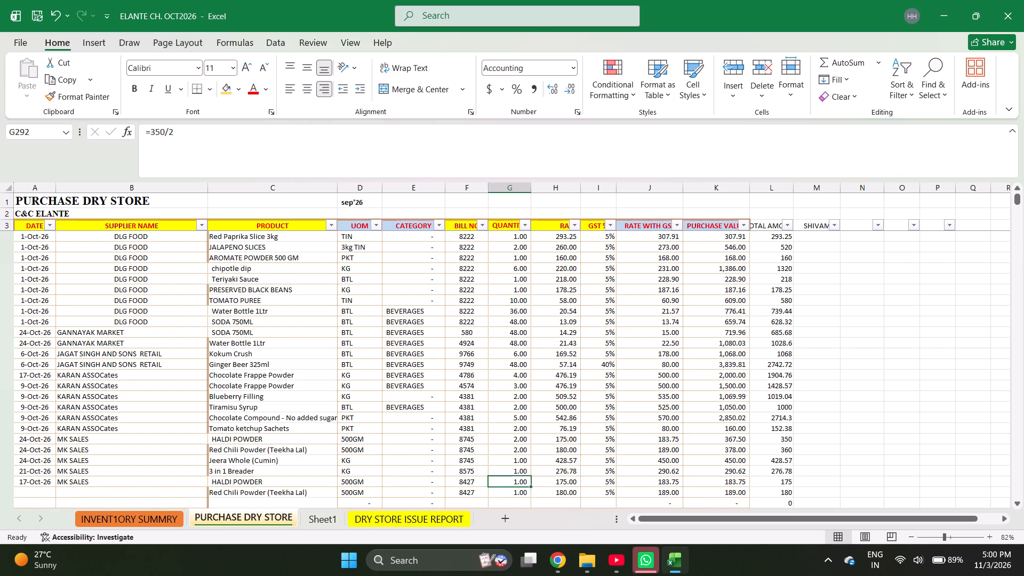
key(2)
key(Return)
key(2)
key(Return)
key(Right)
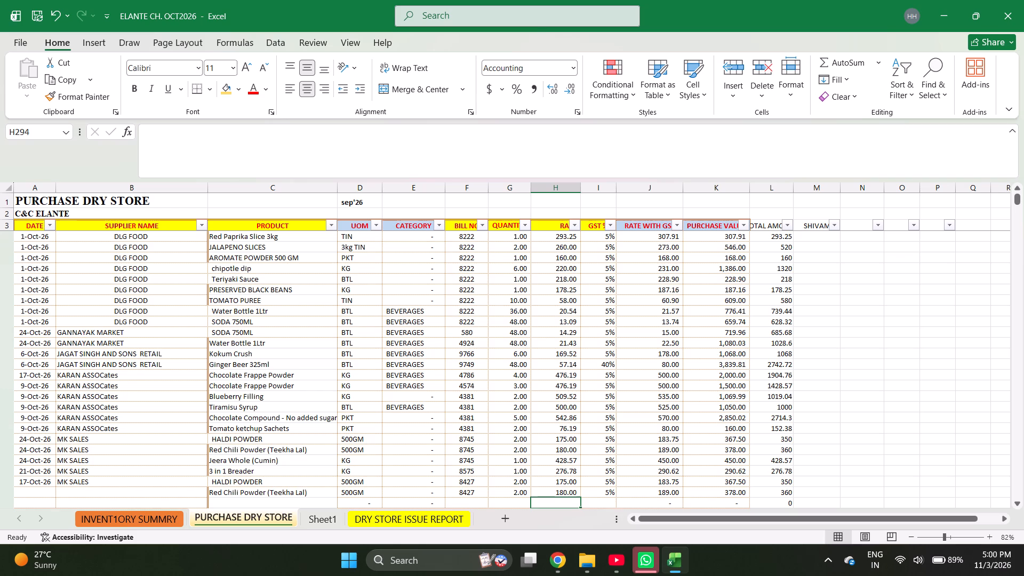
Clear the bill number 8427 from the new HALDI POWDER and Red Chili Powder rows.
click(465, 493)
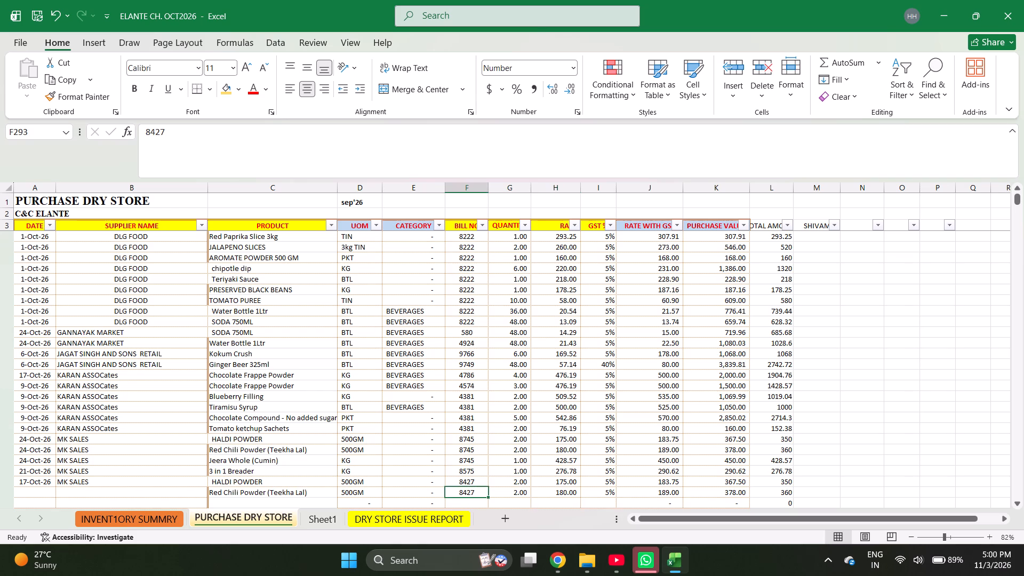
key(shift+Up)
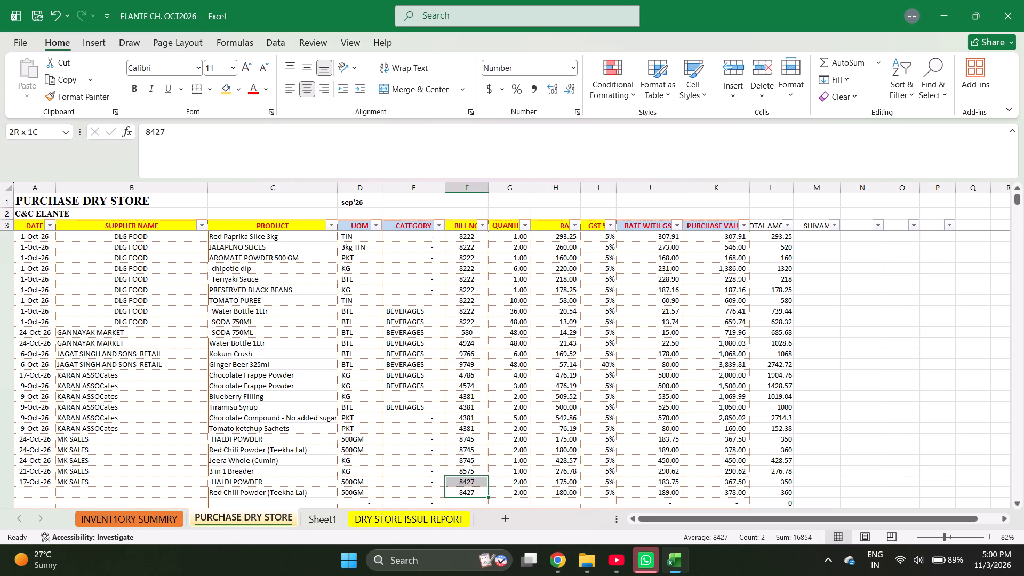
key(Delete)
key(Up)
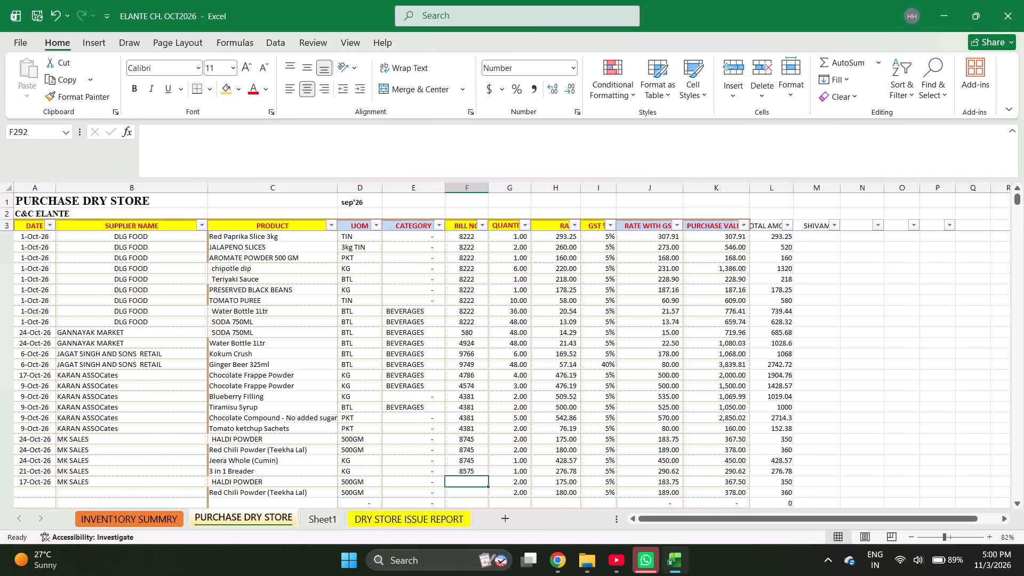
Search the bill number filter for 842 and leave the filter unapplied.
click(482, 222)
text(E84)
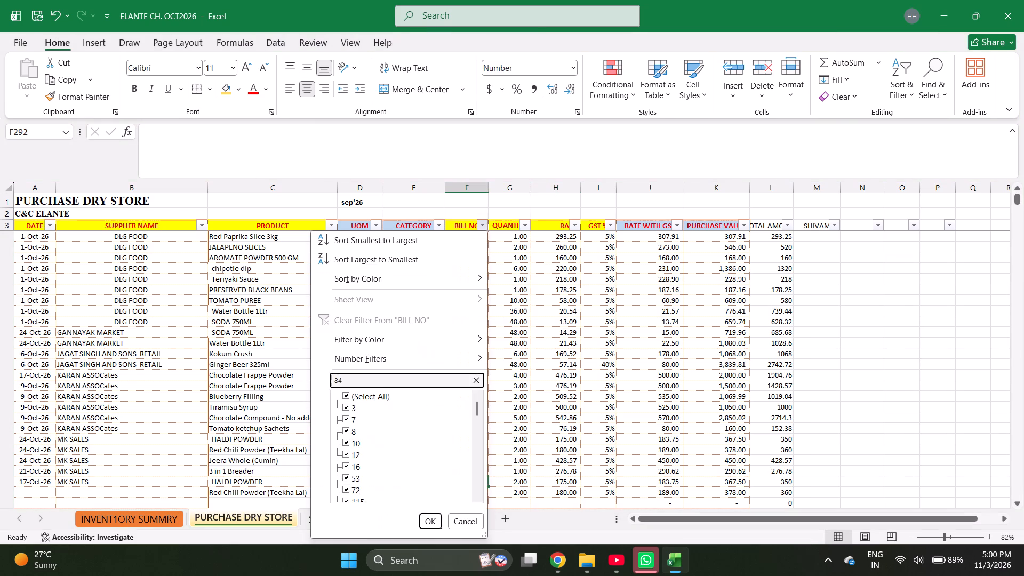
key(2)
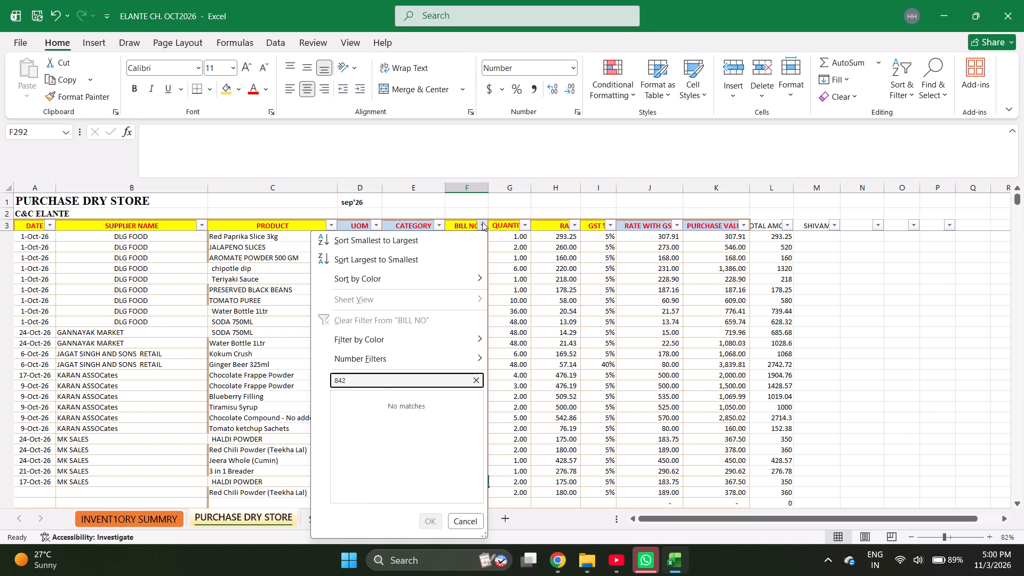
key(Escape)
text(8427)
key(Escape)
key(Escape)
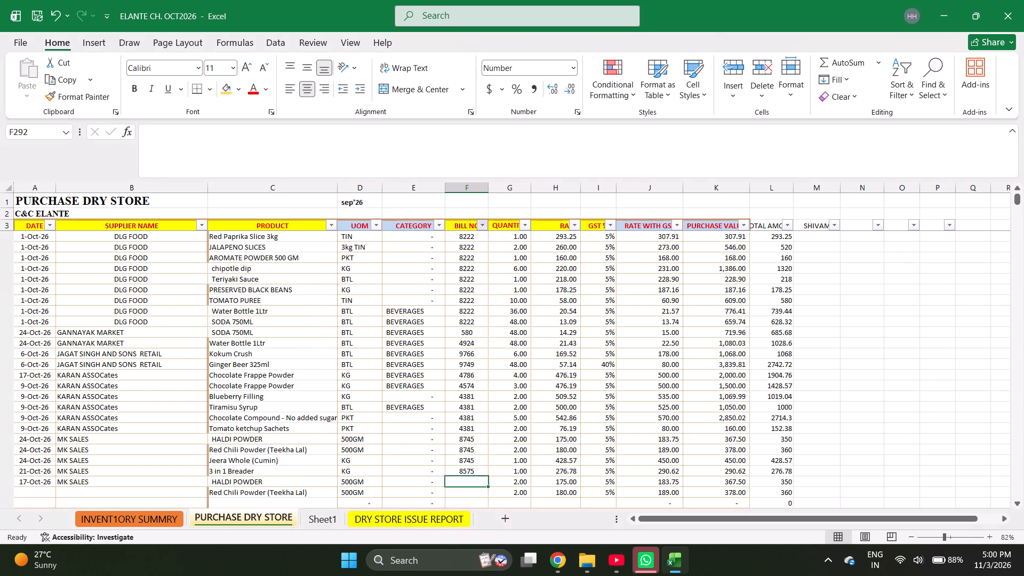
Clear the date of the new MK SALES HALDI POWDER row.
click(45, 481)
key(Delete)
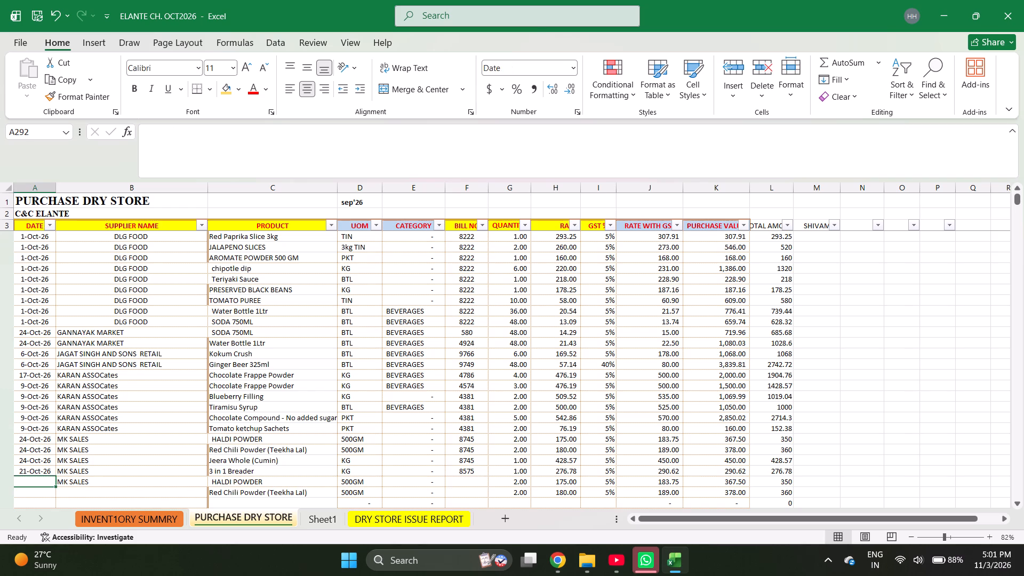
Filter the date column to 17 October and blank dates, and examine the purchases listed for that day.
click(49, 223)
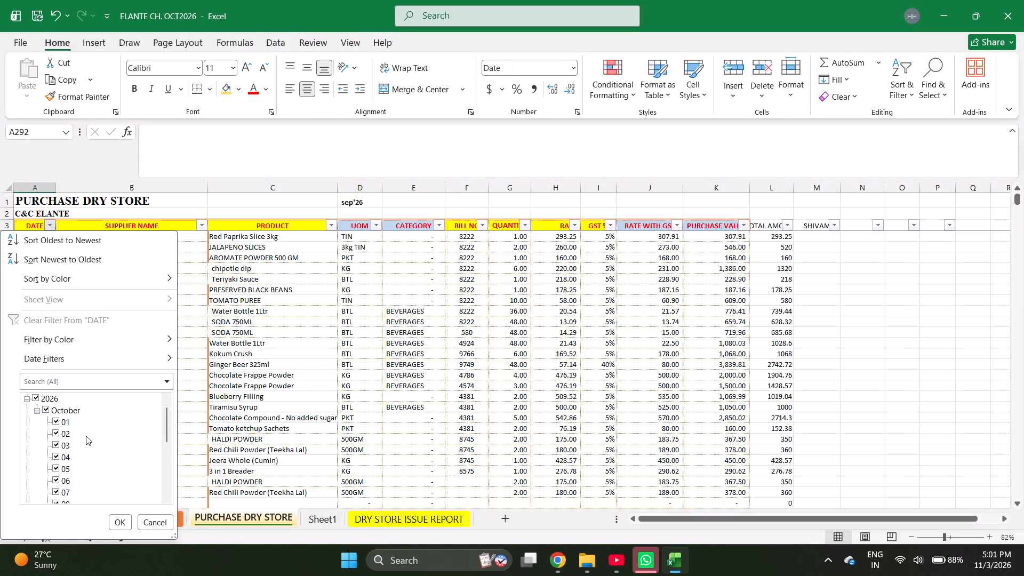
scroll(86, 436, down, 2)
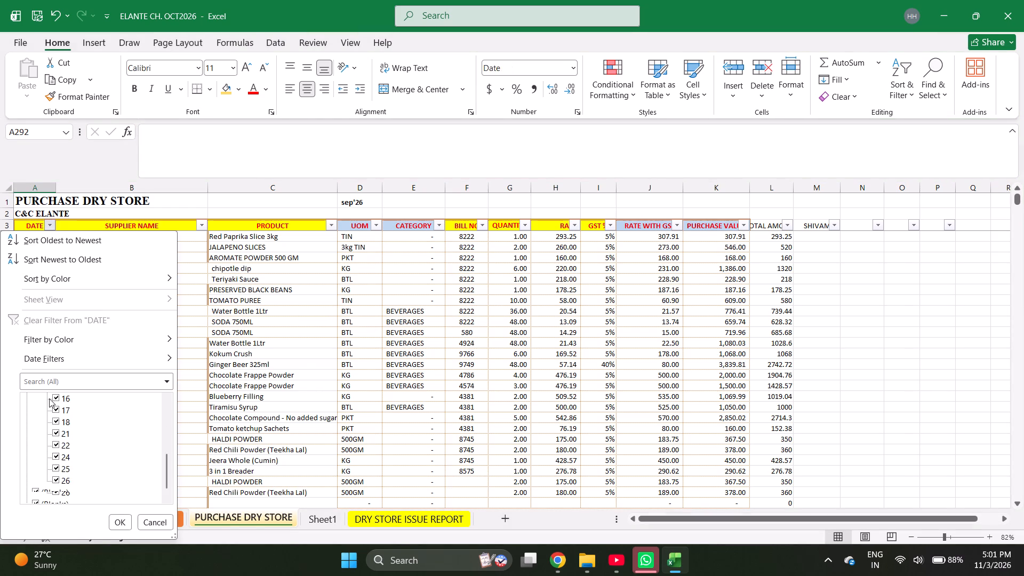
click(59, 492)
scroll(59, 492, up, 1)
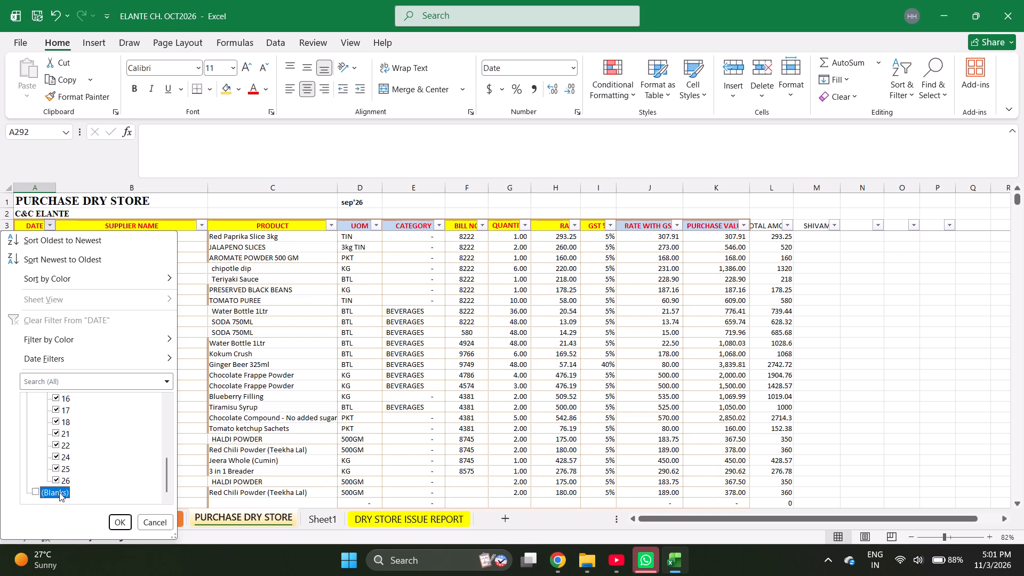
scroll(59, 492, up, 1)
click(59, 492)
scroll(77, 416, up, 2)
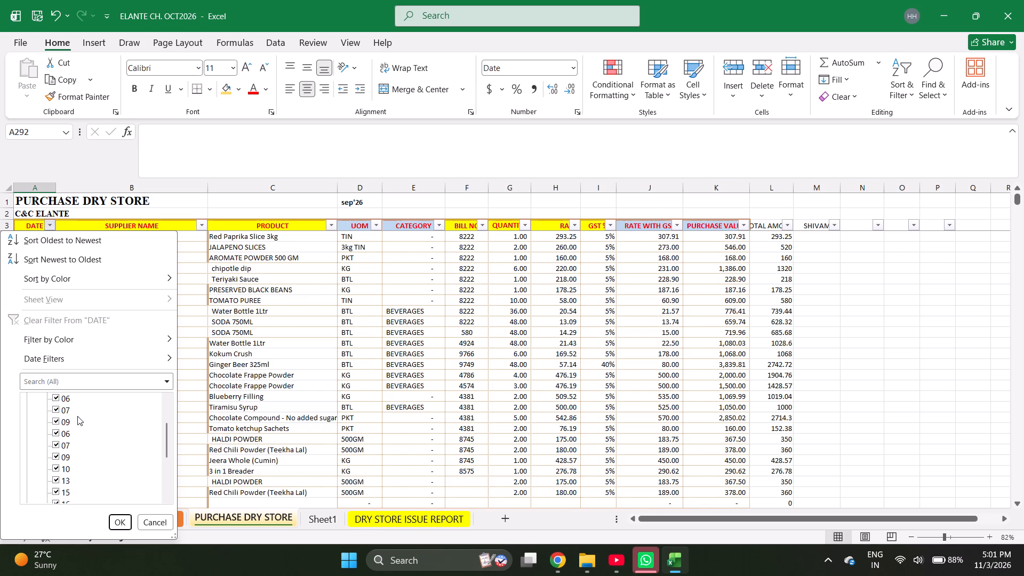
click(59, 419)
scroll(62, 471, down, 1)
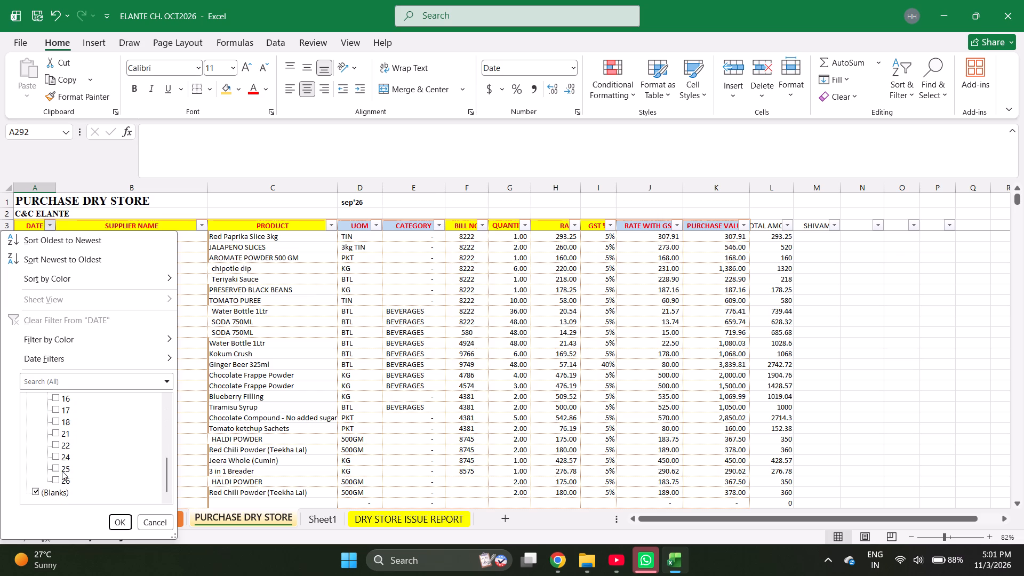
scroll(62, 471, down, 1)
click(52, 412)
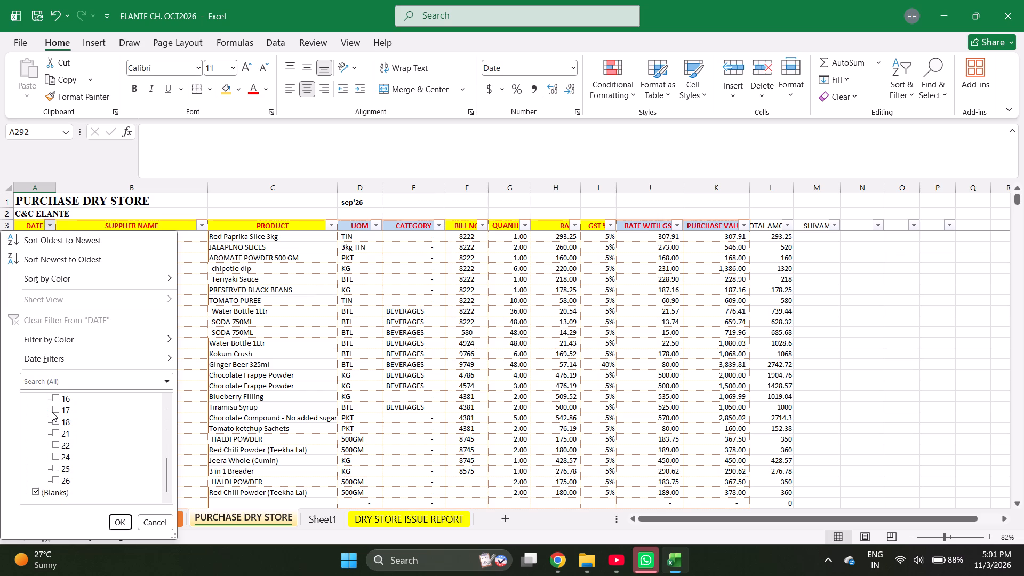
click(57, 410)
click(119, 515)
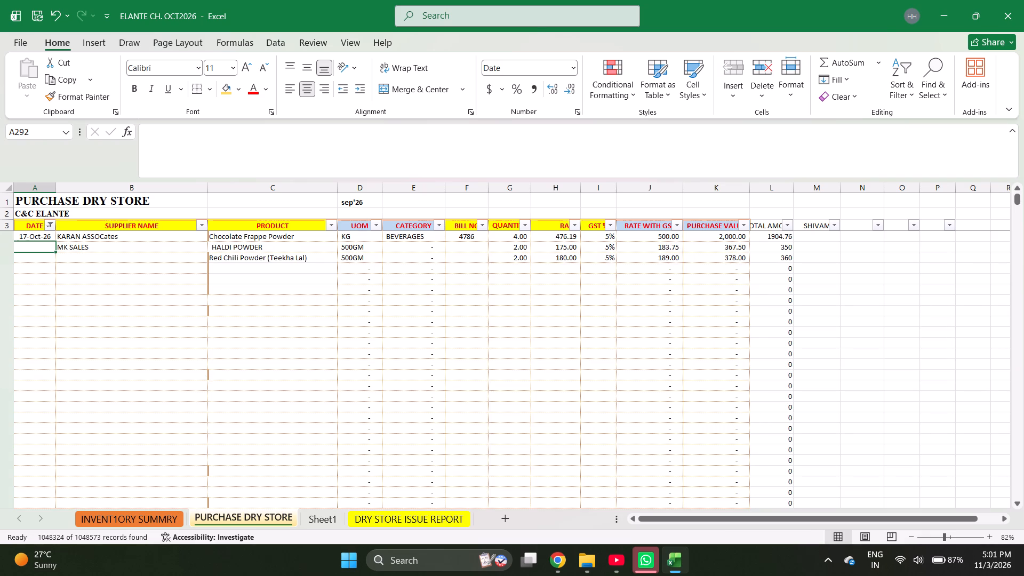
scroll(202, 394, up, 5)
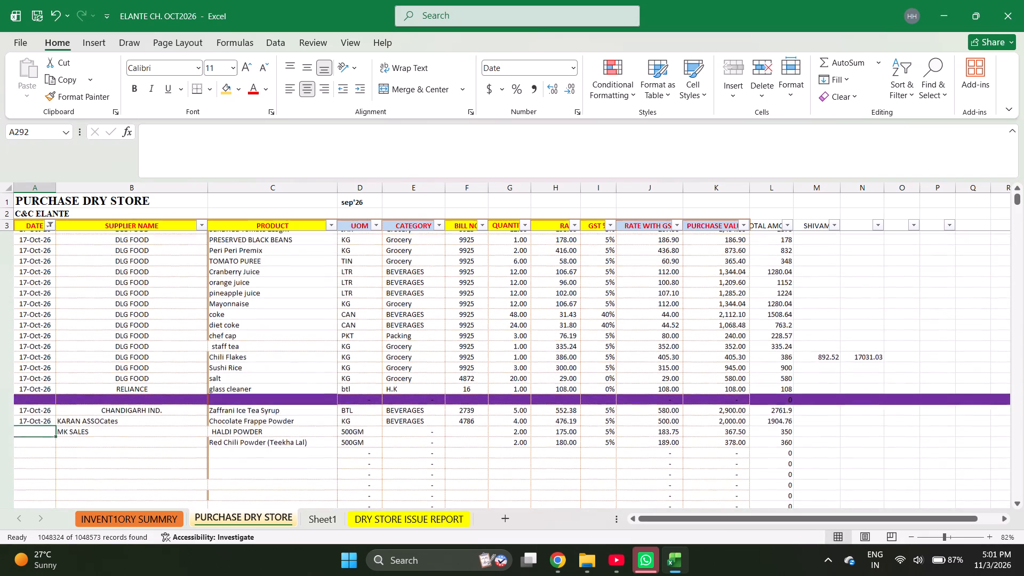
scroll(202, 394, up, 3)
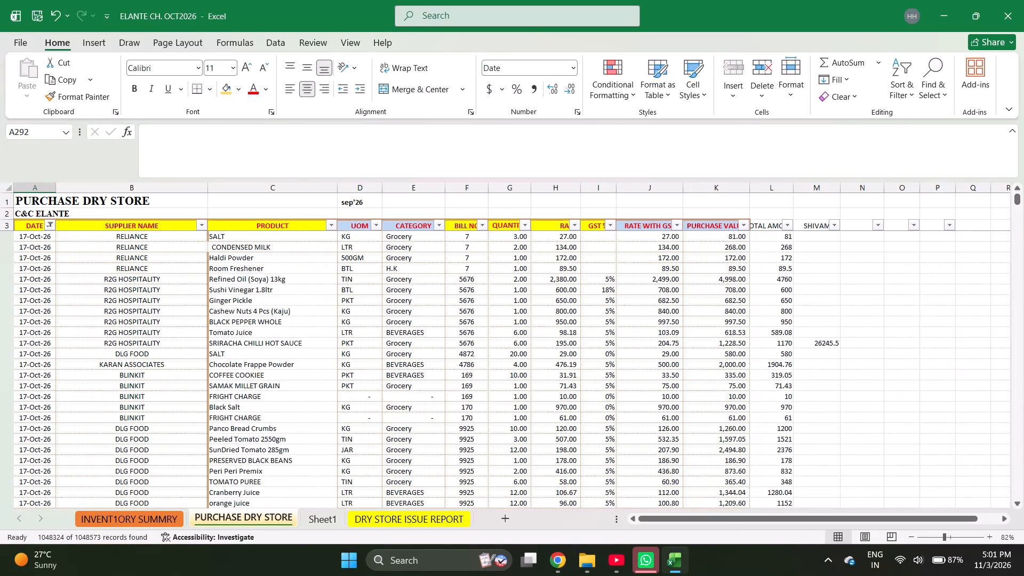
Show all October dates again in the date filter.
click(50, 227)
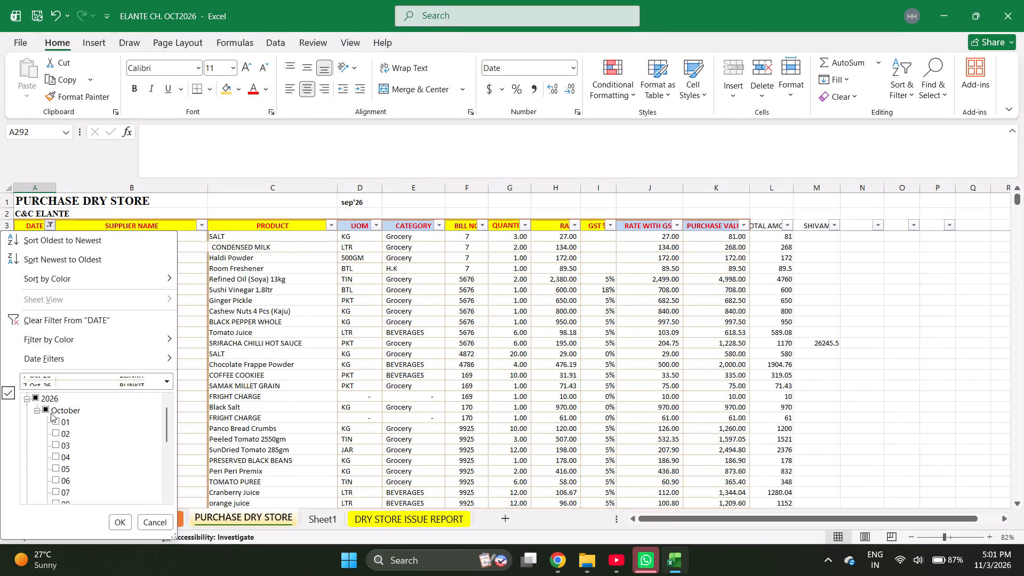
click(51, 413)
click(124, 522)
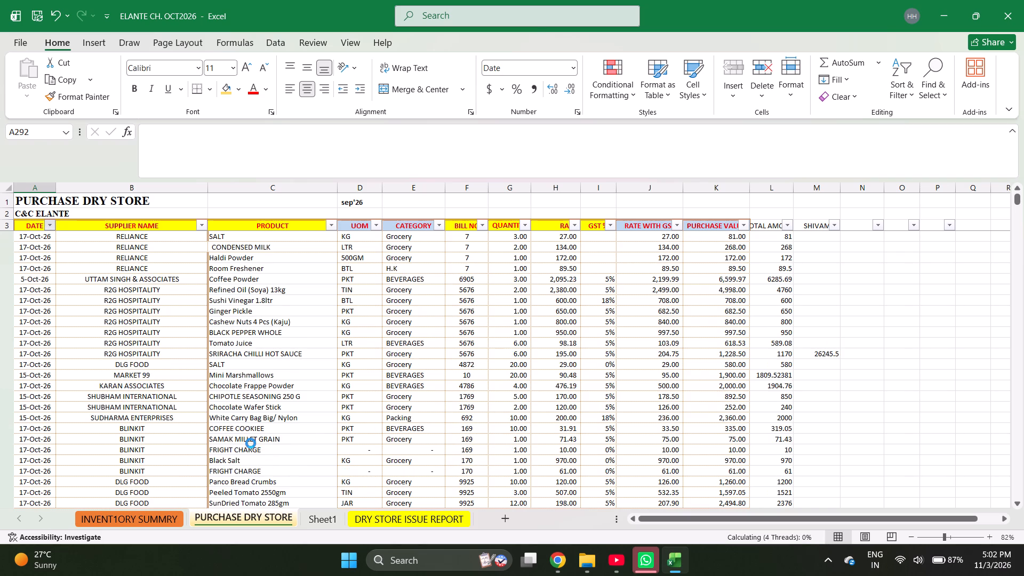
Undo the recent date filter changes and the clearing of the date in the last MK SALES HALDI POWDER row.
scroll(251, 443, down, 2)
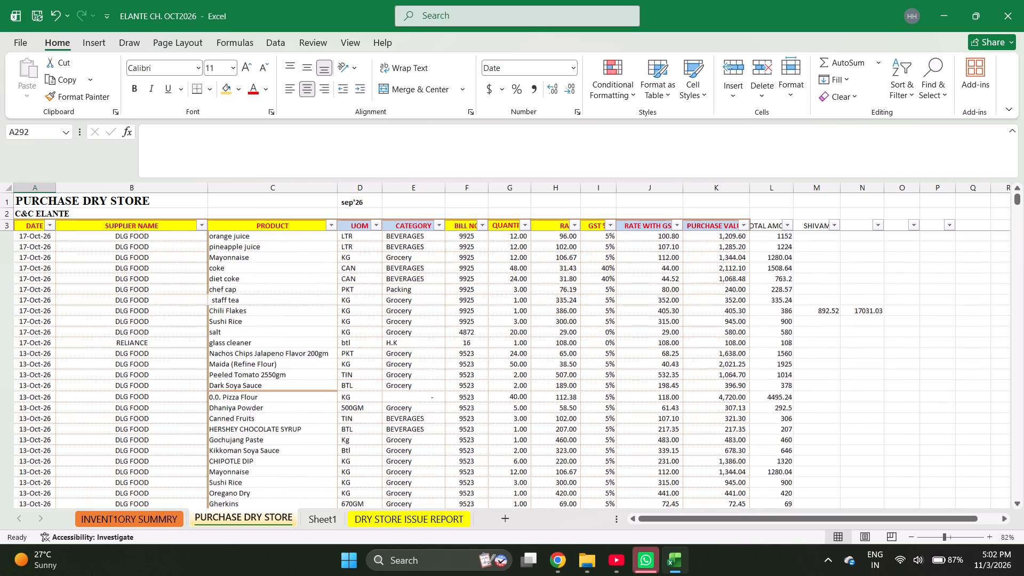
click(149, 449)
key(ctrl+Down)
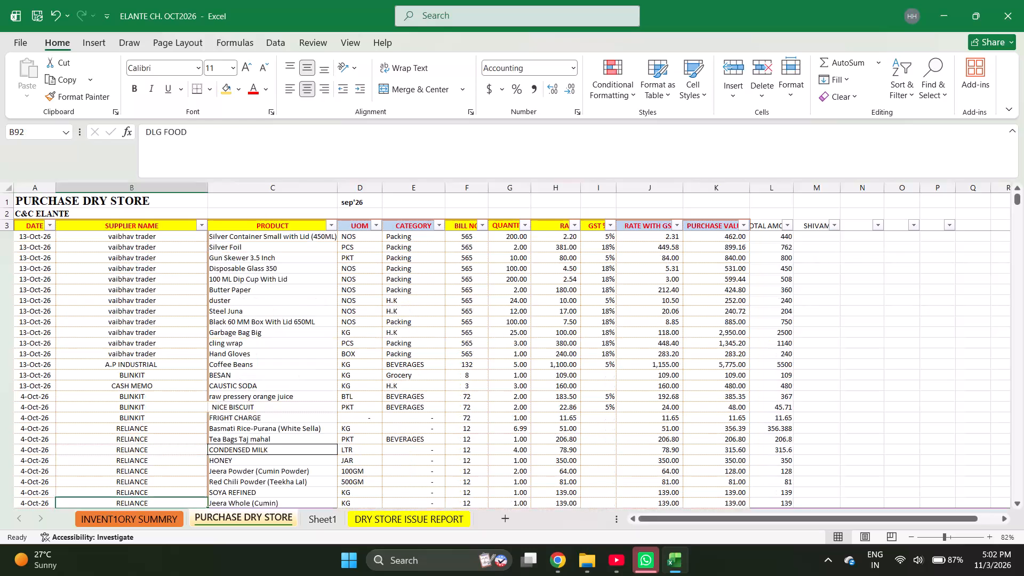
key(Down)
key(ctrl+Down)
key(Down)
key(ctrl+Down)
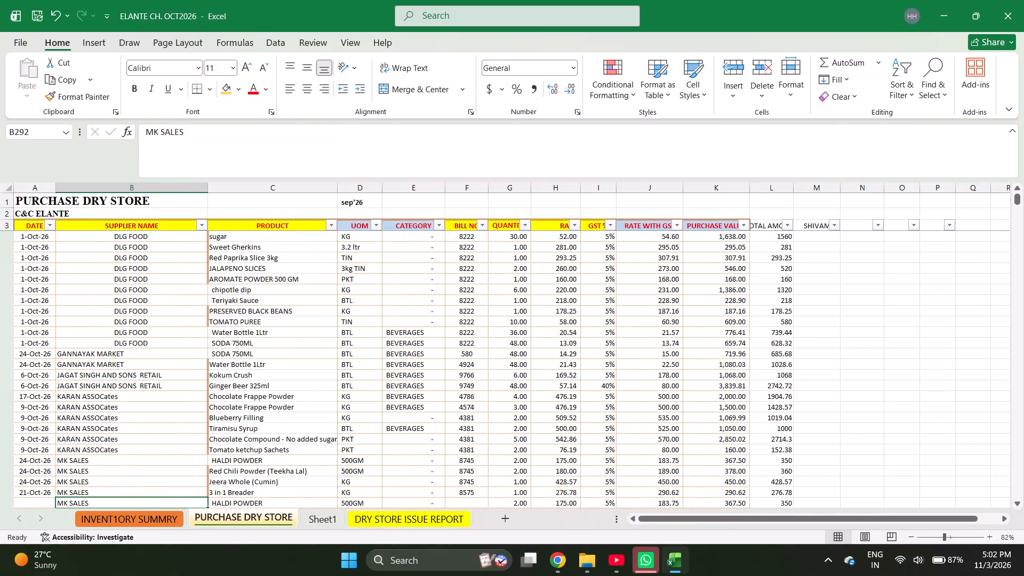
key(Up)
key(Left)
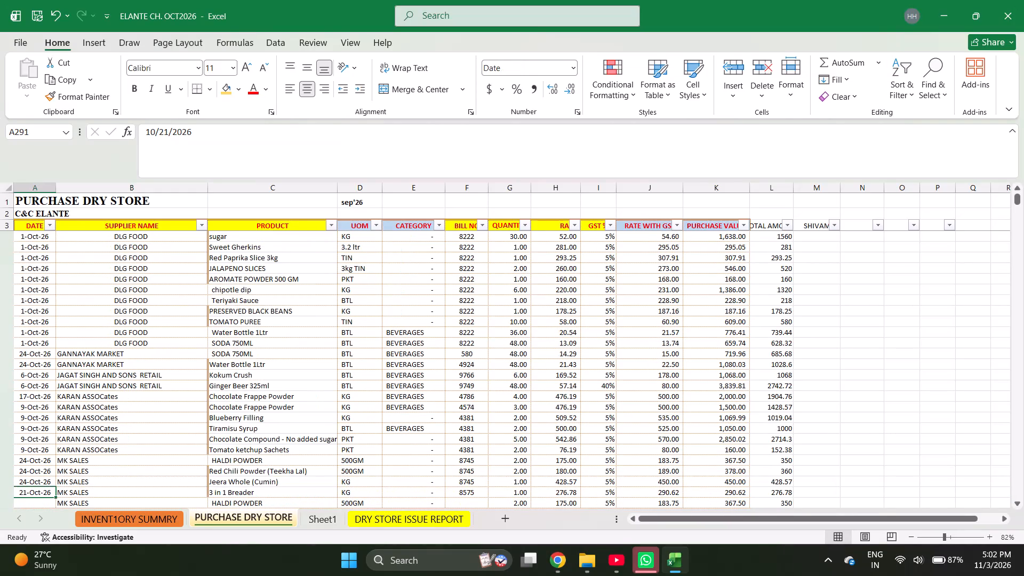
key(Down)
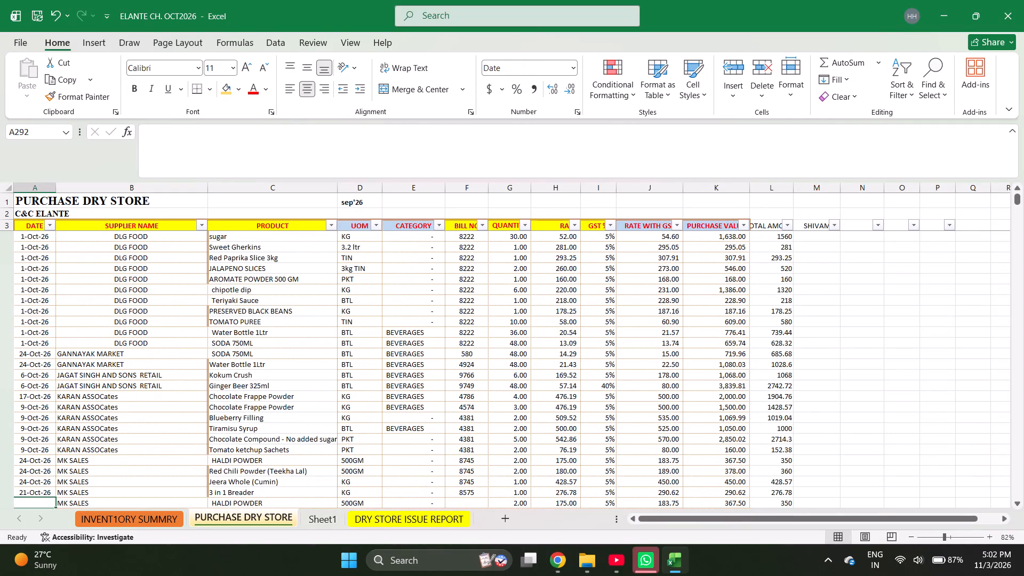
key(ctrl+z)
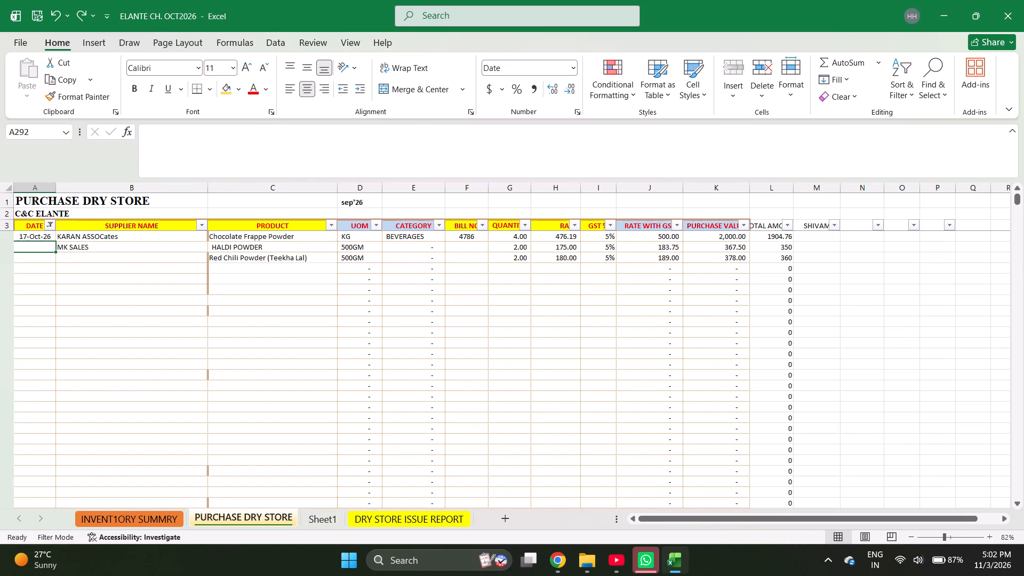
key(ctrl+z)
key(ctrl+z)
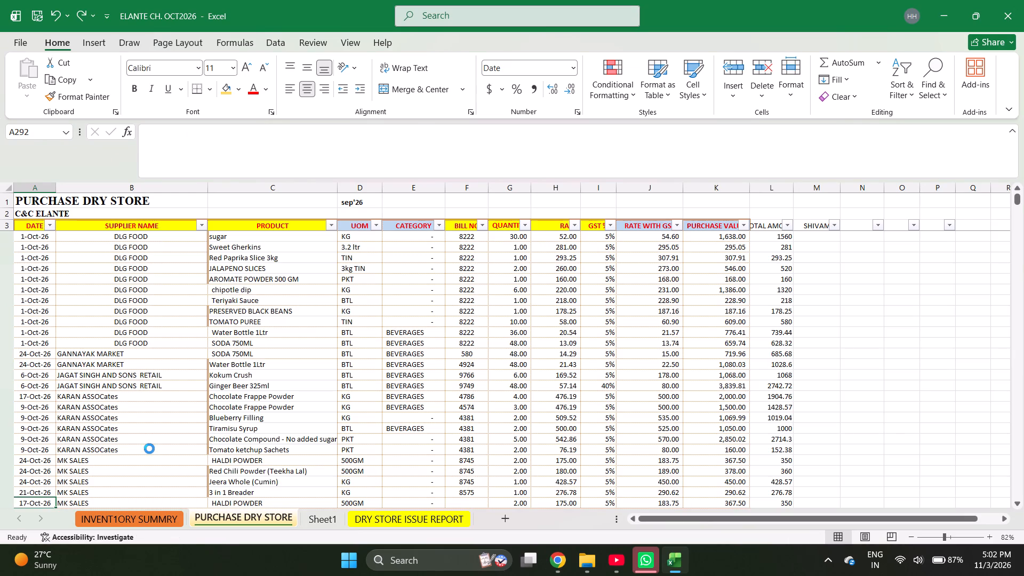
Enter bill number 8427 for the 17 October MK SALES HALDI POWDER row.
key(Right)
key(Right)
key(Right)
key(Right)
key(Right)
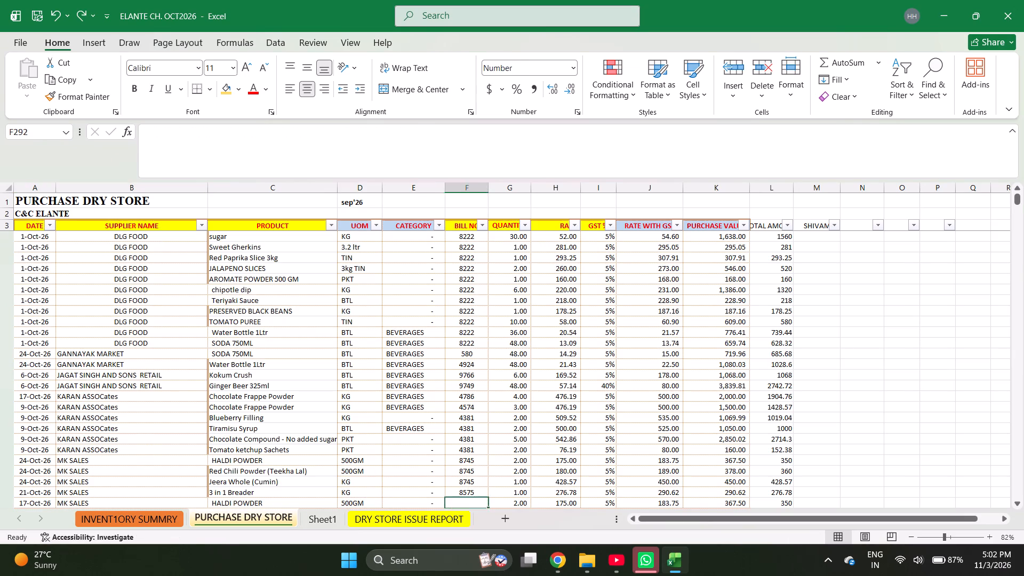
key(Right)
key(Left)
text(8427)
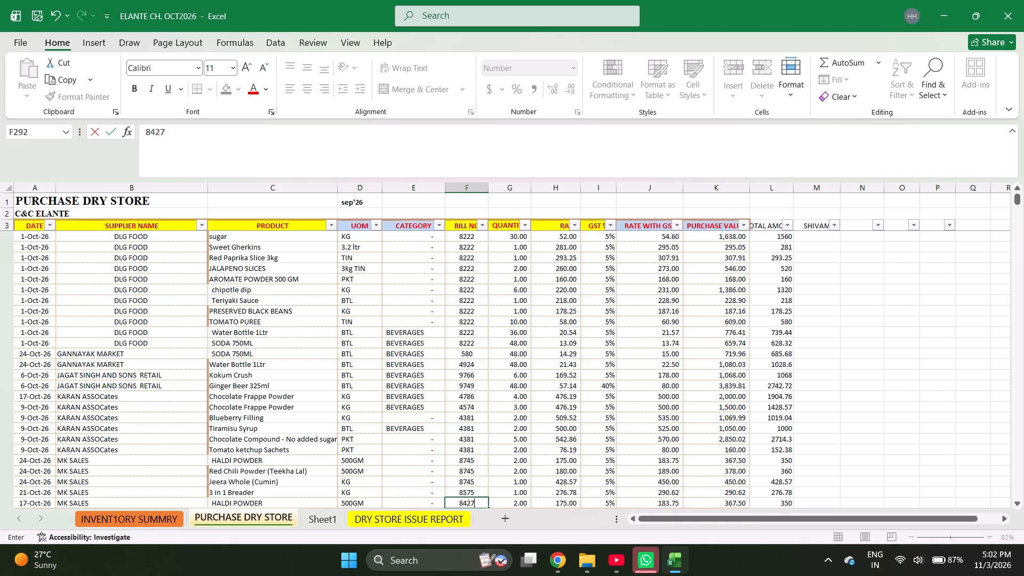
key(Right)
key(Right)
key(Right)
key(Right)
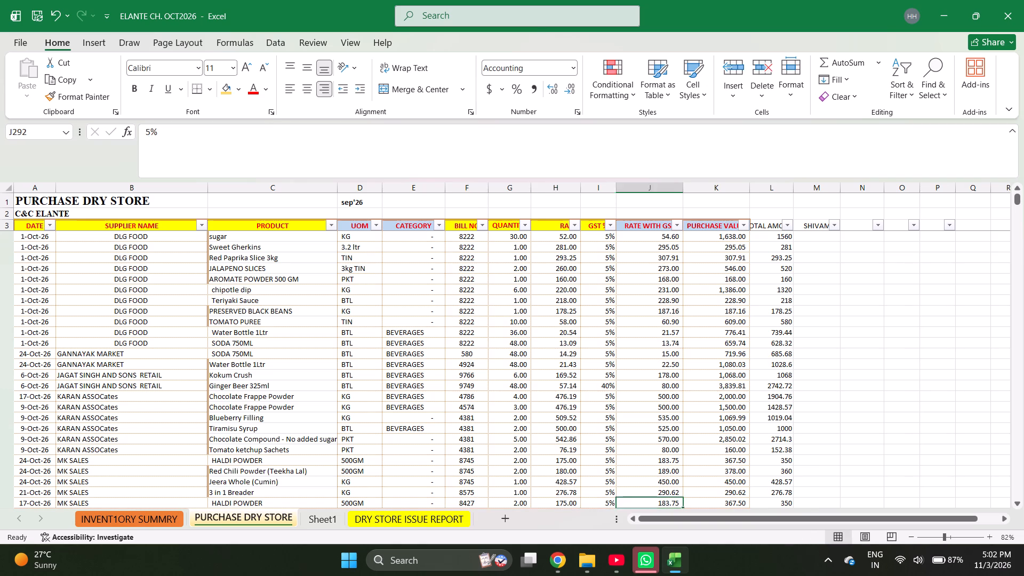
key(Right)
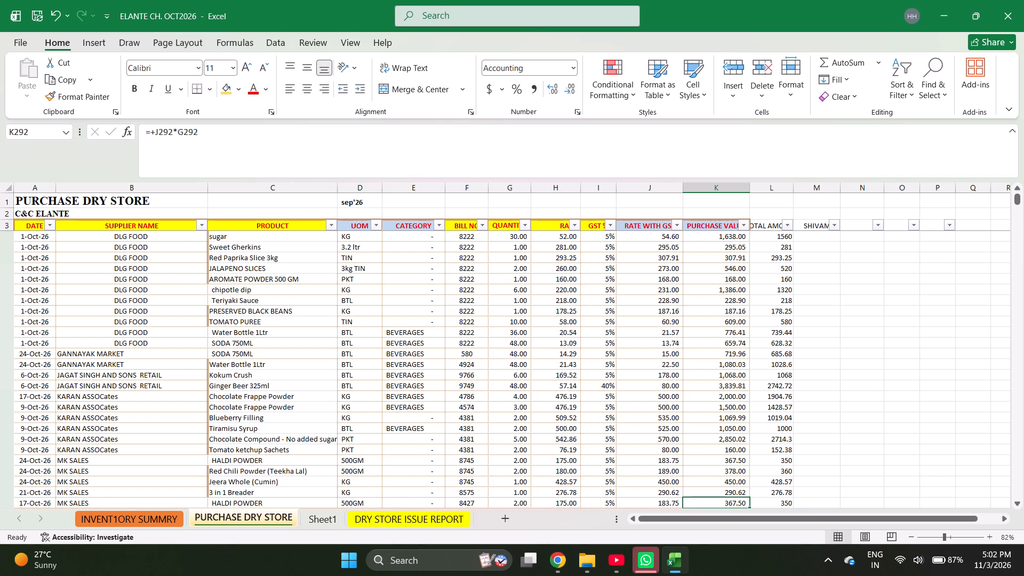
Fill the 17 October date and MK SALES supplier down to the Red Chili Powder (Teekha Lal) row below.
key(Down)
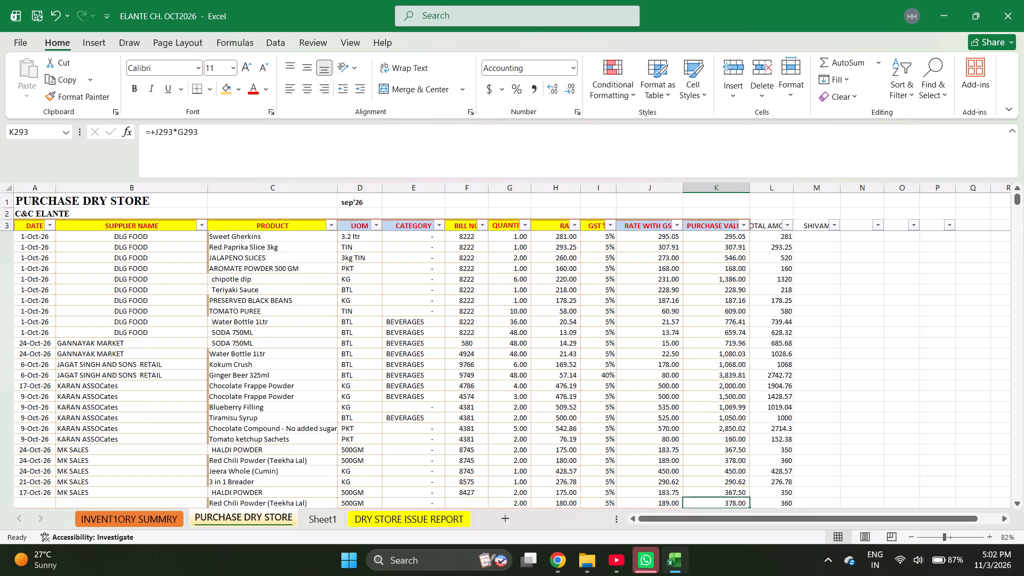
key(Left)
key(ctrl+Left)
key(ctrl+Left)
key(ctrl+Left)
key(ctrl+Left)
key(ctrl+Left)
key(Up)
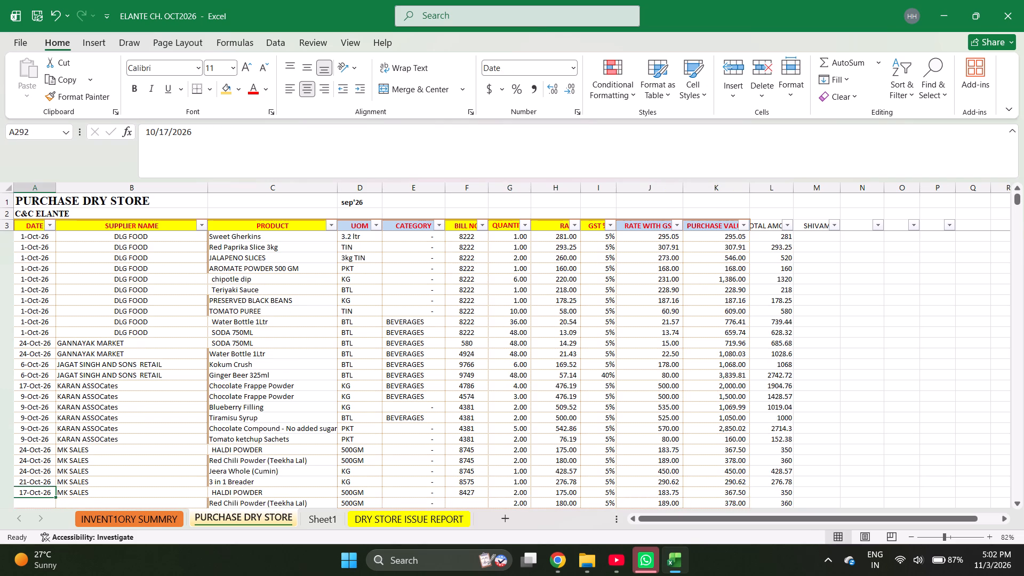
key(shift+Right)
key(shift+Down)
key(ctrl+d)
key(ctrl+Left)
key(ctrl+Down)
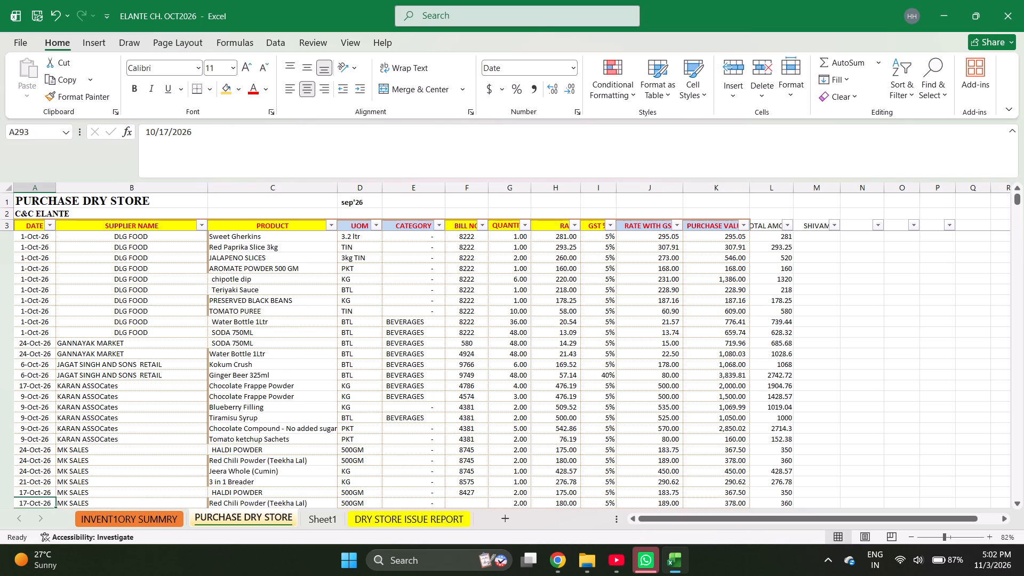
Start a new row dated 14 October 2026 for supplier MK SALES with the product Jeera Whole (Cumin).
key(Down)
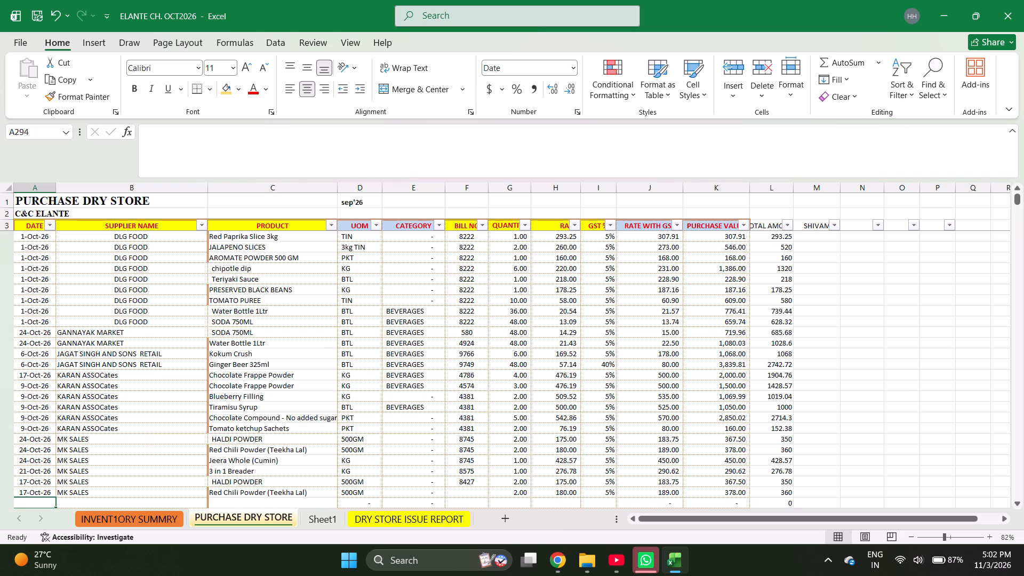
text(10-)
text(14-)
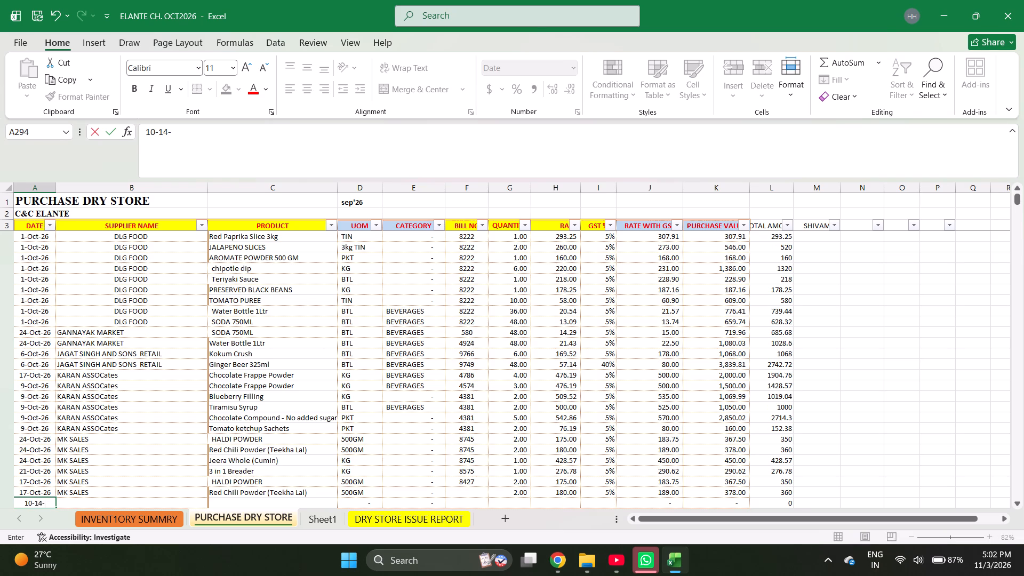
text(26)
key(Right)
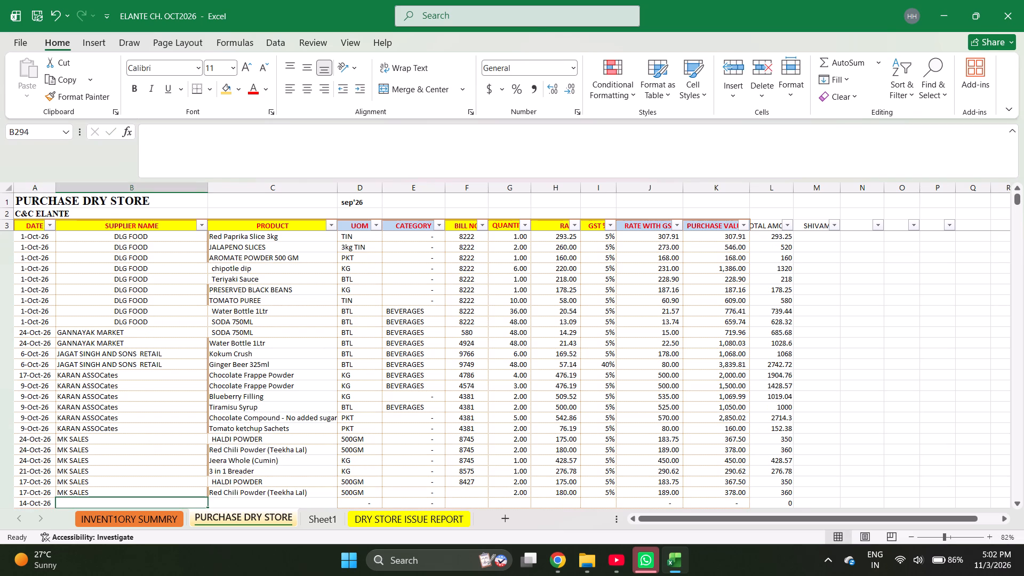
key(ctrl+d)
key(Right)
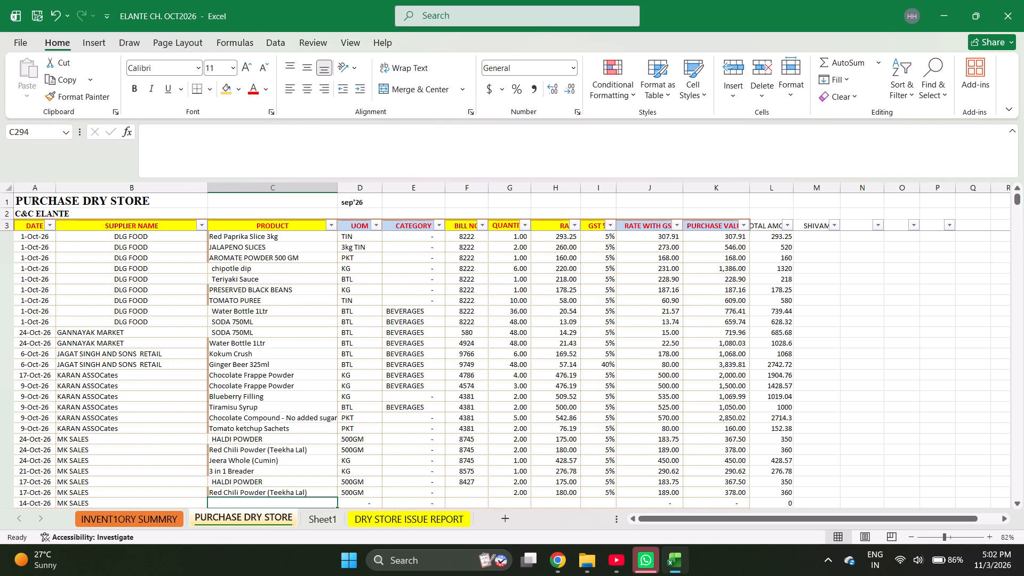
text(JEE)
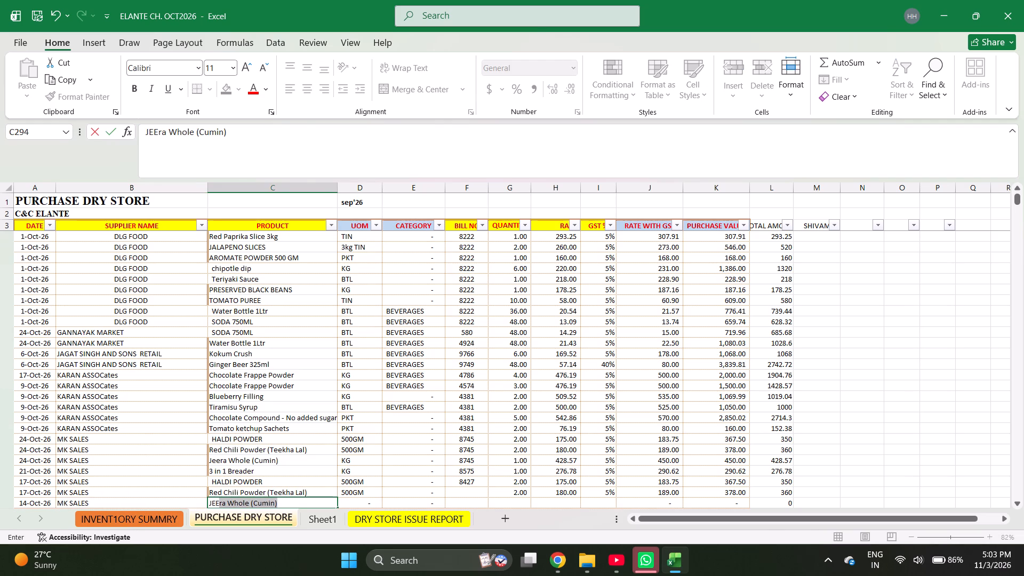
key(Return)
Fill bill number 8427 down to the 17 October Red Chili Powder (Teekha Lal) row.
key(Right)
key(Right)
key(Right)
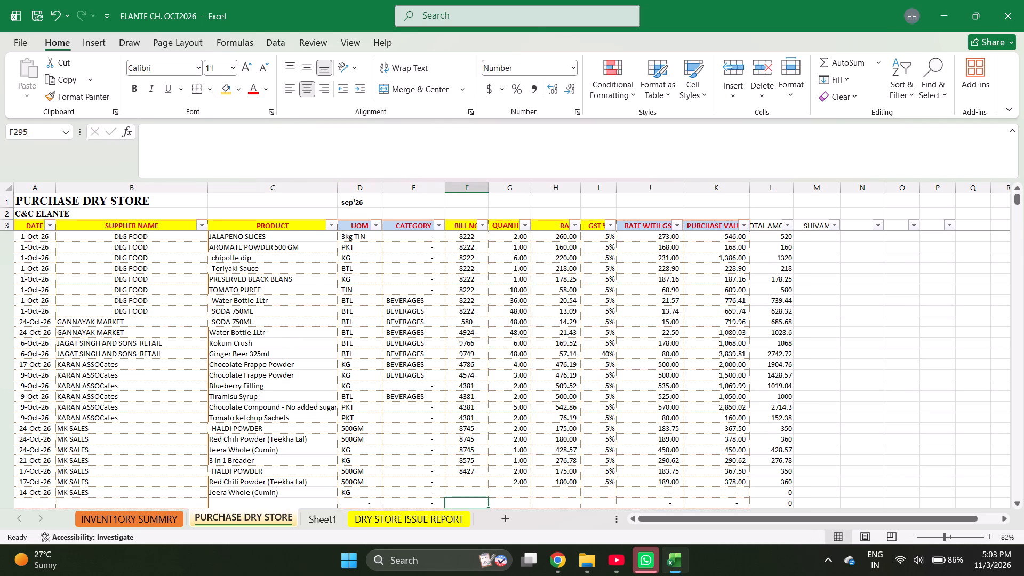
key(Up)
key(ctrl+Up)
key(shift+Down)
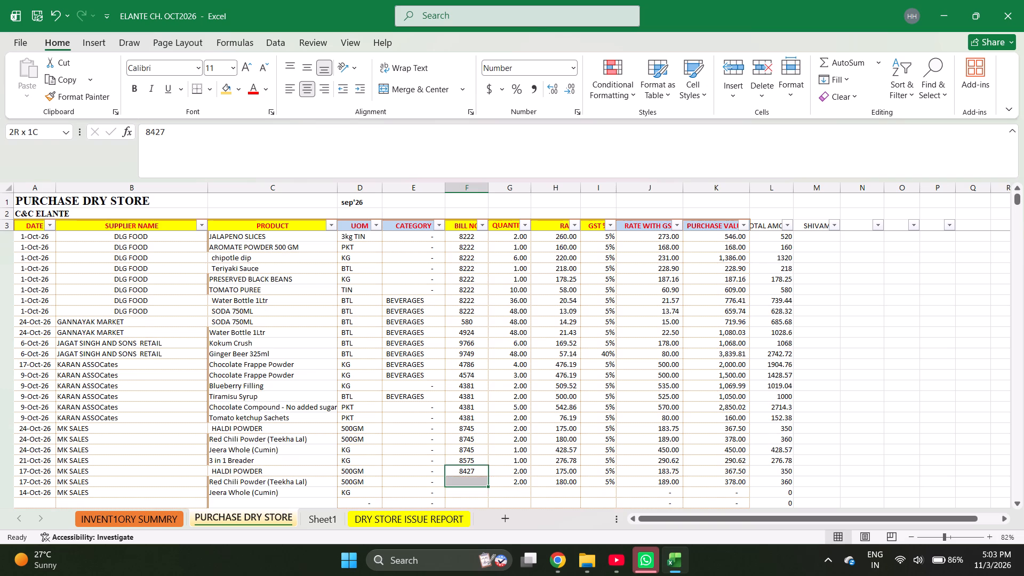
key(ctrl+d)
Complete the 14 October Jeera Whole (Cumin) row with bill number 8315, quantity 1, rate 428.57 and 5% GST.
key(Down)
key(Down)
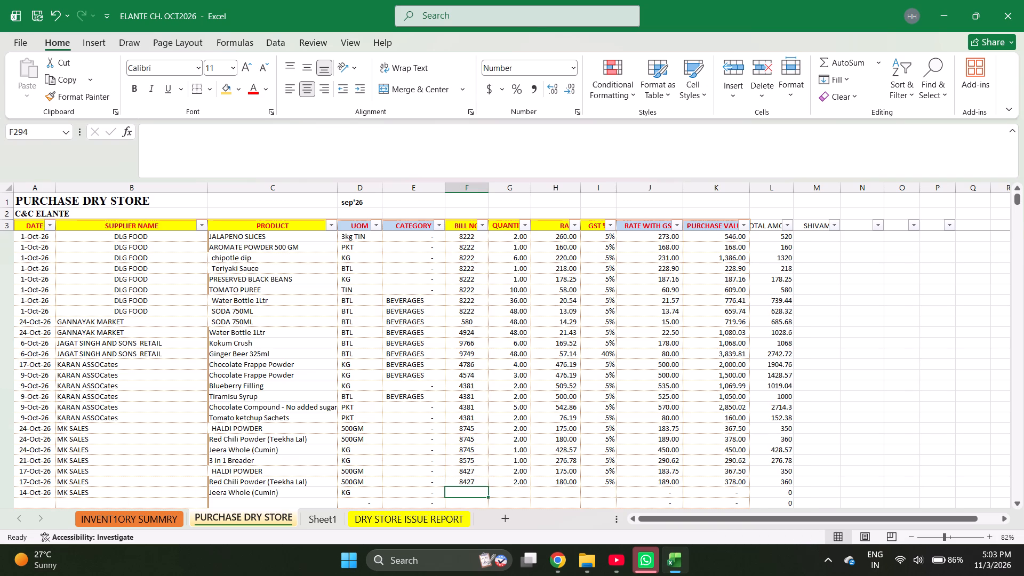
text(83)
text(15)
key(Right)
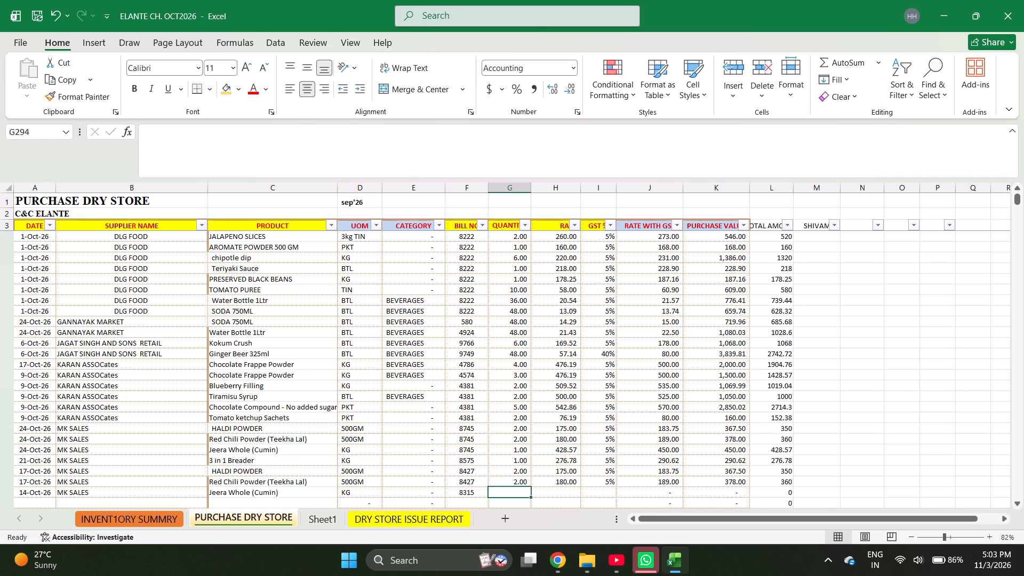
key(1)
key(Right)
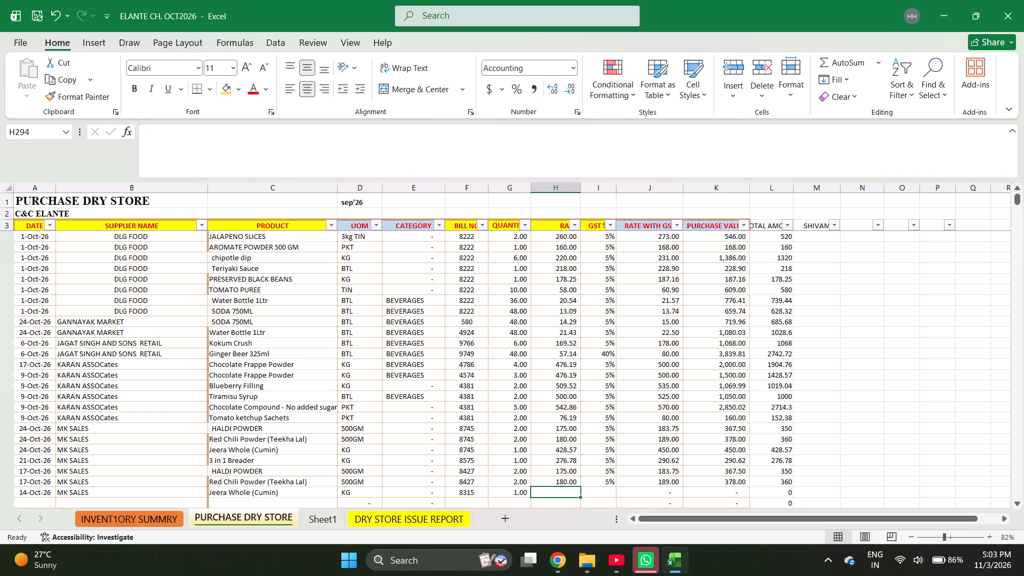
text(428.57)
key(Right)
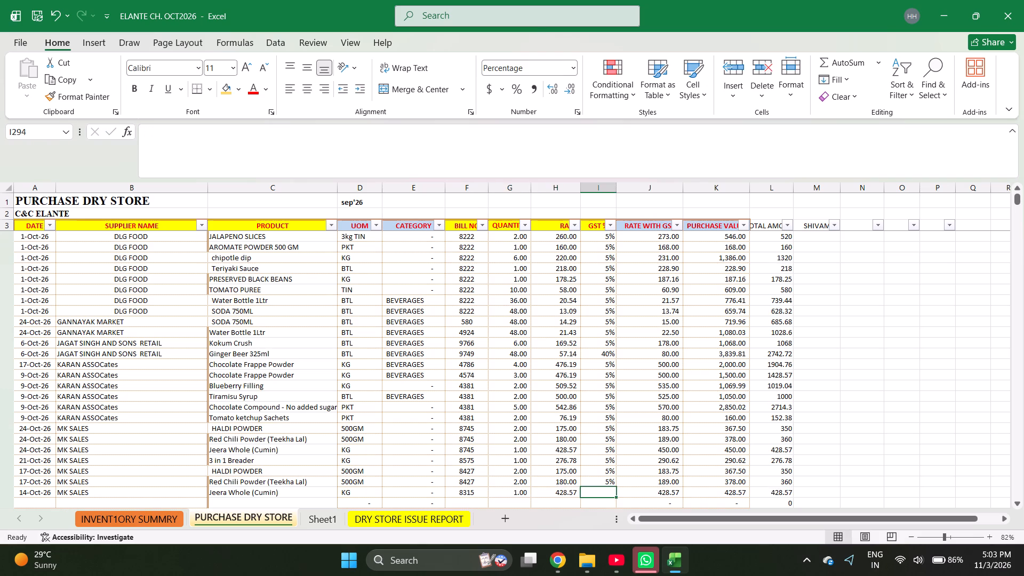
key(5)
key(Right)
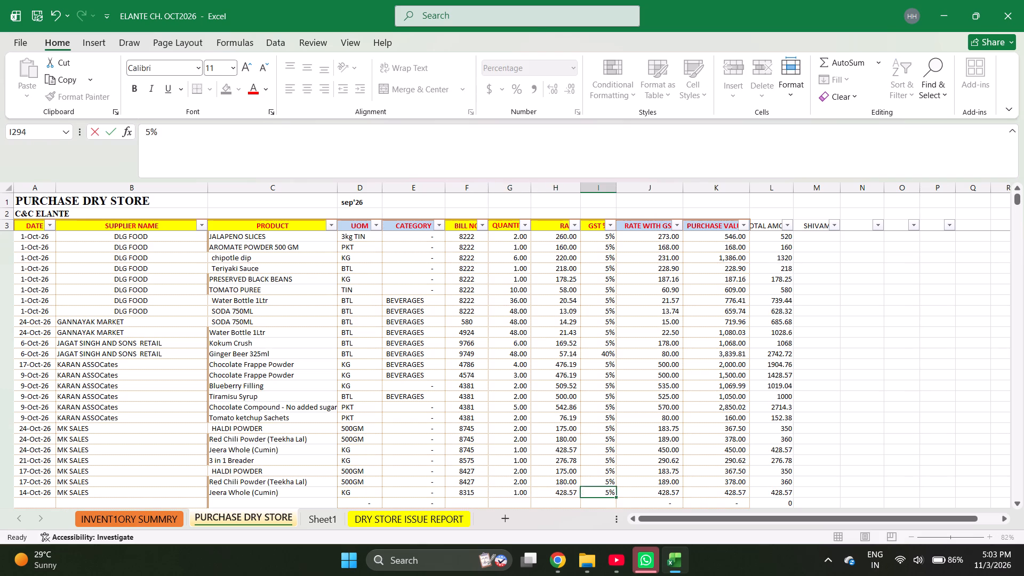
key(Right)
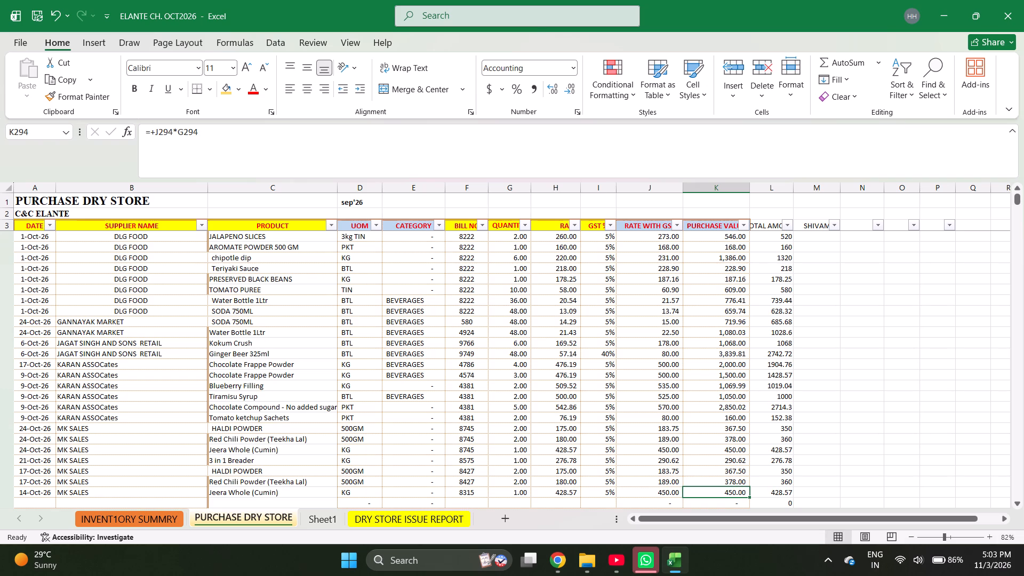
key(ctrl+Left)
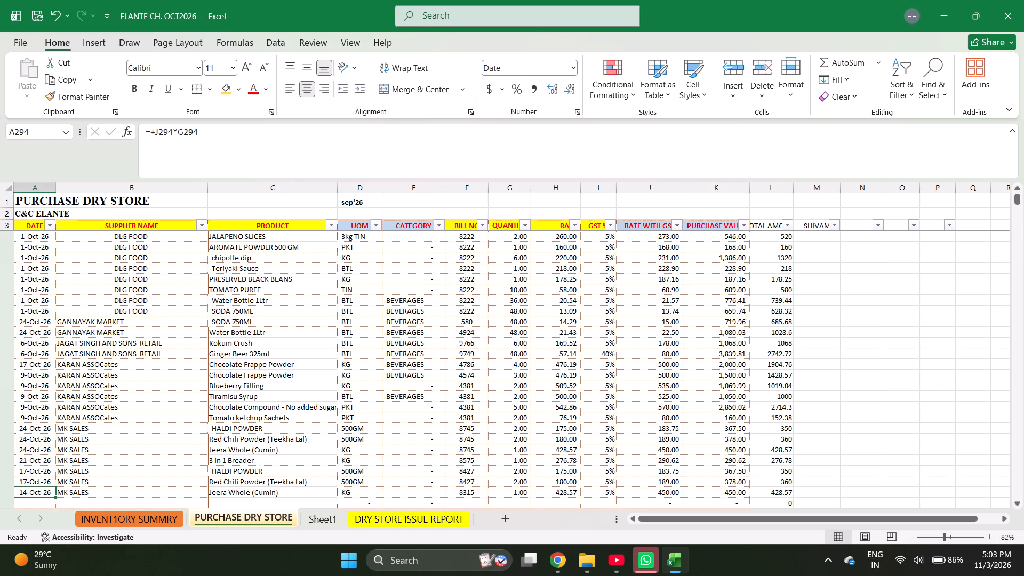
Search the bill number filter for 6116 and leave the filter unapplied.
click(483, 225)
key(e)
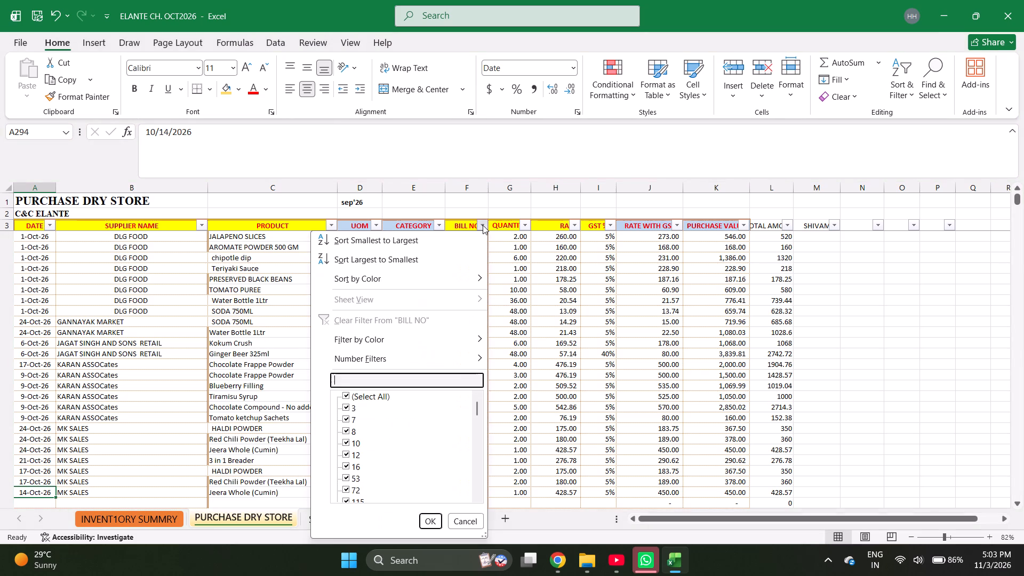
text(6116)
key(Escape)
key(Escape)
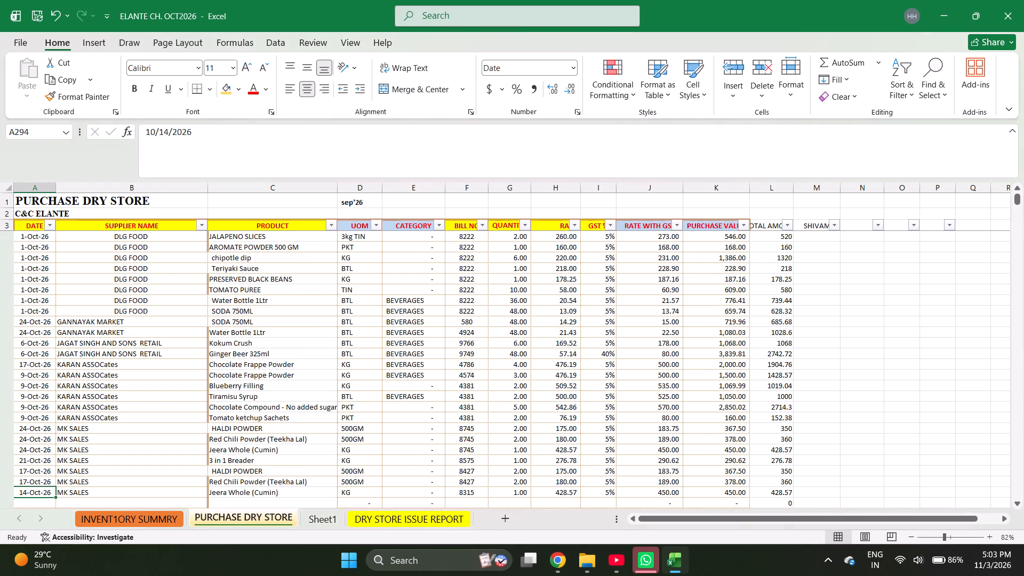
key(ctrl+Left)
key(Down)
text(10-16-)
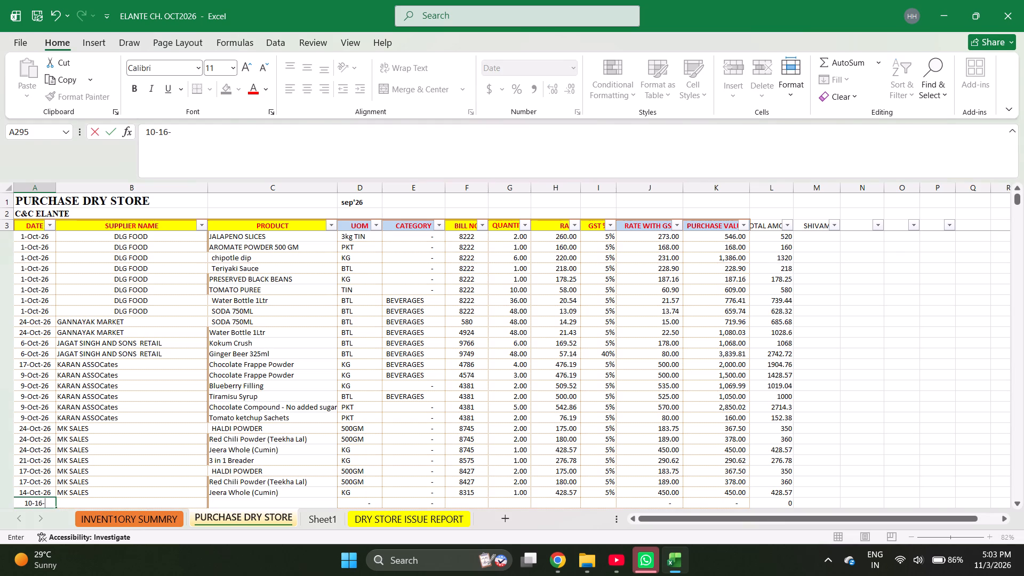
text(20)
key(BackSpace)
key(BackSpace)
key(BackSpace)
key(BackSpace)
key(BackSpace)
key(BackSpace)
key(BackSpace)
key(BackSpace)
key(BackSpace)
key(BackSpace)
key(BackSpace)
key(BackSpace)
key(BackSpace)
Start a new purchase row dated 17 October 2026 below the 14 October Jeera Whole (Cumin) row.
text(10-17-26)
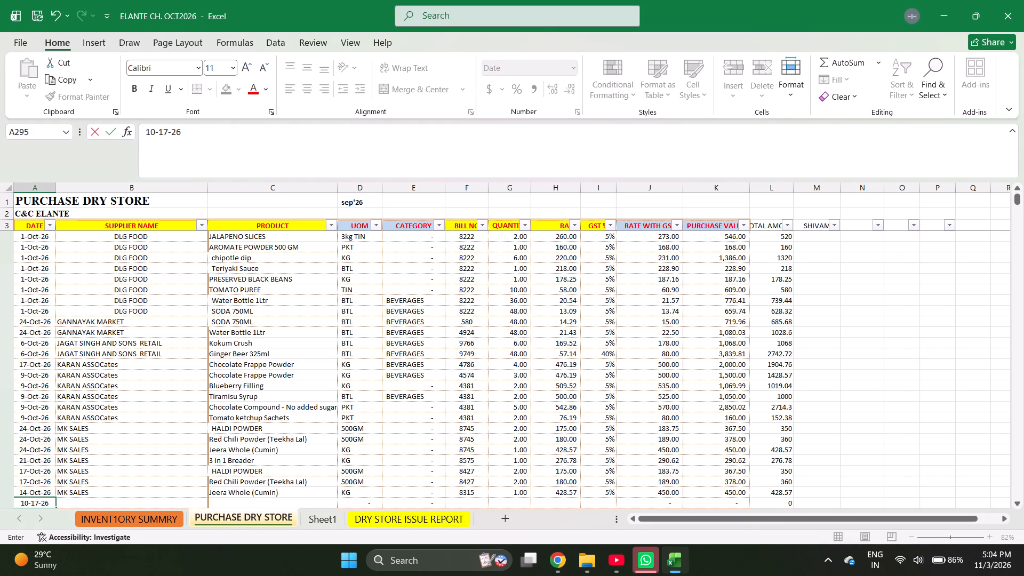
key(Right)
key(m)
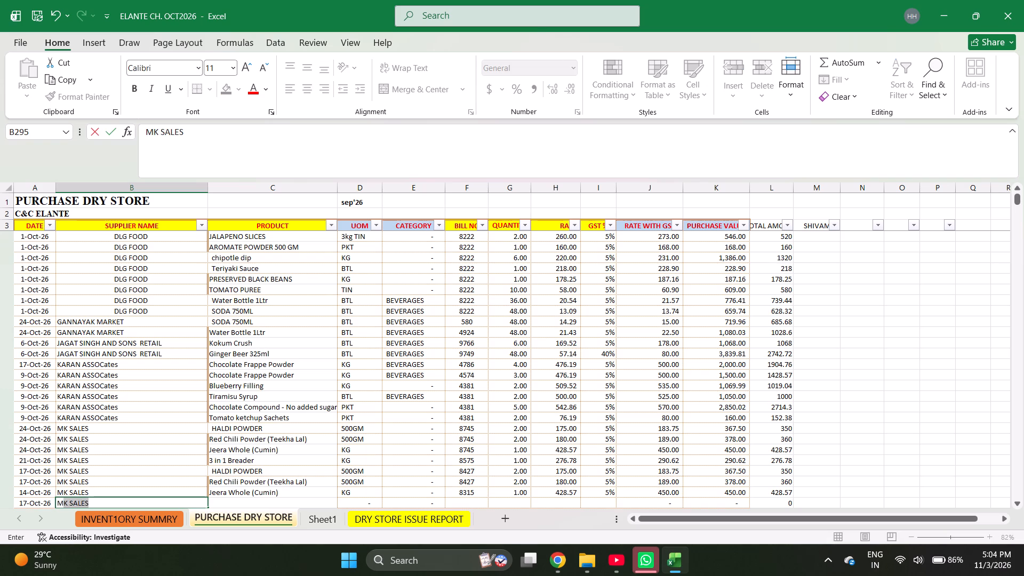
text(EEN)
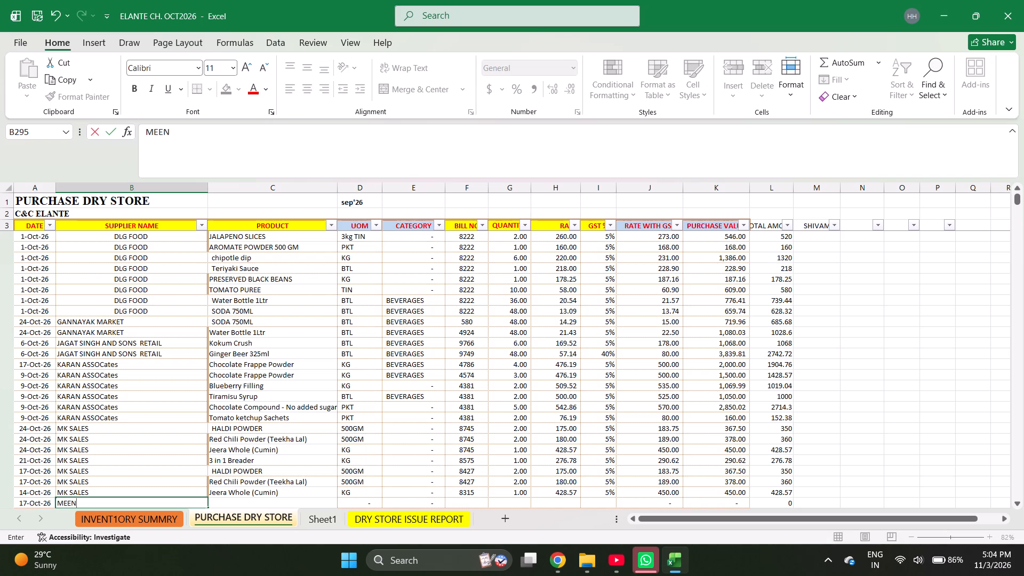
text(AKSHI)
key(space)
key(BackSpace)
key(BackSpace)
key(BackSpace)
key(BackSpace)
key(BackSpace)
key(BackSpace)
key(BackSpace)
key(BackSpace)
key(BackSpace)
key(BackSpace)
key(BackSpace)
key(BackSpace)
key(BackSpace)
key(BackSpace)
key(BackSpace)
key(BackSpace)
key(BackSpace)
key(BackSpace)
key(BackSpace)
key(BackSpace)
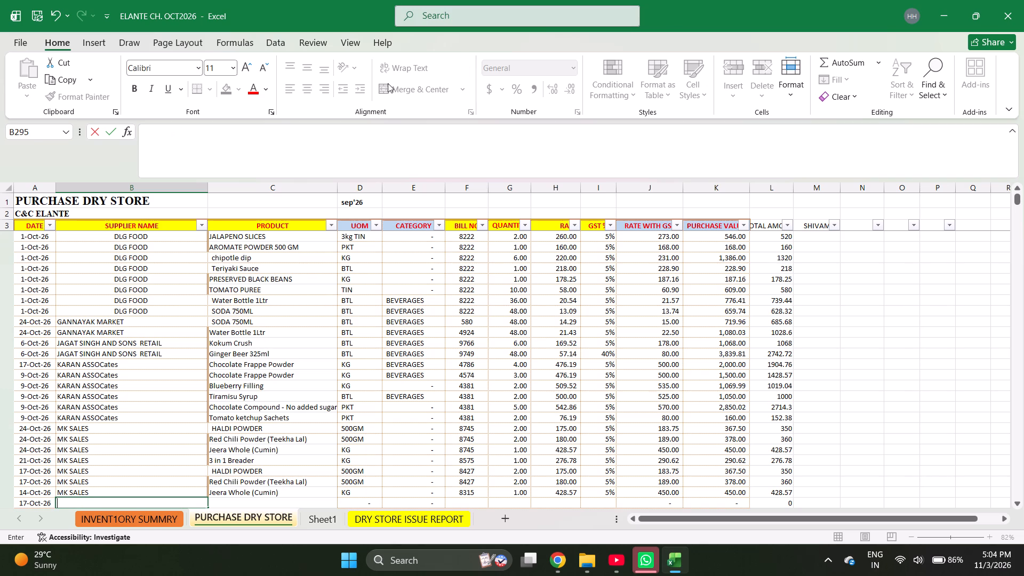
Search the supplier name filter for MEE, shorten the search to M, and leave the filter unapplied.
click(200, 226)
key(e)
text(MEE)
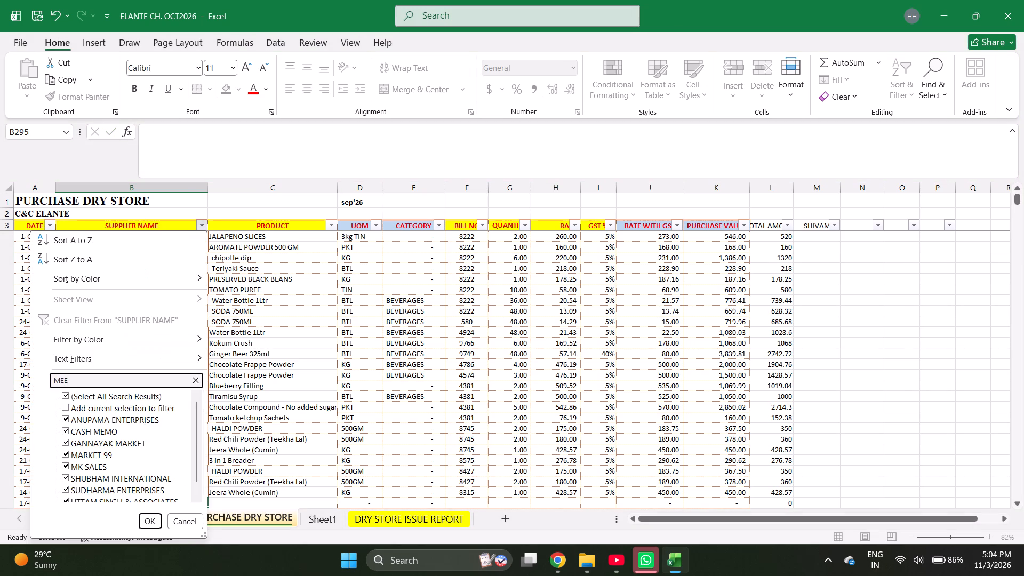
key(BackSpace)
key(BackSpace)
scroll(139, 452, down, 1)
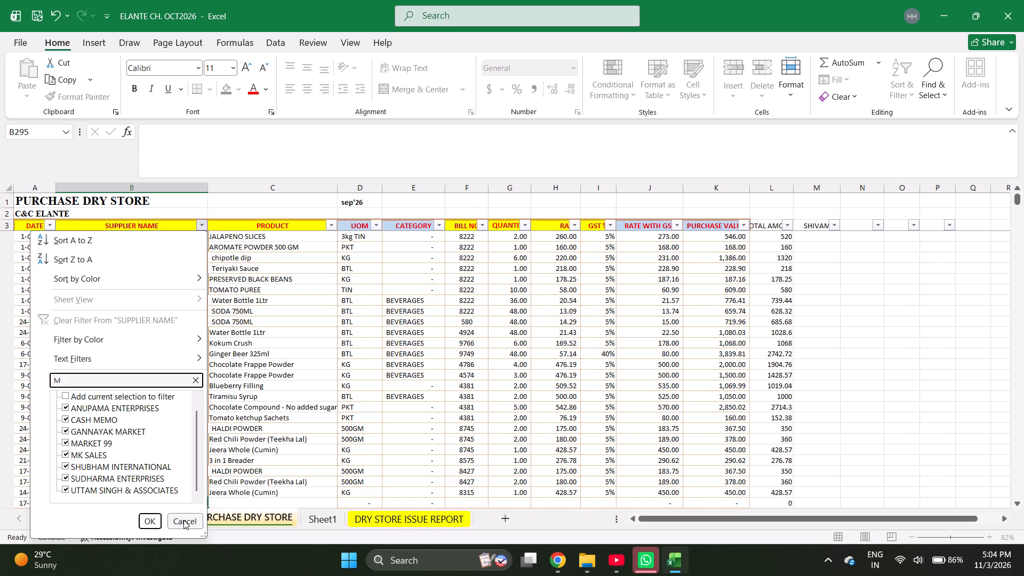
click(183, 520)
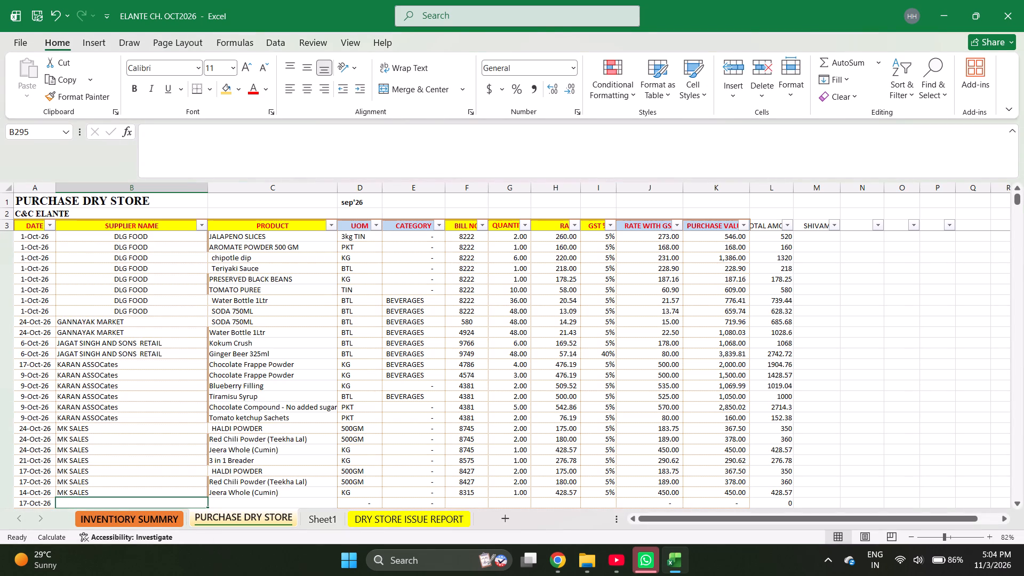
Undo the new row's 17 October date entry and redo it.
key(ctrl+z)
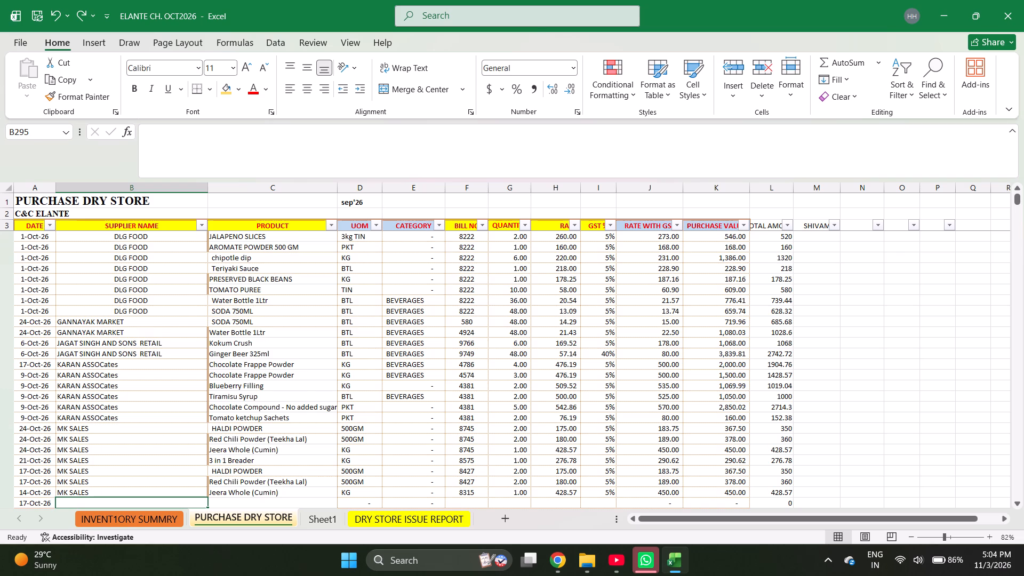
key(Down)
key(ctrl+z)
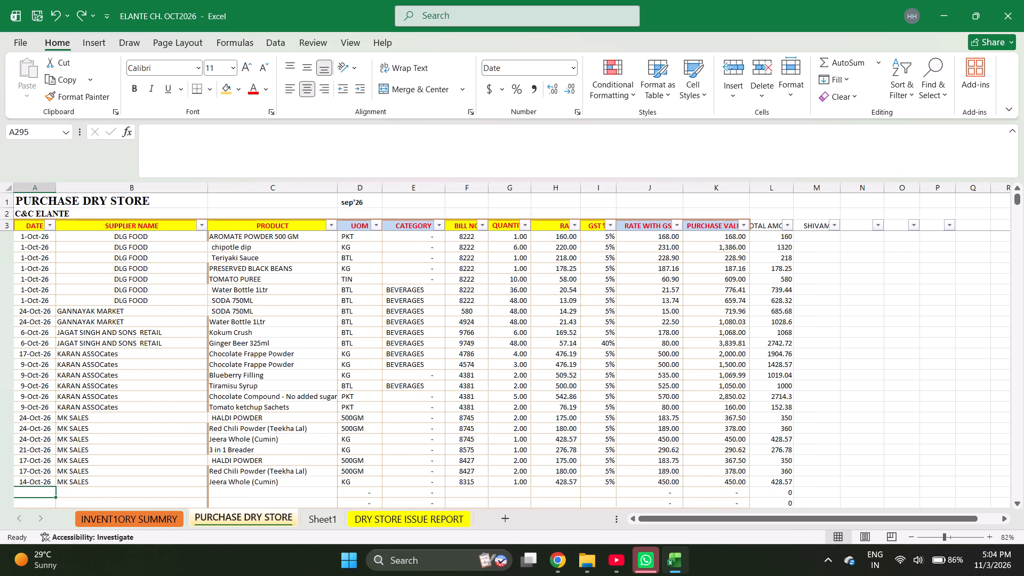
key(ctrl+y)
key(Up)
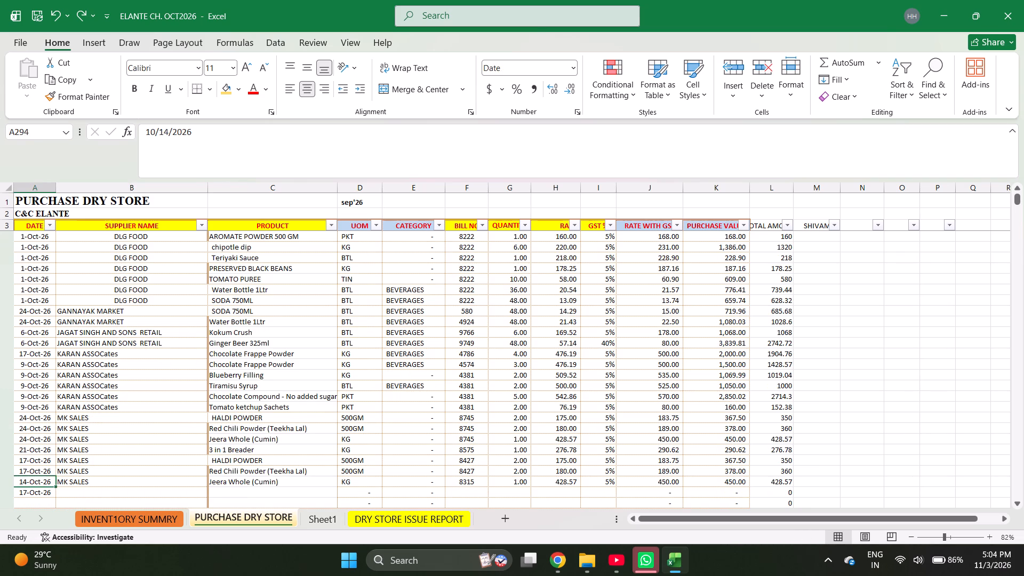
Enter supplier MEENAKSHI FOOD and product YUZU SYRUP in the new 17 October row.
key(Right)
key(Down)
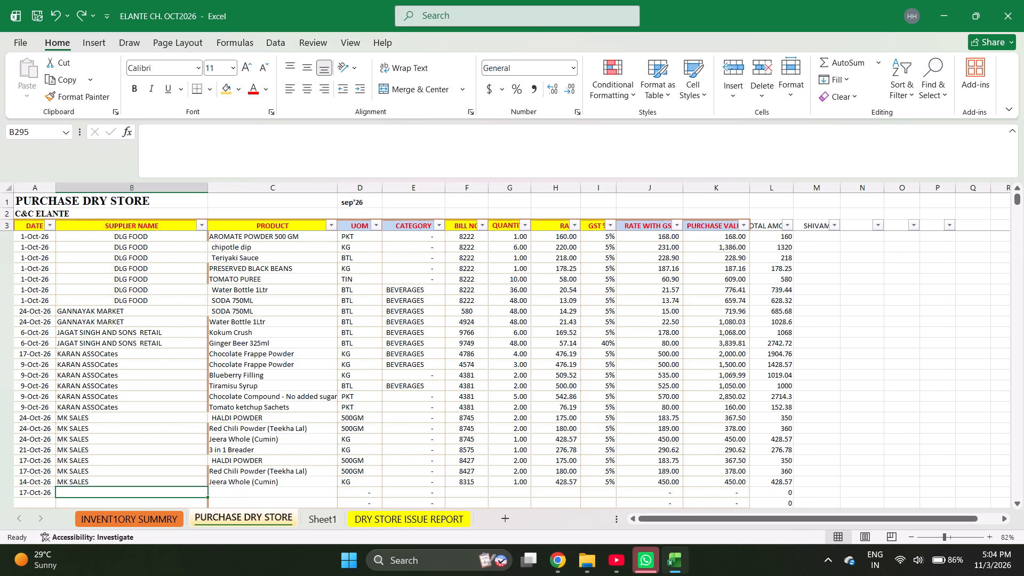
key(equal)
key(BackSpace)
key(BackSpace)
key(BackSpace)
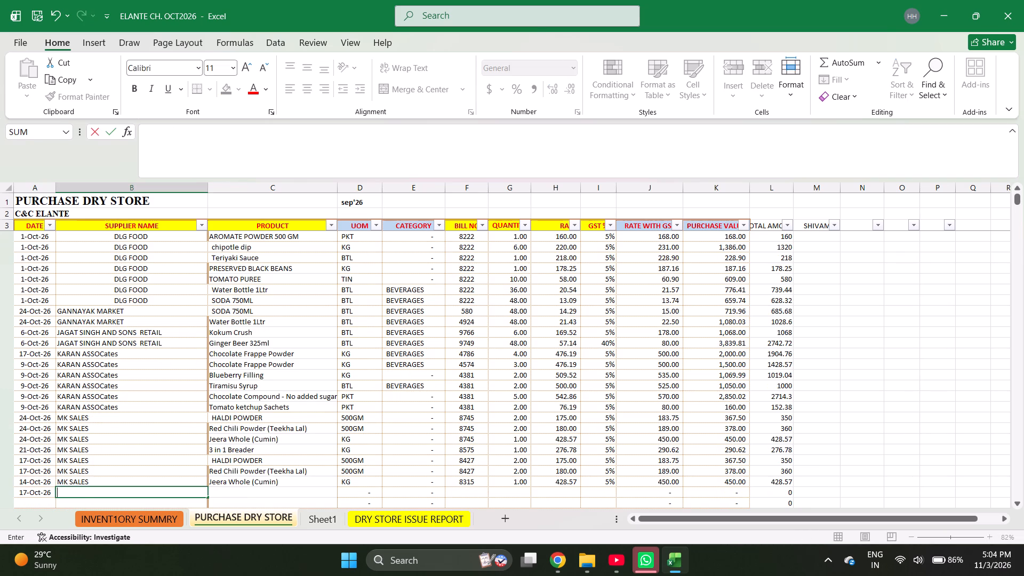
text(MEEN)
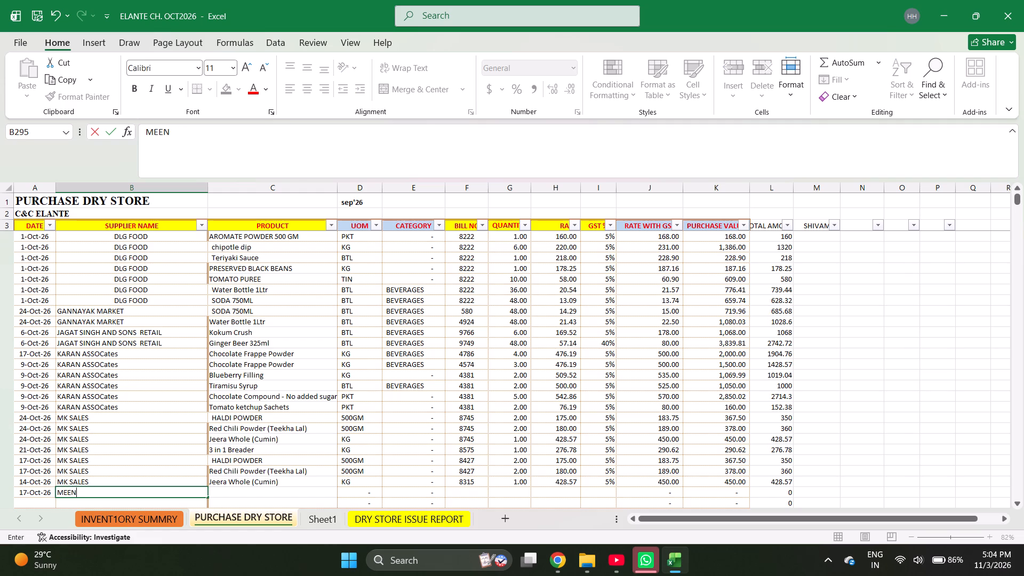
text(AKSHI FOOD)
key(space)
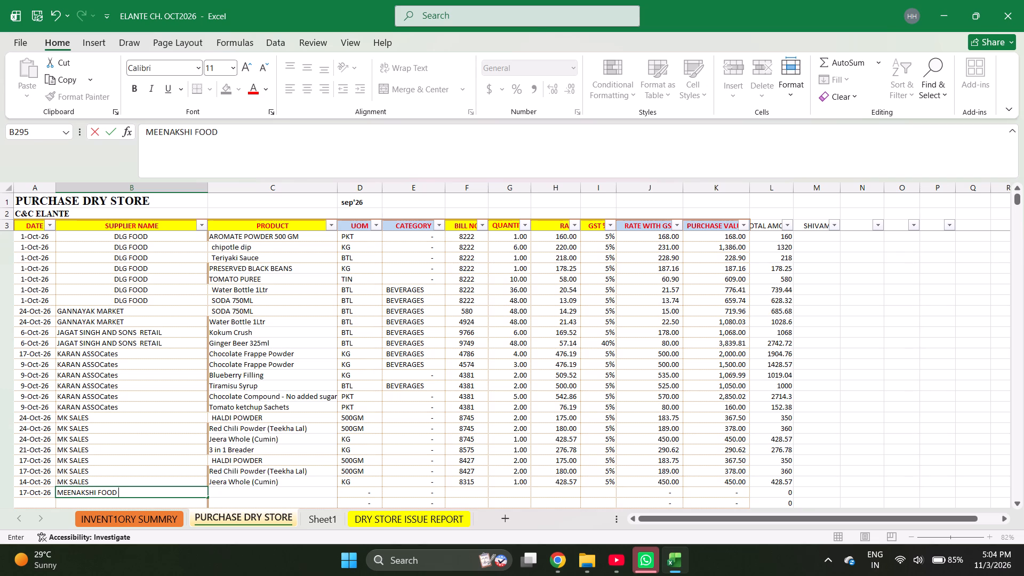
key(Right)
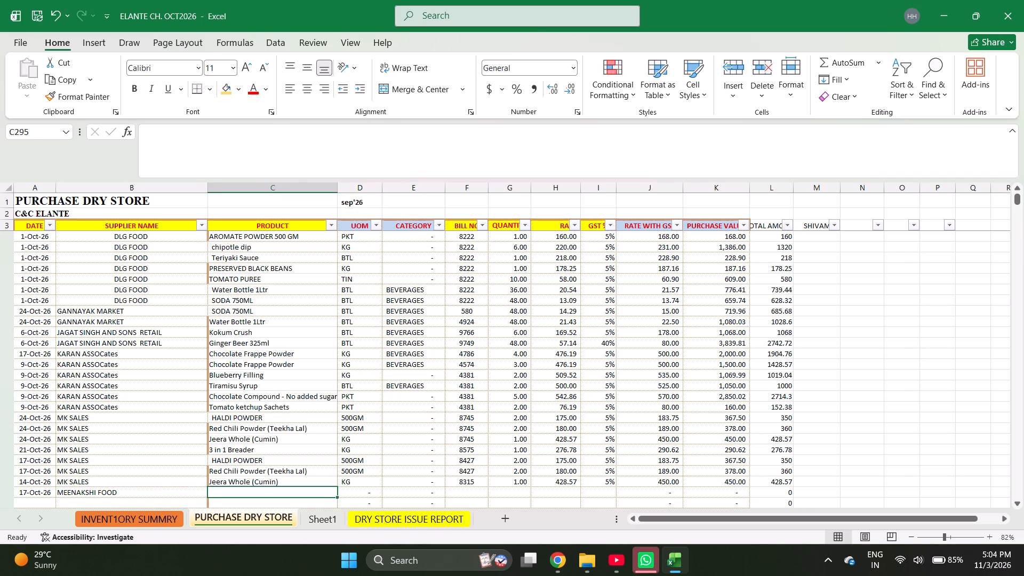
text(YUZU)
key(space)
text(SY)
text(RUP)
key(Return)
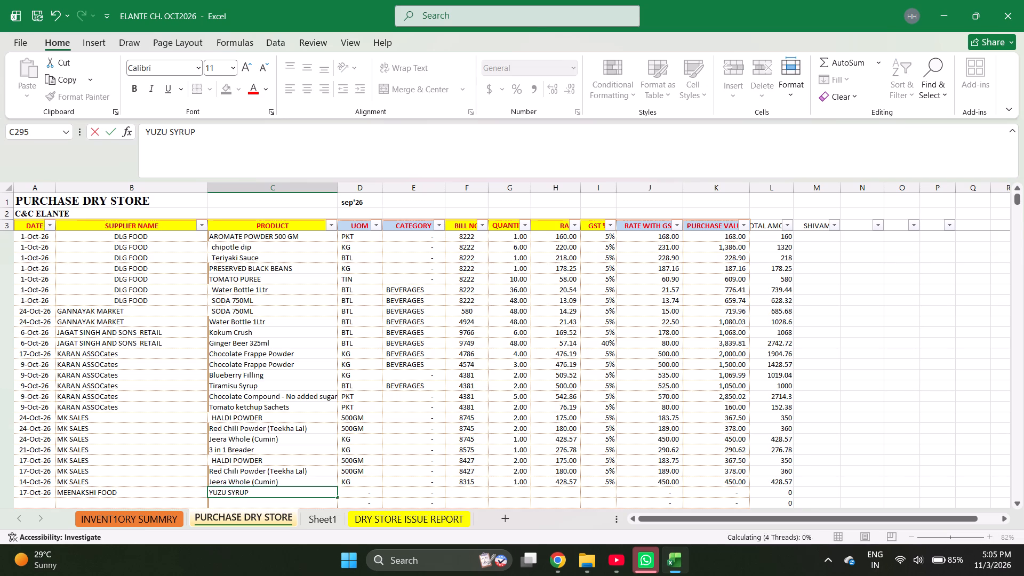
Enter bill number 6116 and quantity 24 for the YUZU SYRUP row.
key(Up)
key(Right)
key(Right)
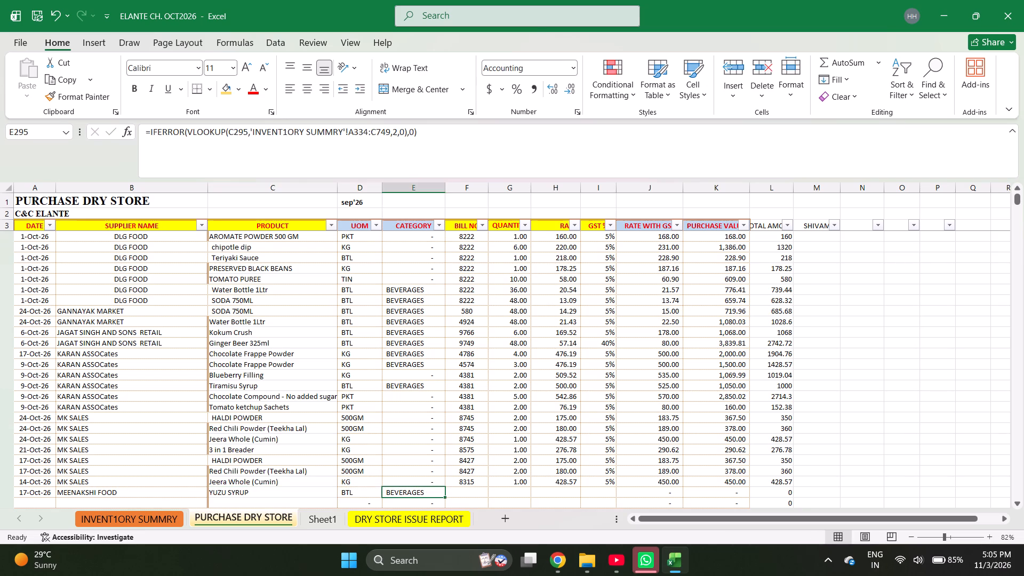
text(611)
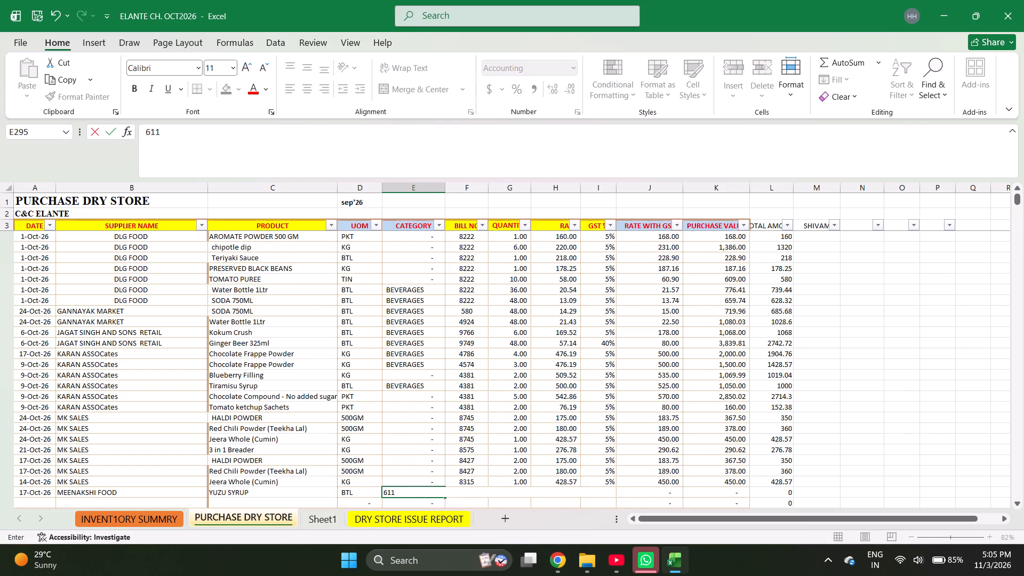
key(Escape)
key(Right)
key(Right)
key(Left)
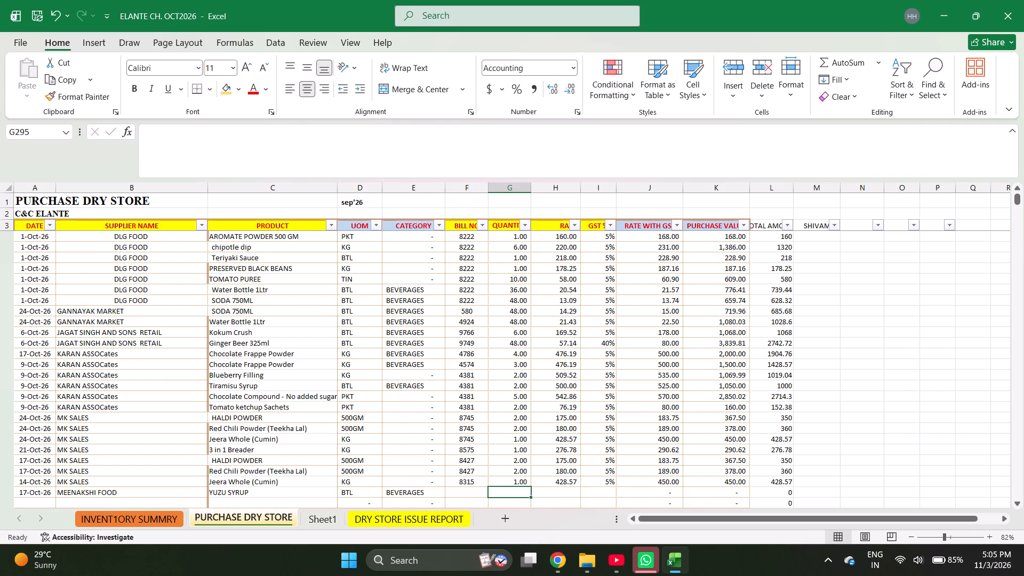
key(6)
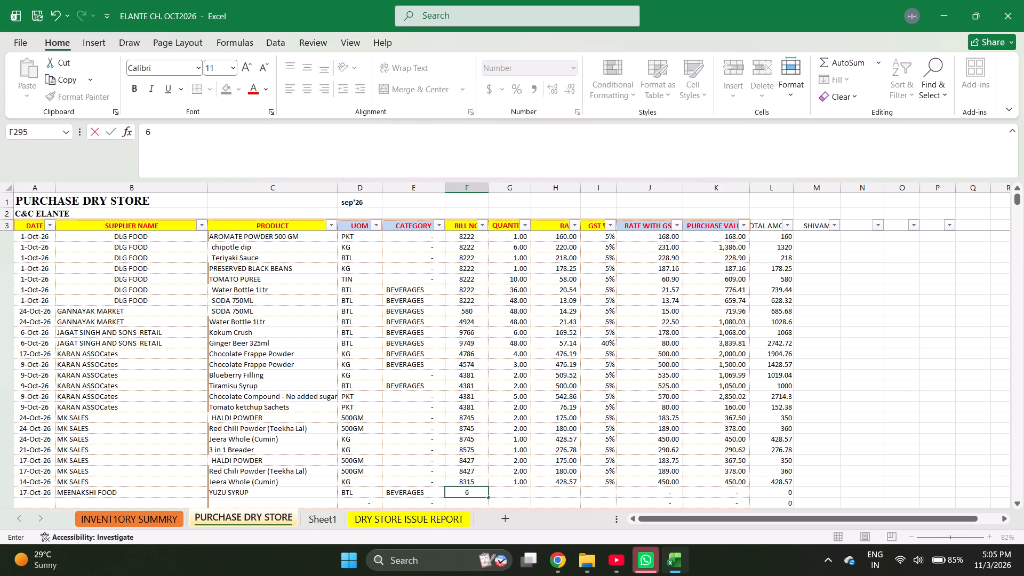
text(11)
key(6)
key(Right)
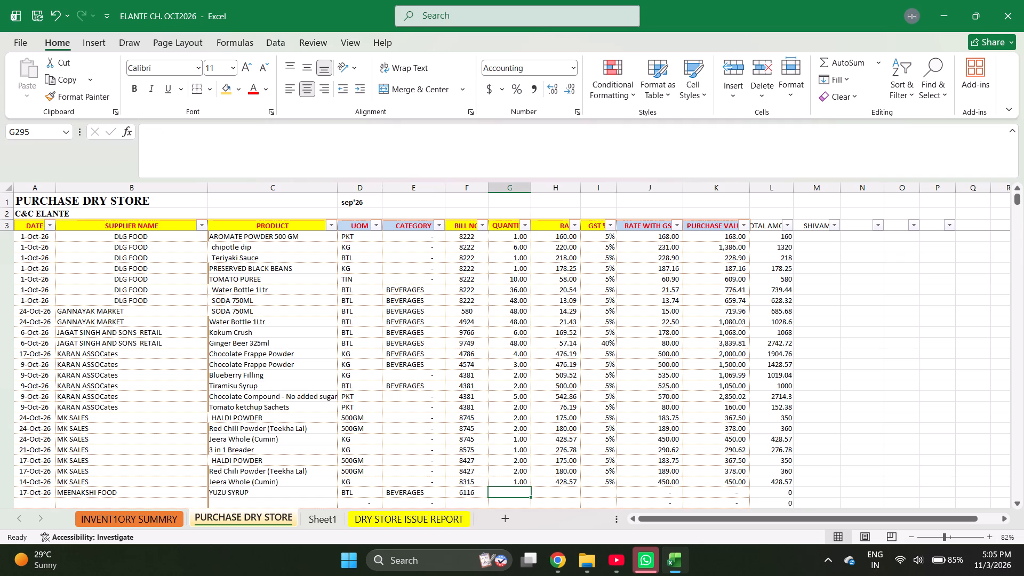
text(24)
key(Return)
Complete the YUZU SYRUP row with rate 557.14 and 5% GST.
key(Right)
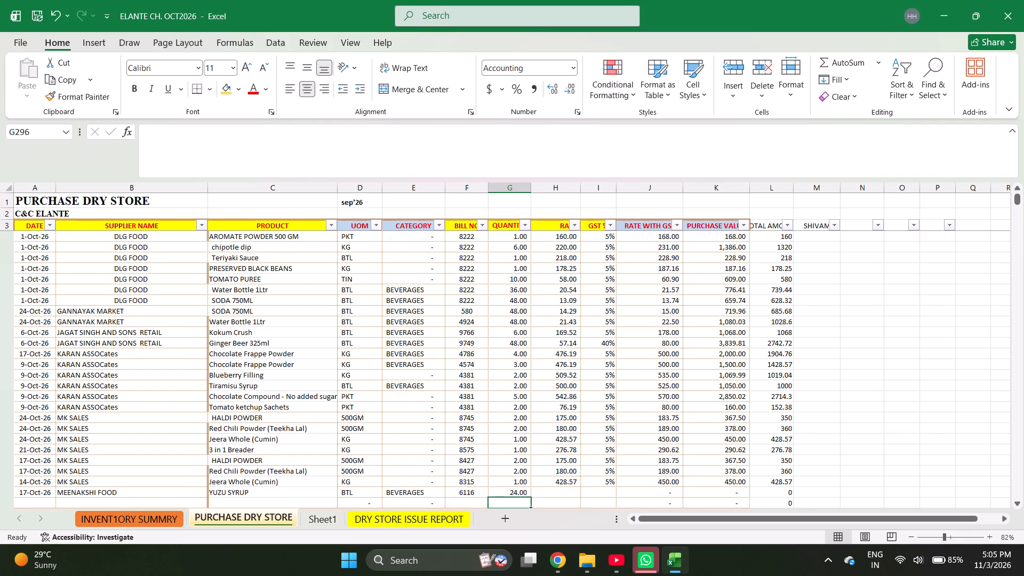
key(Up)
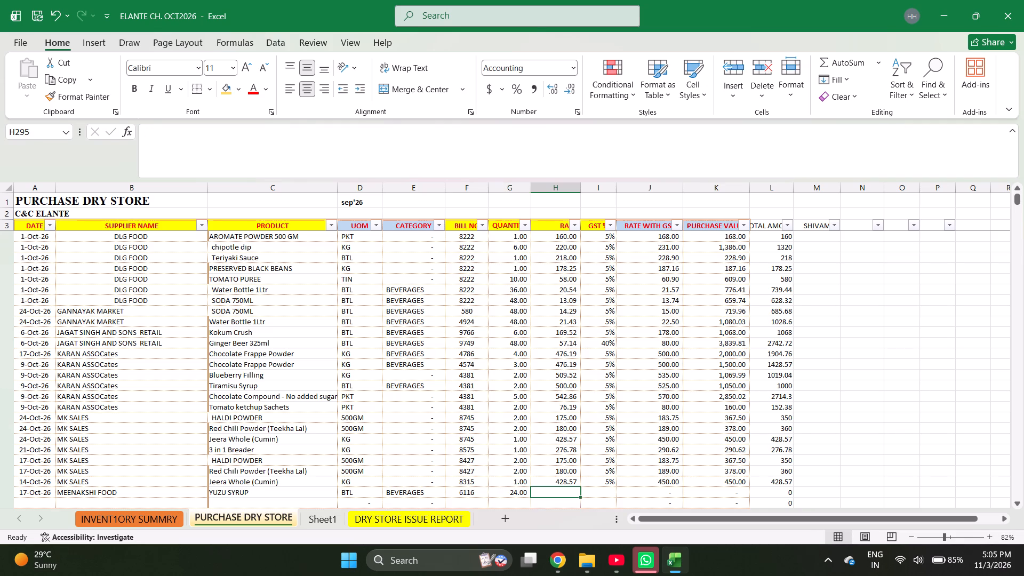
key(Up)
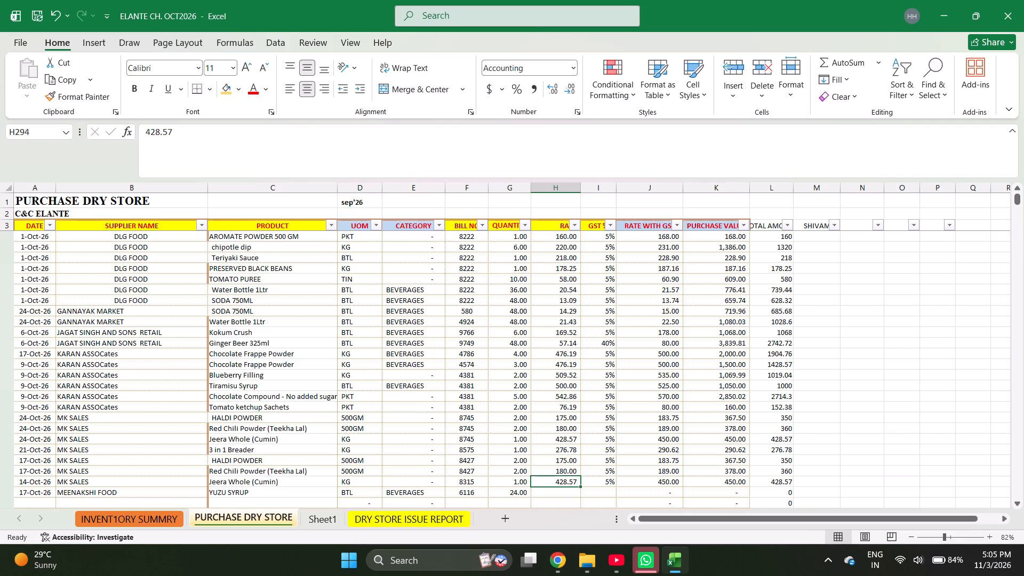
key(Up)
key(Up)
key(Down)
key(Down)
key(Down)
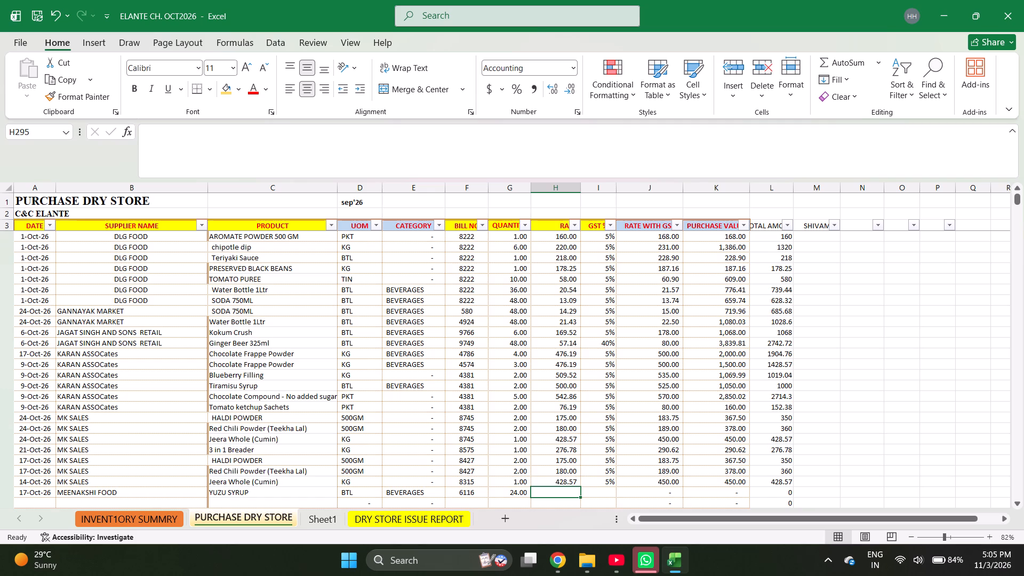
text(557.14)
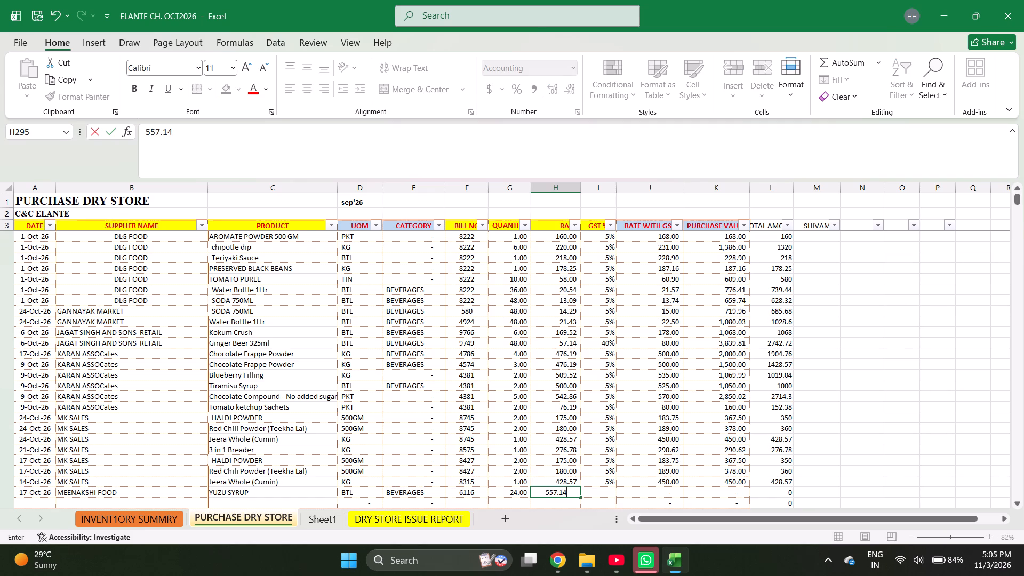
key(Right)
key(5)
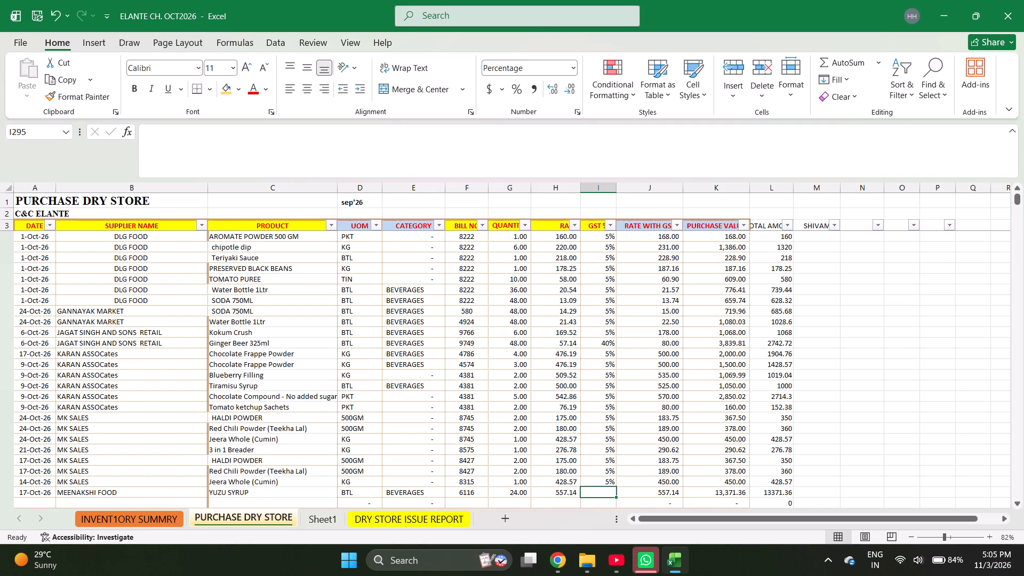
key(Return)
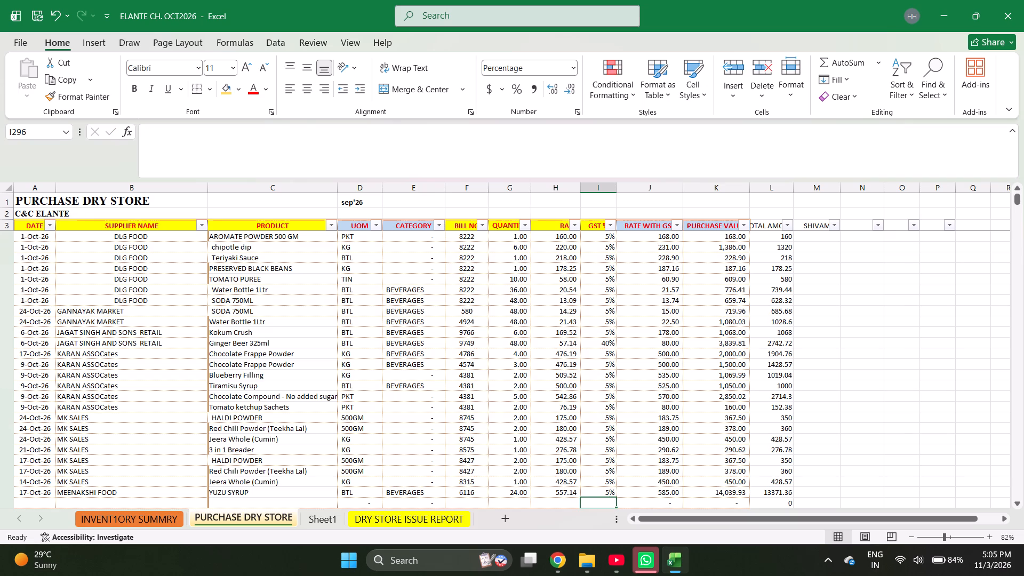
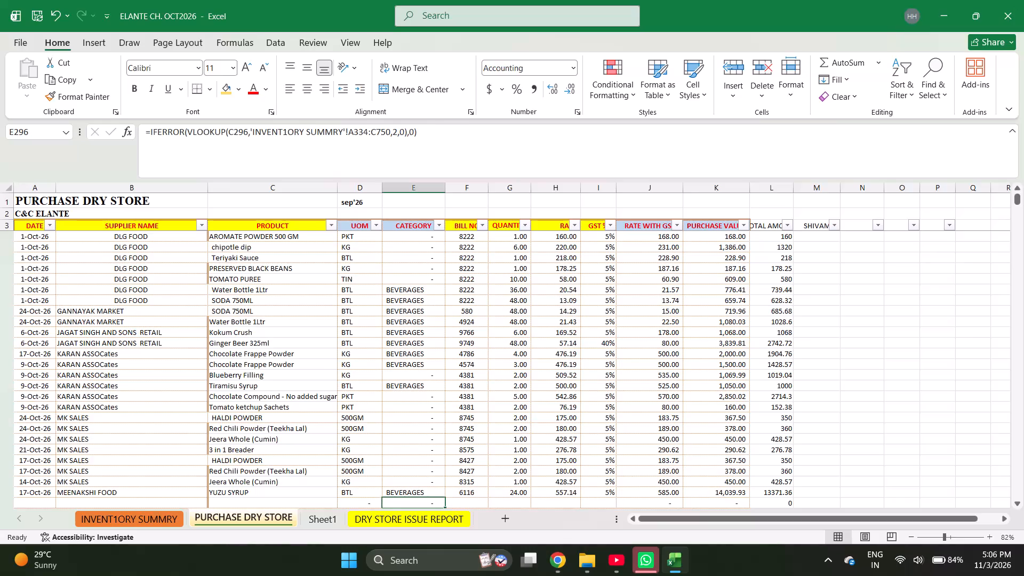
Start a new purchase row dated 3 October 2026 with supplier MK SALES.
key(ctrl+Left)
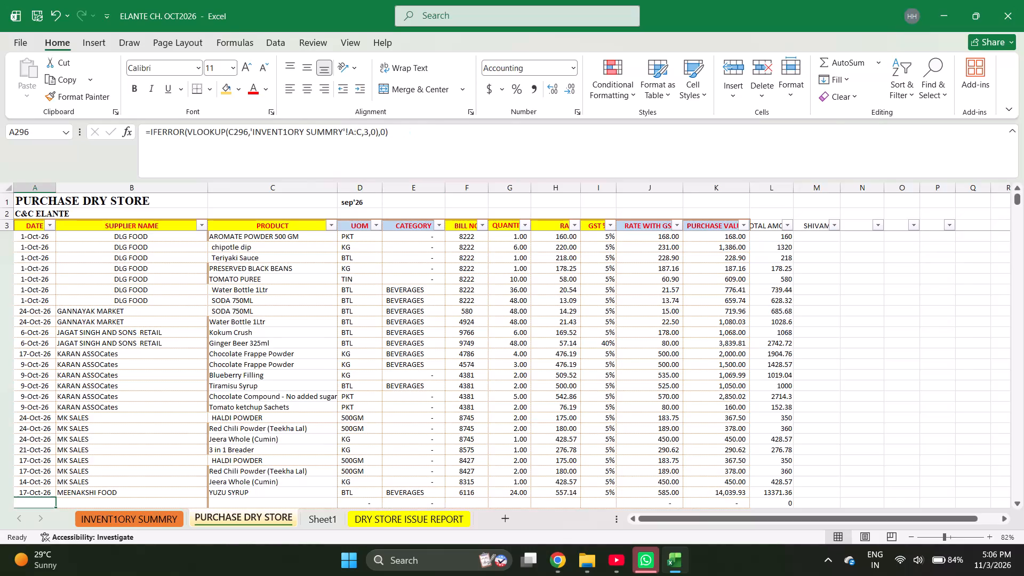
key(ctrl+Left)
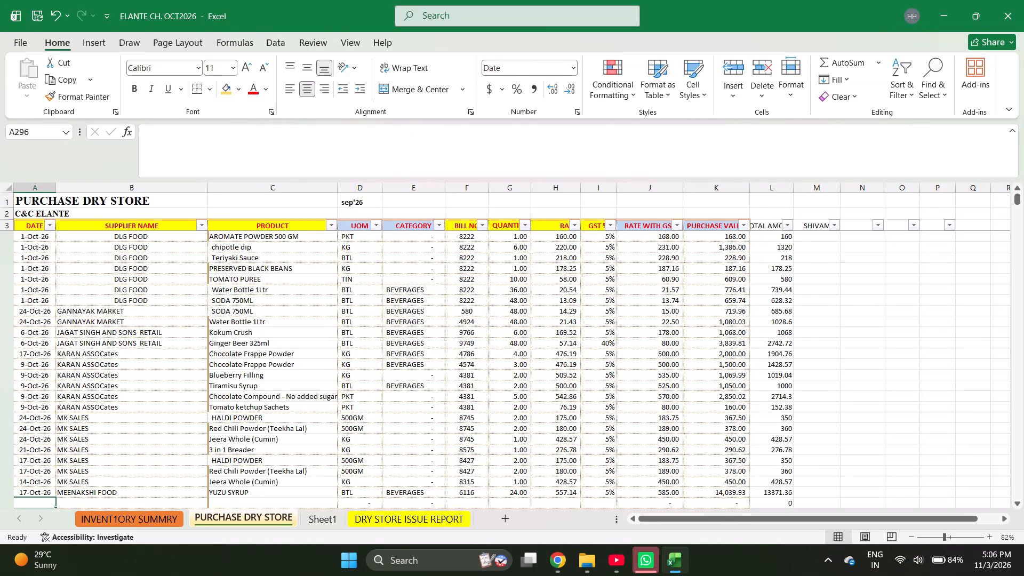
text(10-)
text(3-26)
key(Right)
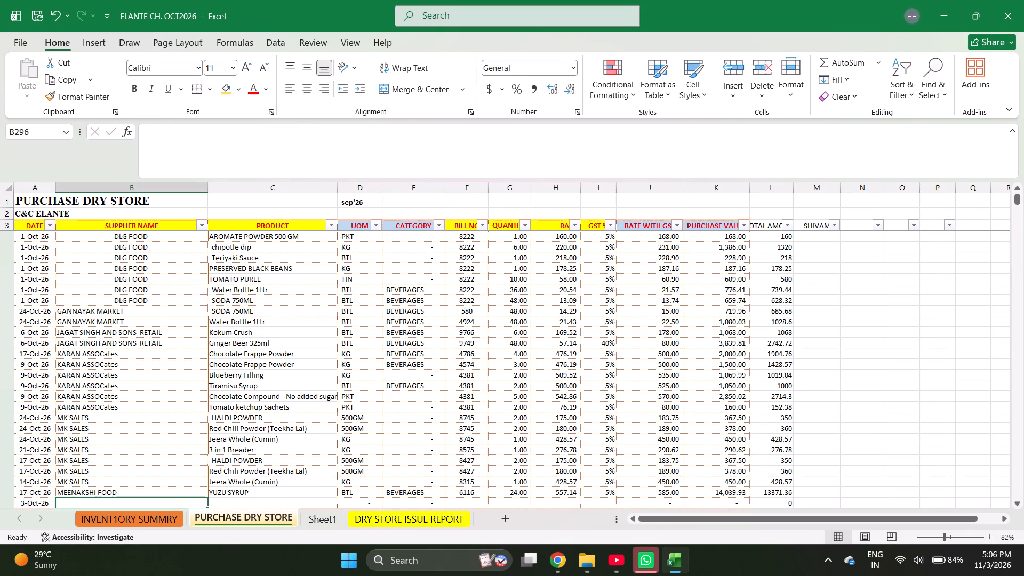
key(m)
text(K)
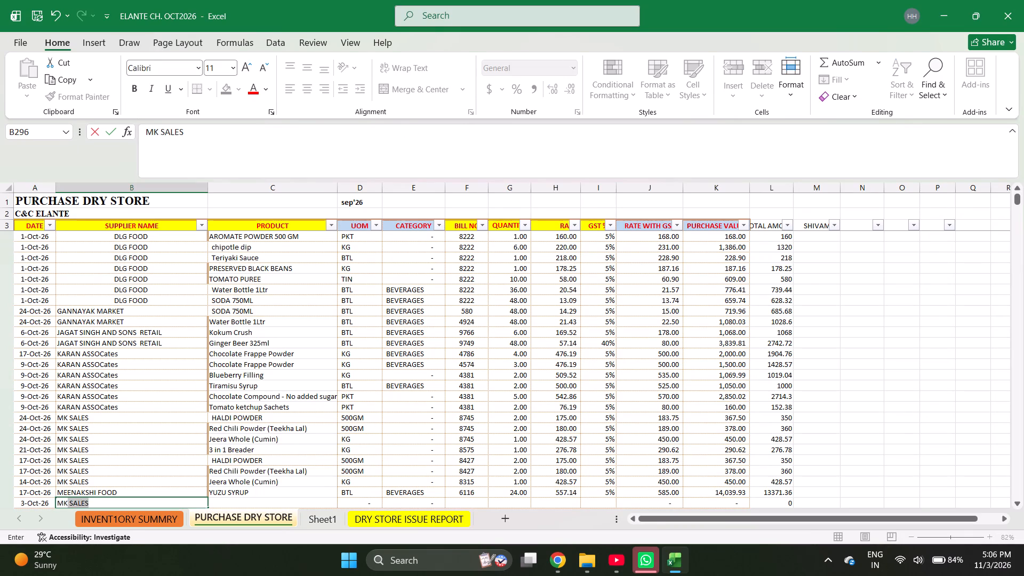
key(space)
key(Right)
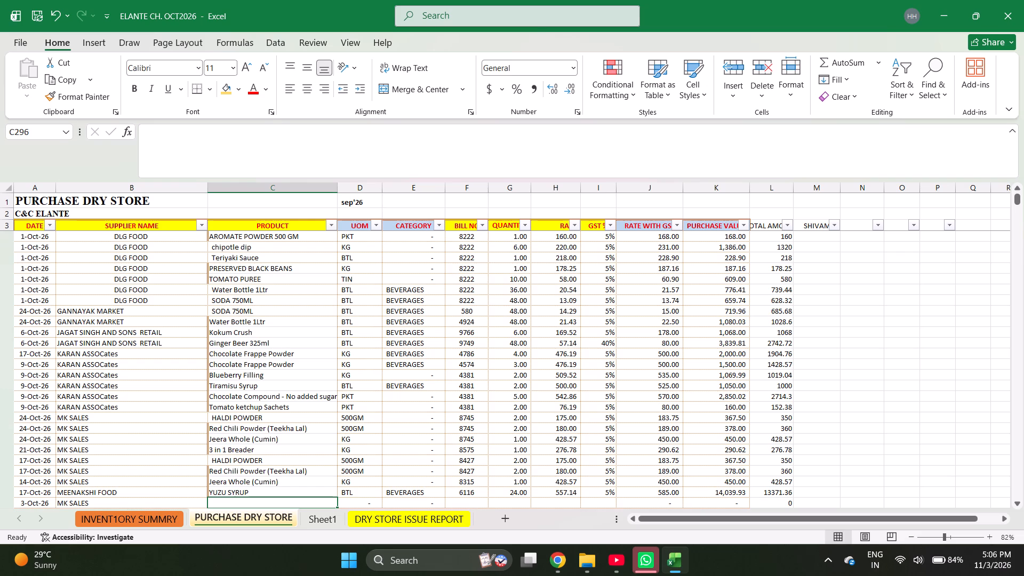
Search the inventory summary for CHIPO and go through the matches to CHIPOTLE SEASONING 250 G.
key(ctrl+Page_Up)
key(ctrl+f)
text(CHIPO)
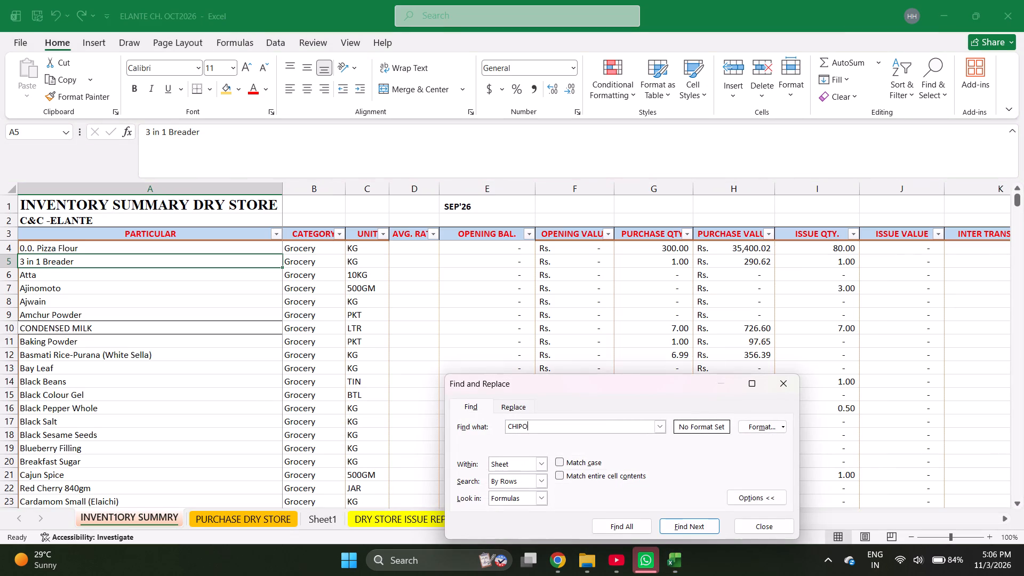
key(Return)
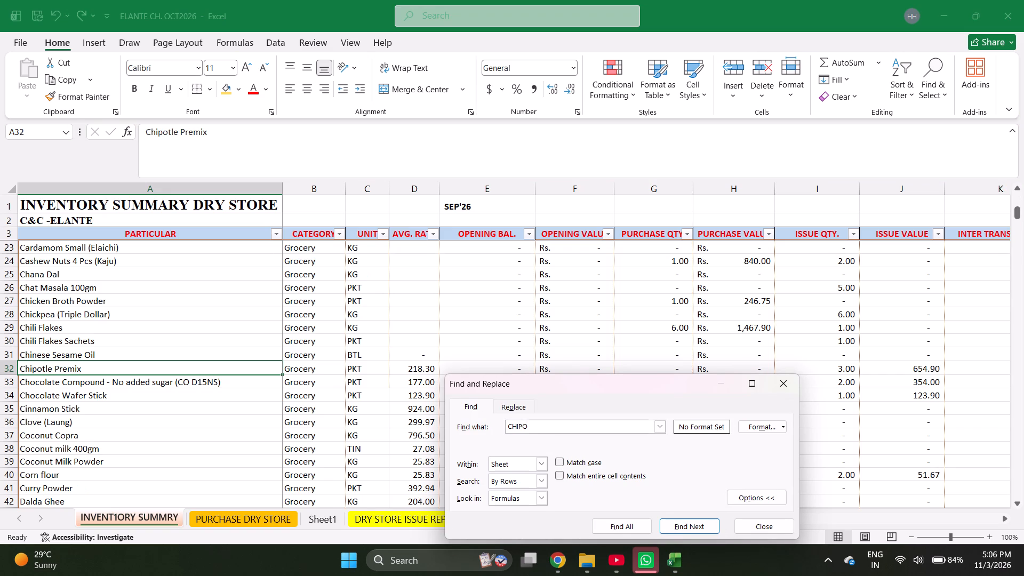
key(Return)
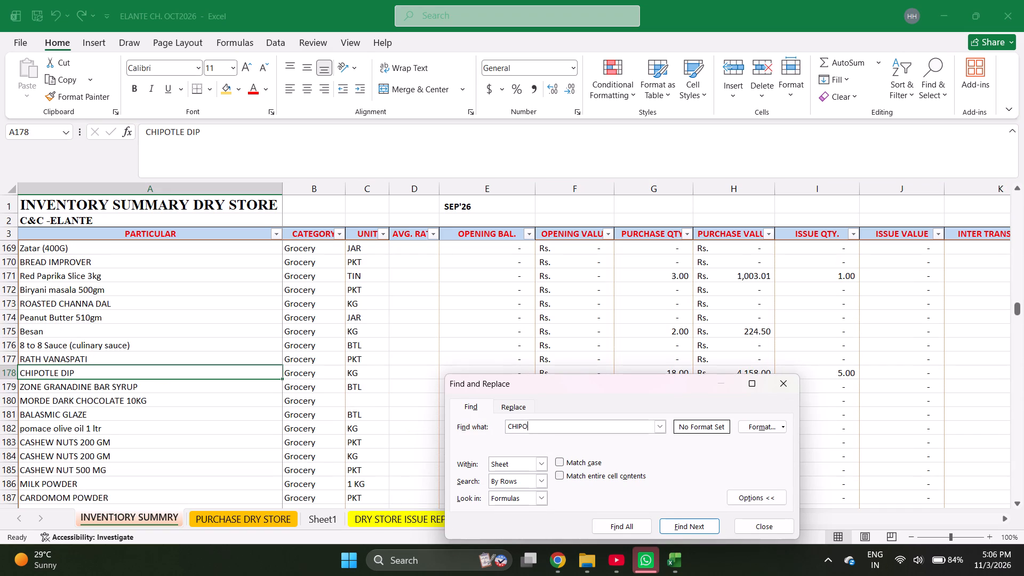
key(Return)
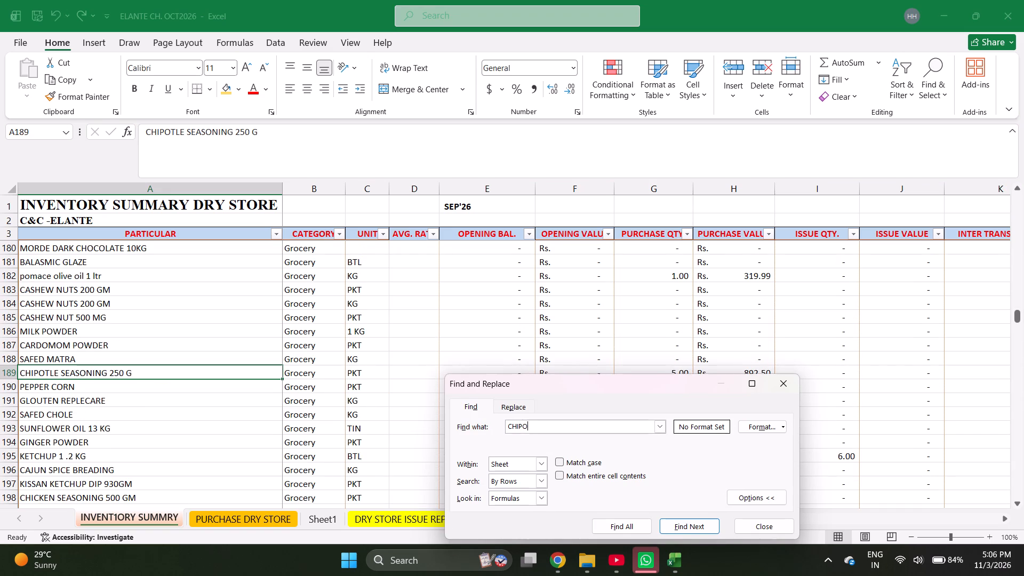
key(Escape)
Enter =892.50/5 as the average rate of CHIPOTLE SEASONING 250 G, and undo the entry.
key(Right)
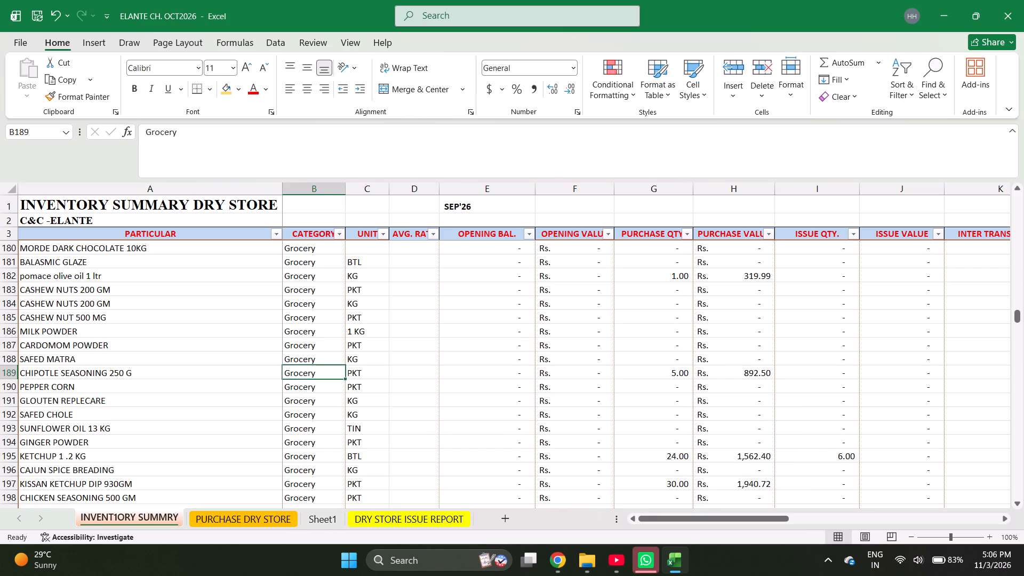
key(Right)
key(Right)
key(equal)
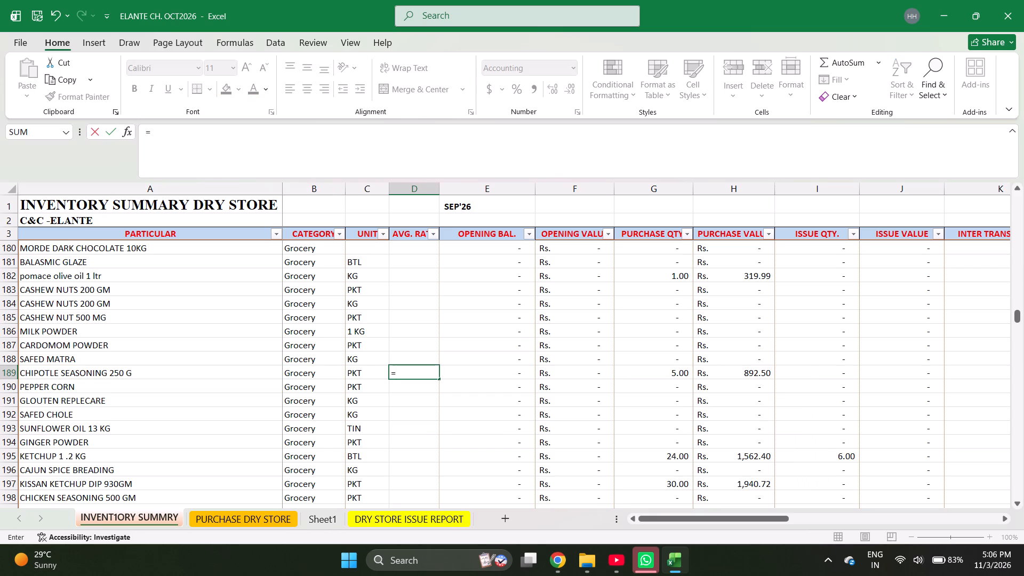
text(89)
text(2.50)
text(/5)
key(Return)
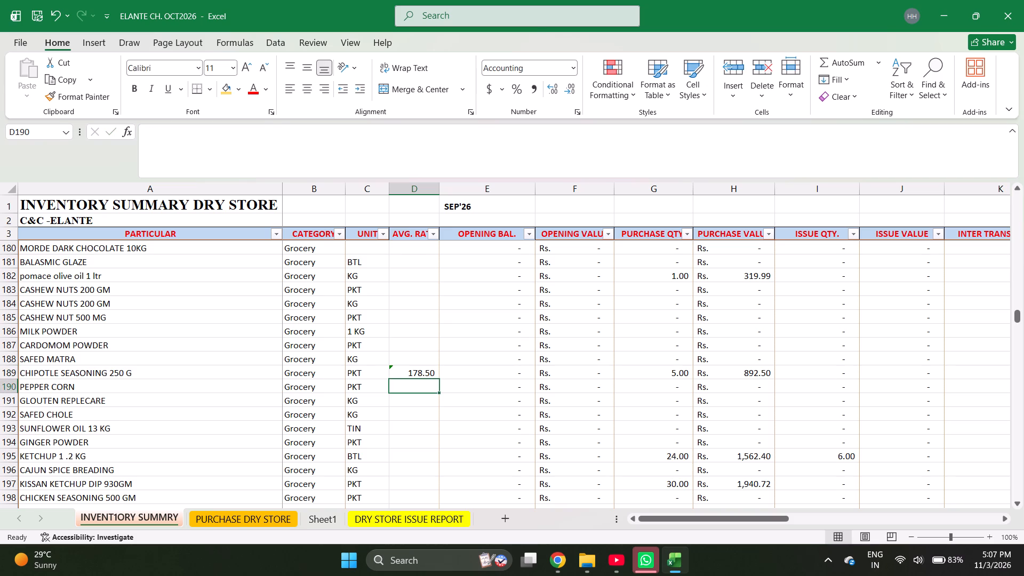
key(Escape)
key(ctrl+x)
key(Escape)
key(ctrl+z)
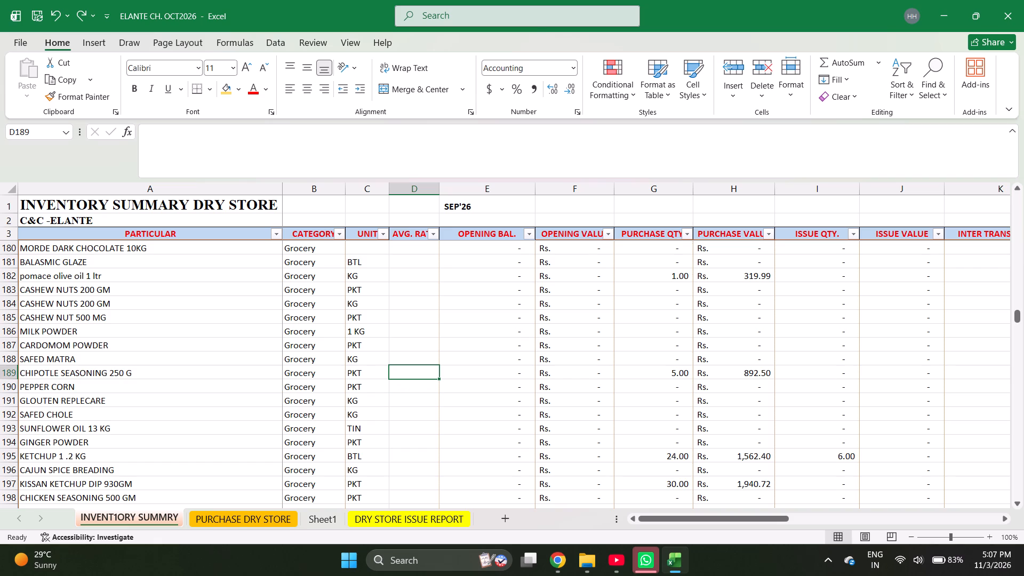
Find CHIPOTLE SPRINKLER in the inventory summary and copy its name into the 3 October row's product cell.
key(ctrl+f)
key(Return)
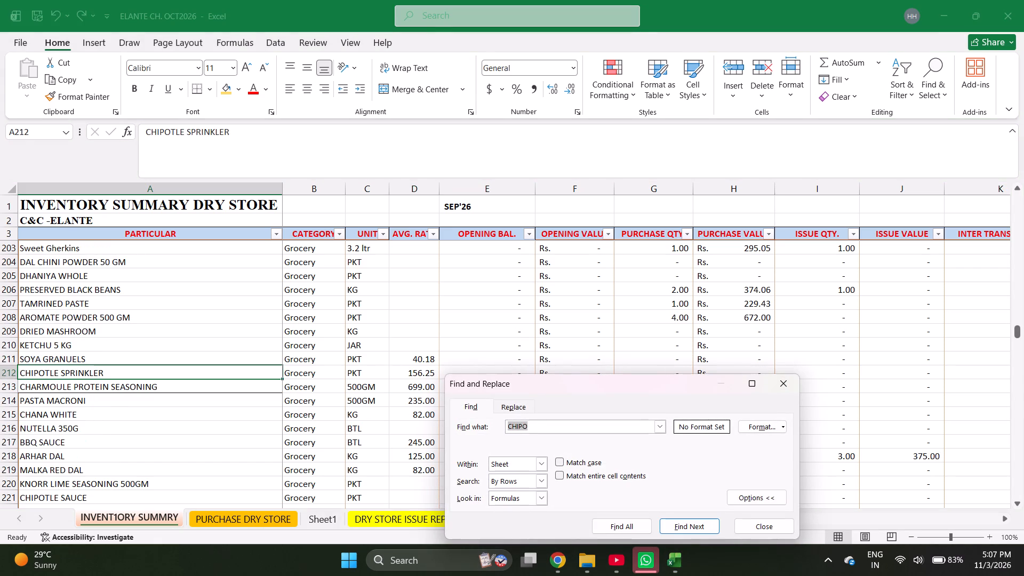
key(Escape)
key(ctrl+c)
key(ctrl+Page_Down)
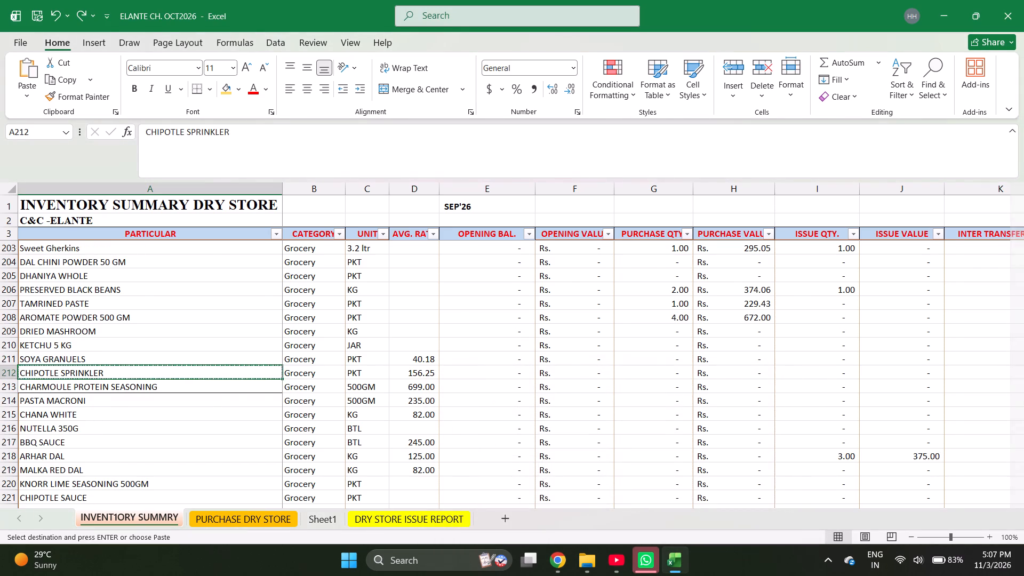
key(Return)
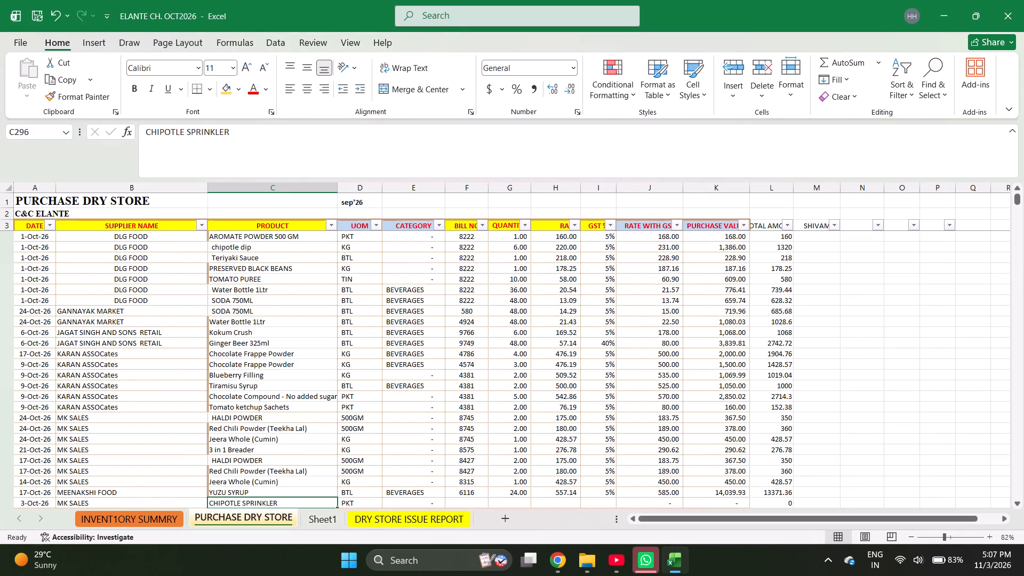
key(ctrl+z)
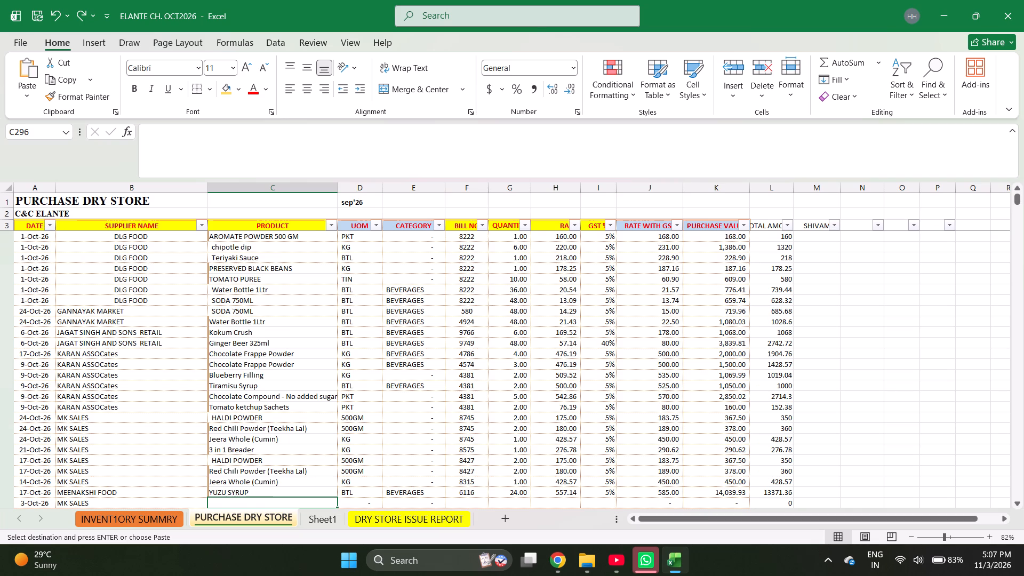
key(Return)
key(Return)
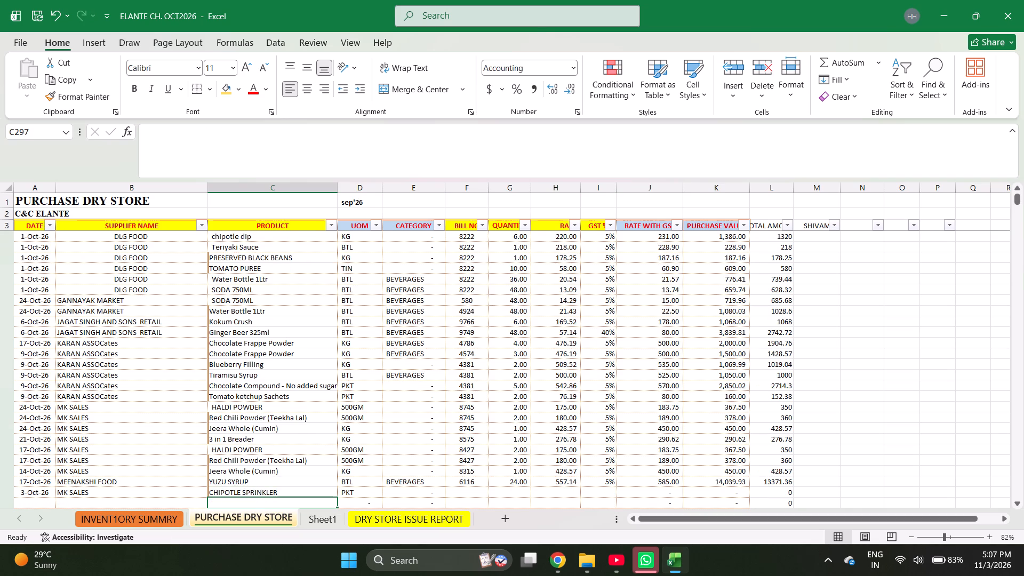
Enter bill number 7856 and quantity 3 for the CHIPOTLE SPRINKLER row.
key(Right)
key(Right)
key(Right)
key(Up)
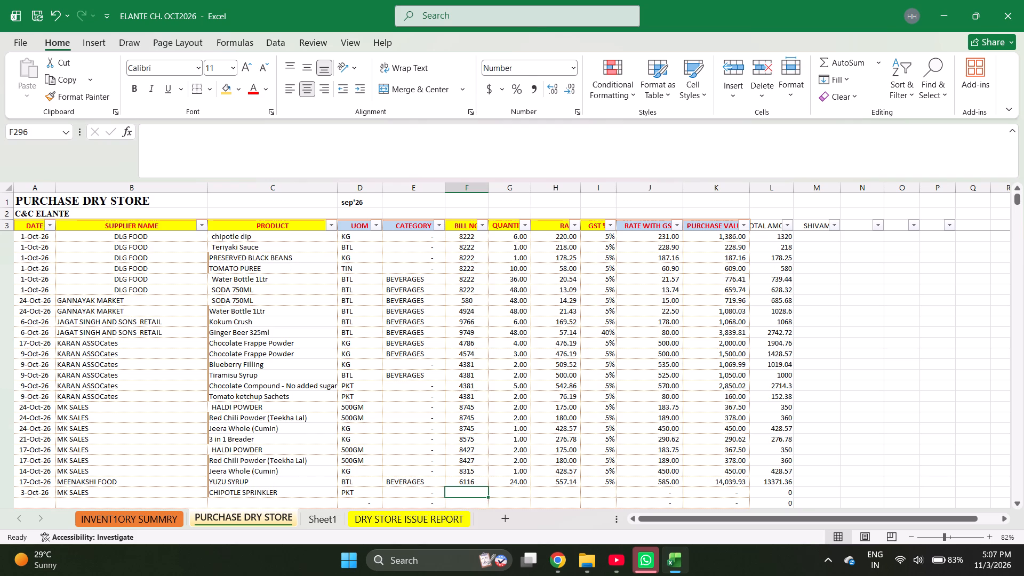
text(78)
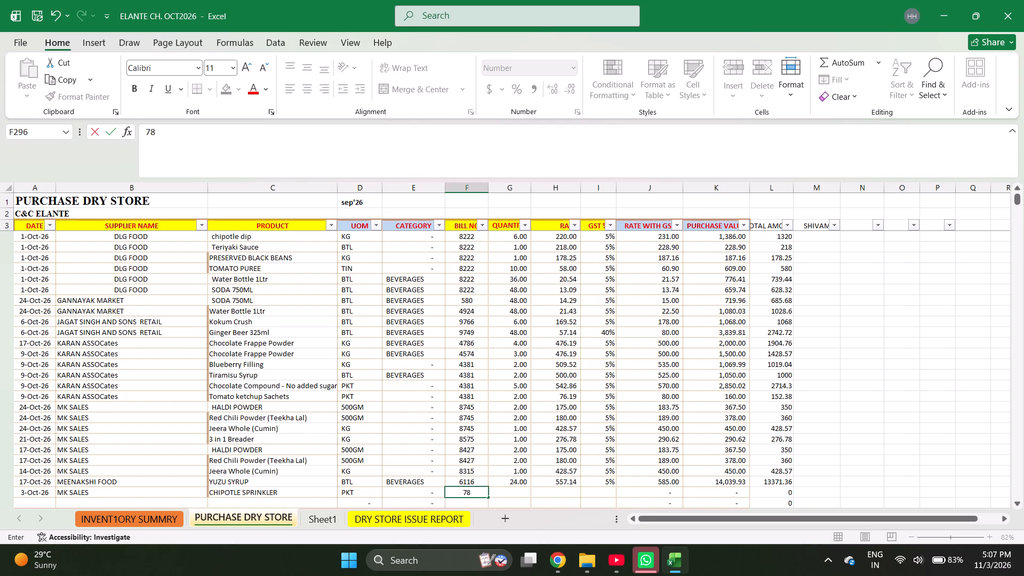
text(56)
key(Right)
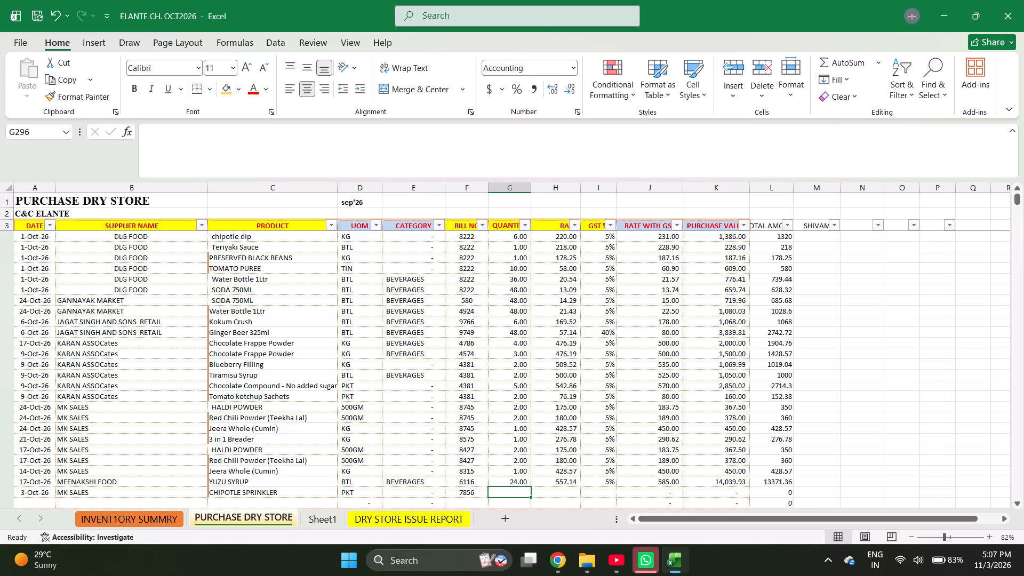
key(3)
key(Right)
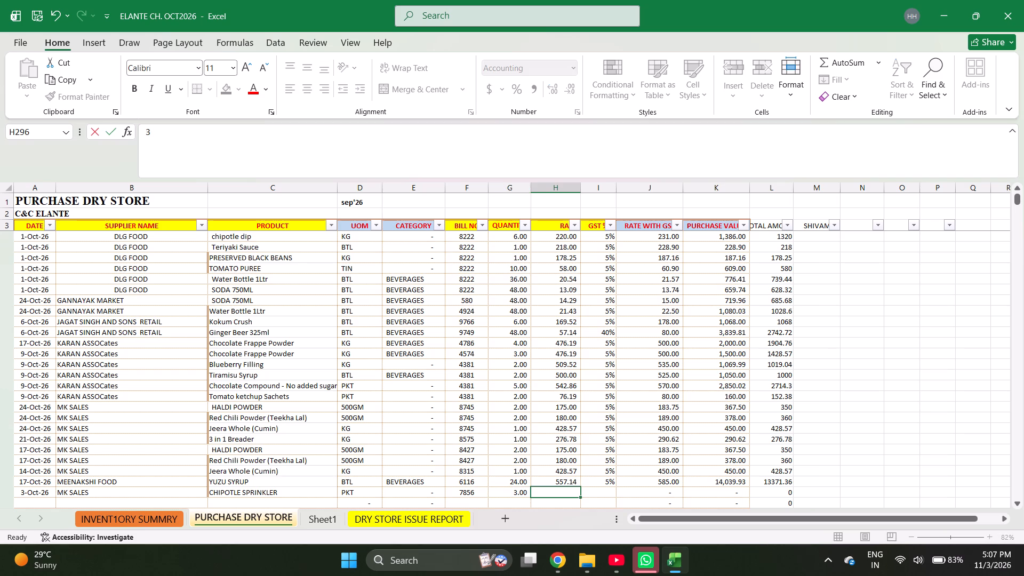
Complete the CHIPOTLE SPRINKLER row with rate 156.25 and 5% GST.
text(156)
text(.25)
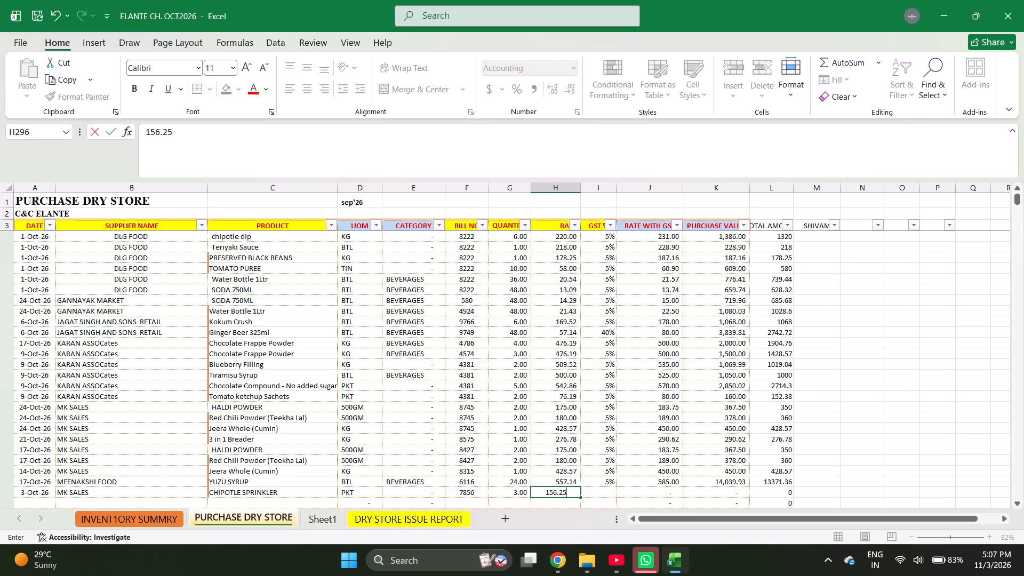
key(Right)
key(5)
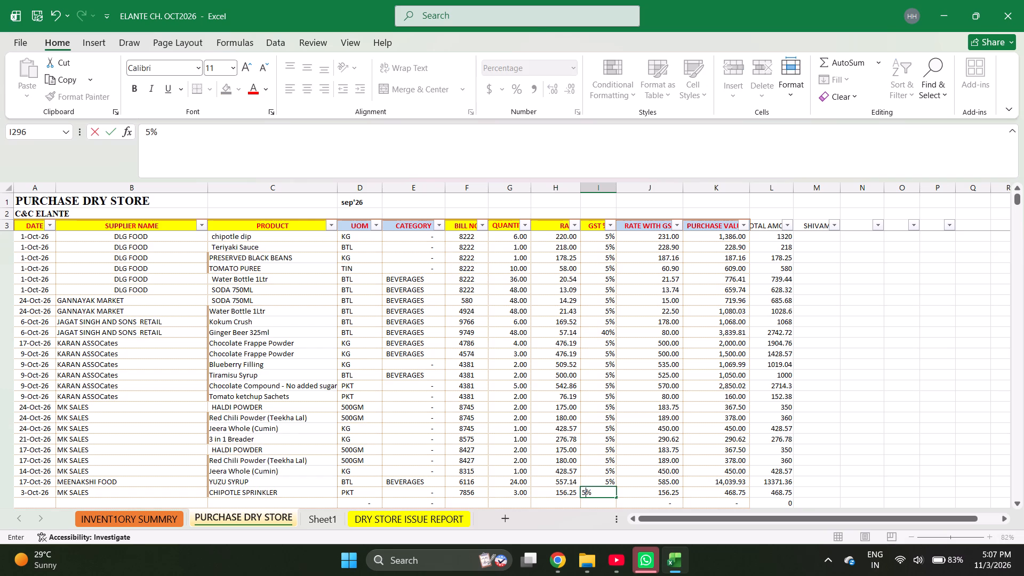
key(Right)
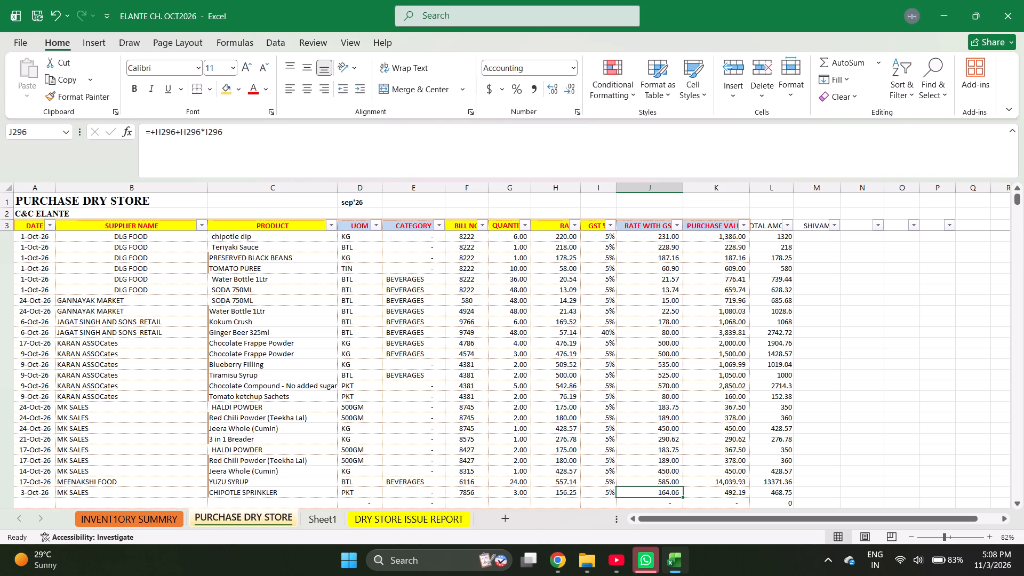
key(ctrl+Left)
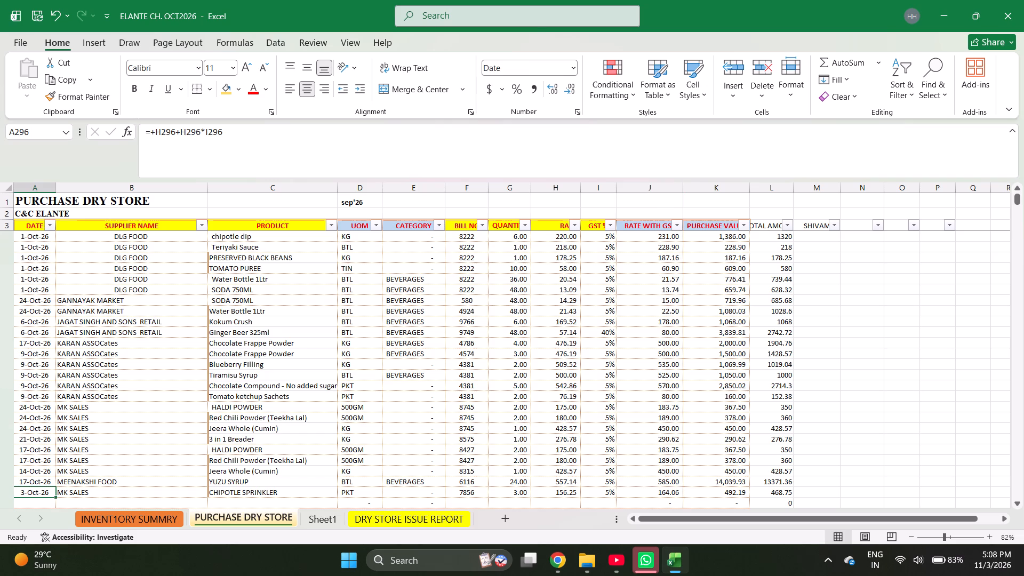
key(ctrl+Left)
key(Down)
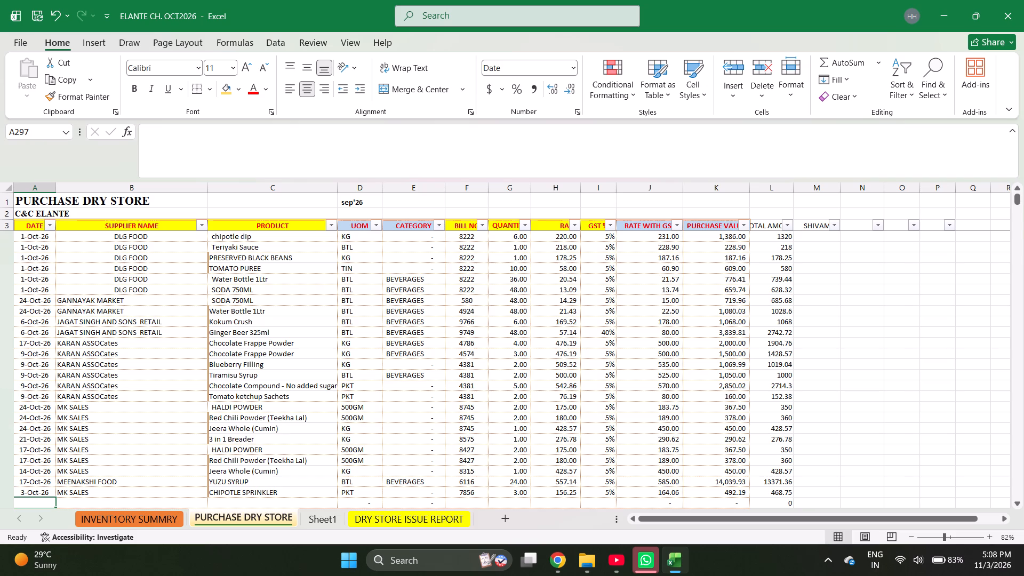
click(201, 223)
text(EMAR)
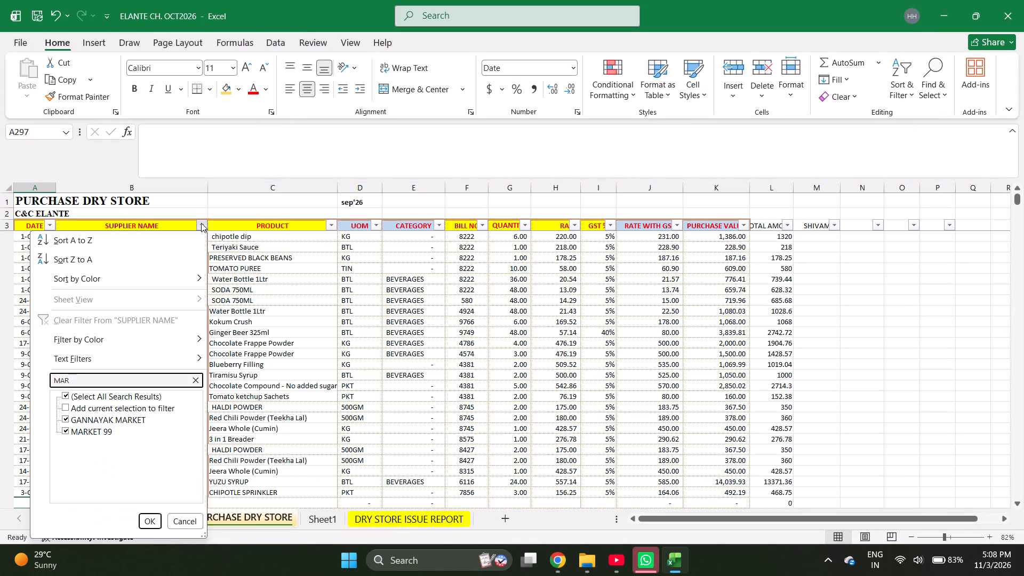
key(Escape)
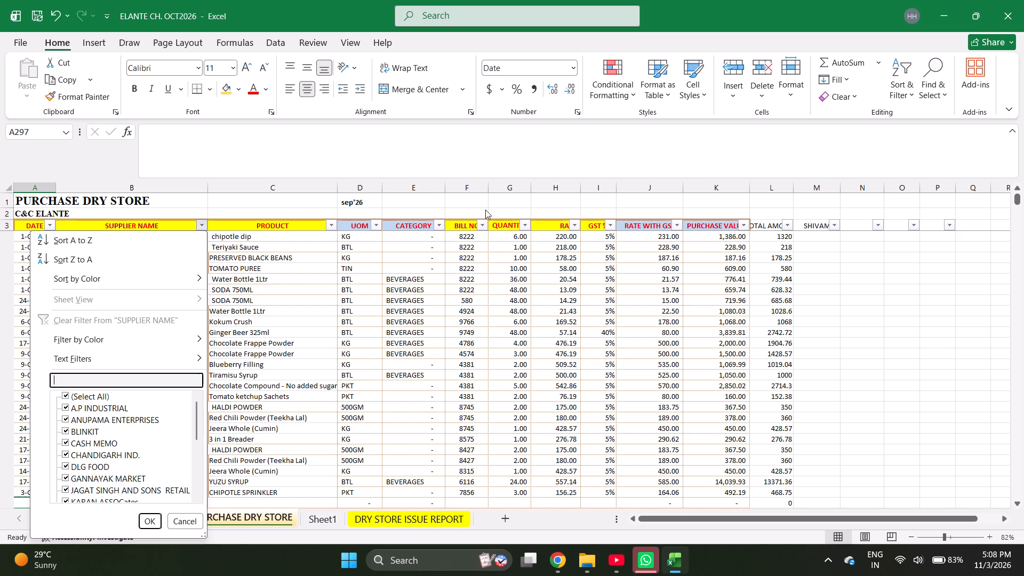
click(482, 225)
Filter the purchase records by searching the bill numbers for 10, and try to undo the filter.
click(482, 225)
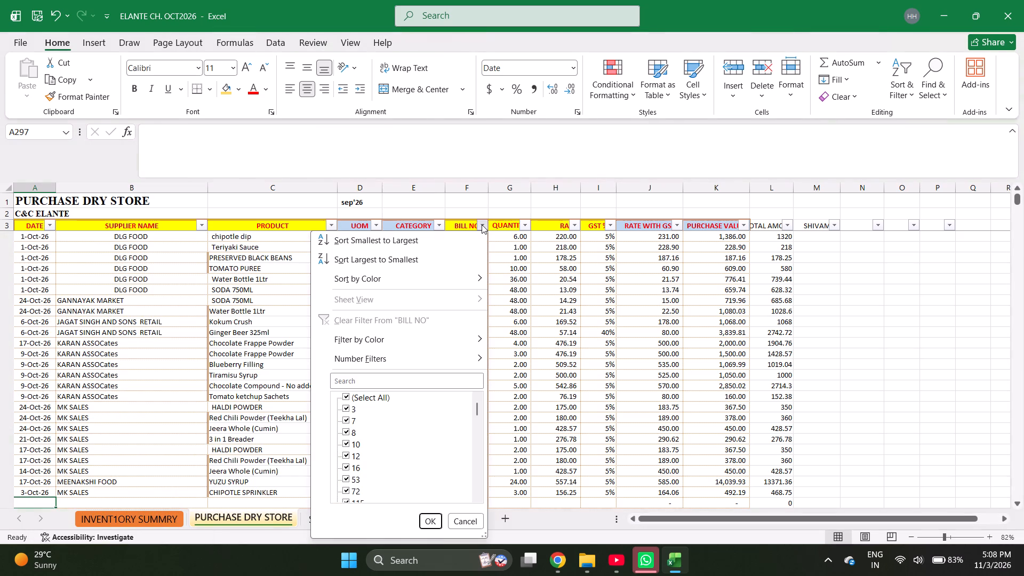
text(E10)
key(Return)
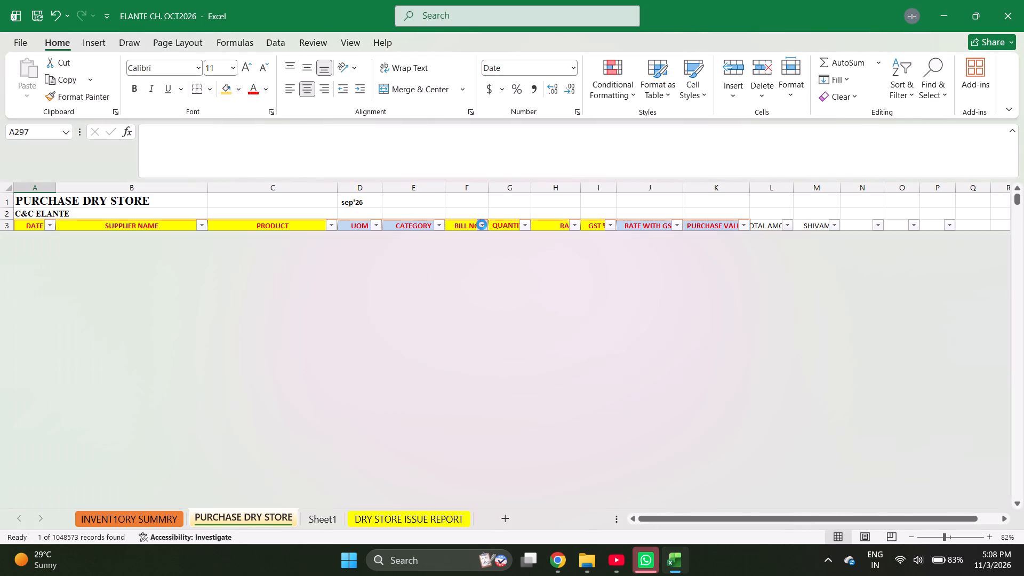
key(ctrl+z)
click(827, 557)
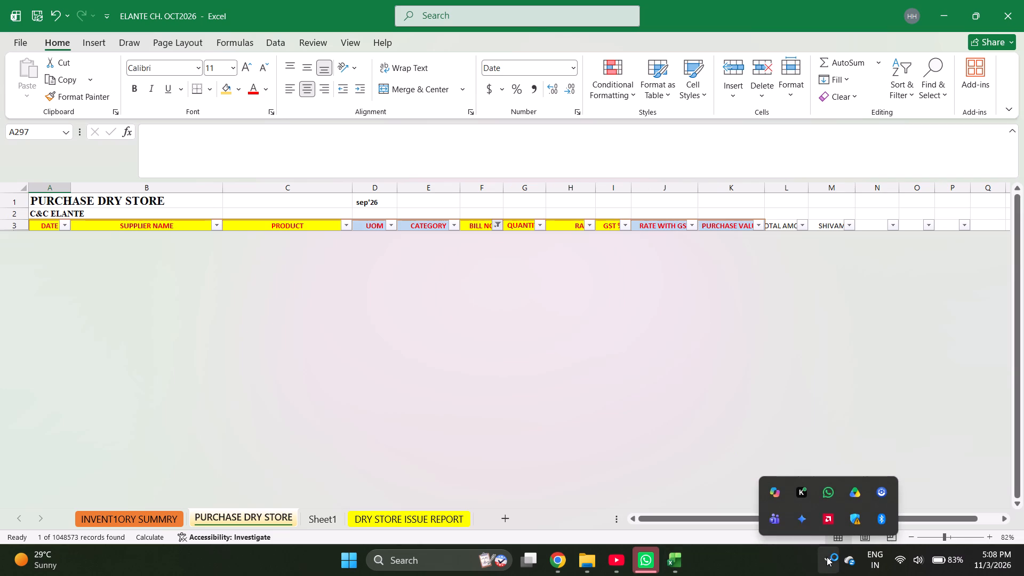